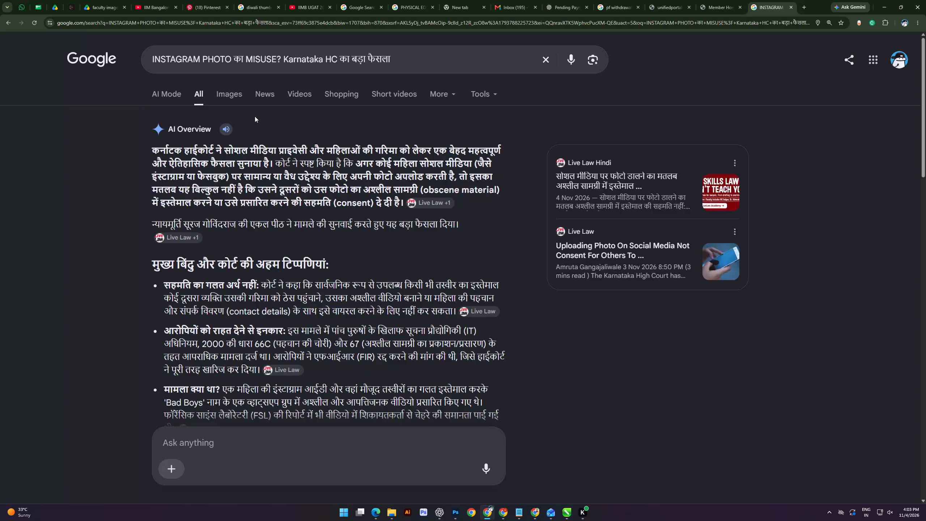
left_click_drag(150, 149, 425, 199)
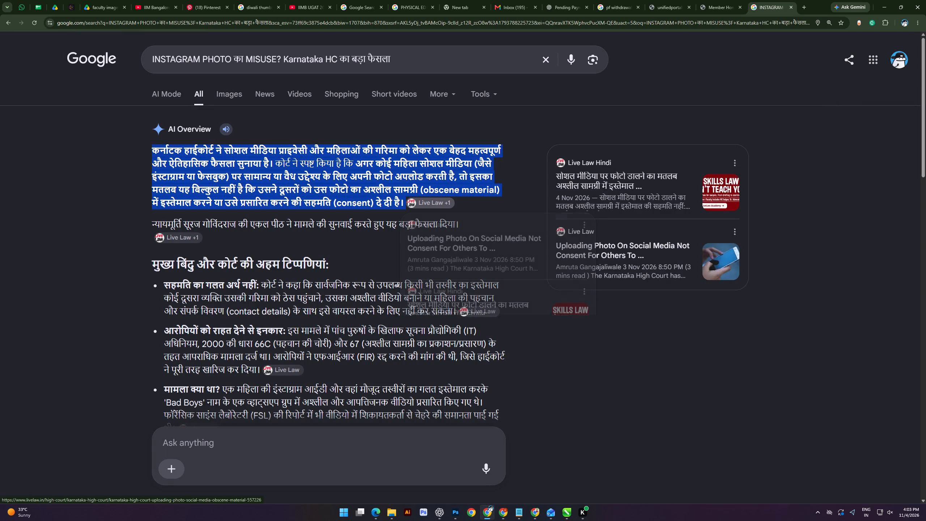
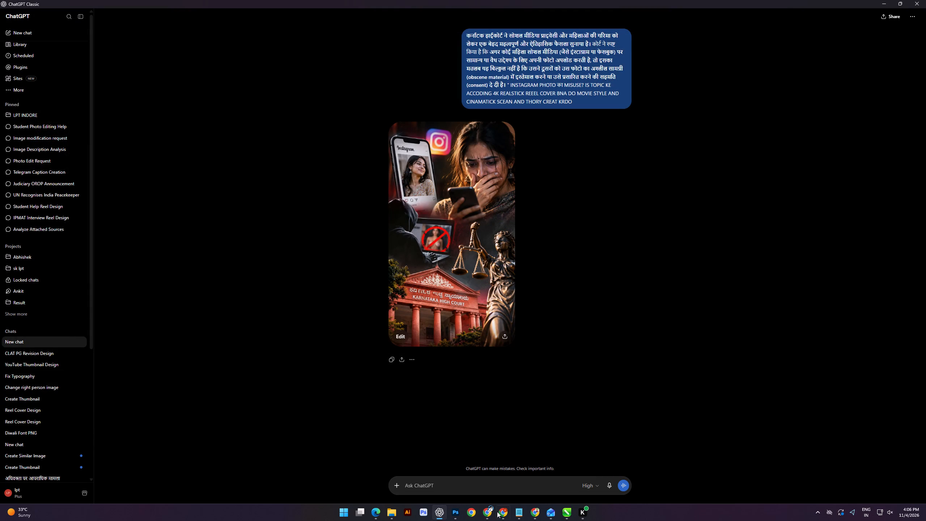
Switch to Photoshop and open the newly saved reel cover PNG from the Downloads folder.
left_click(454, 515)
left_click(12, 21)
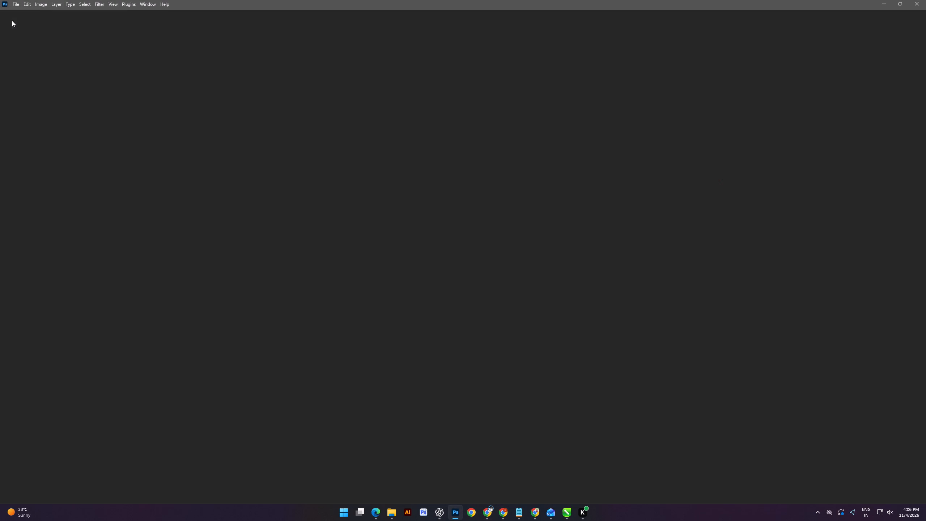
left_click(26, 74)
left_click(25, 68)
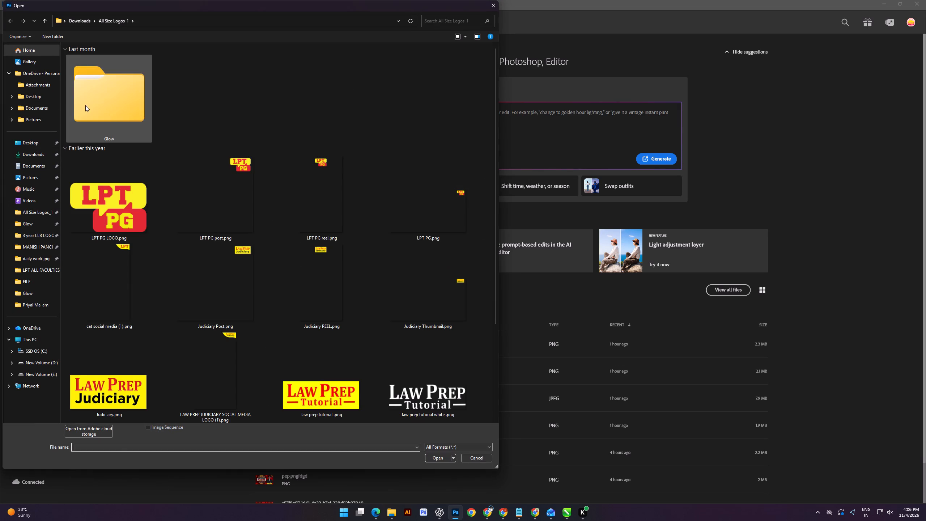
left_click(39, 159)
left_click(12, 169)
left_click(34, 147)
left_click(33, 156)
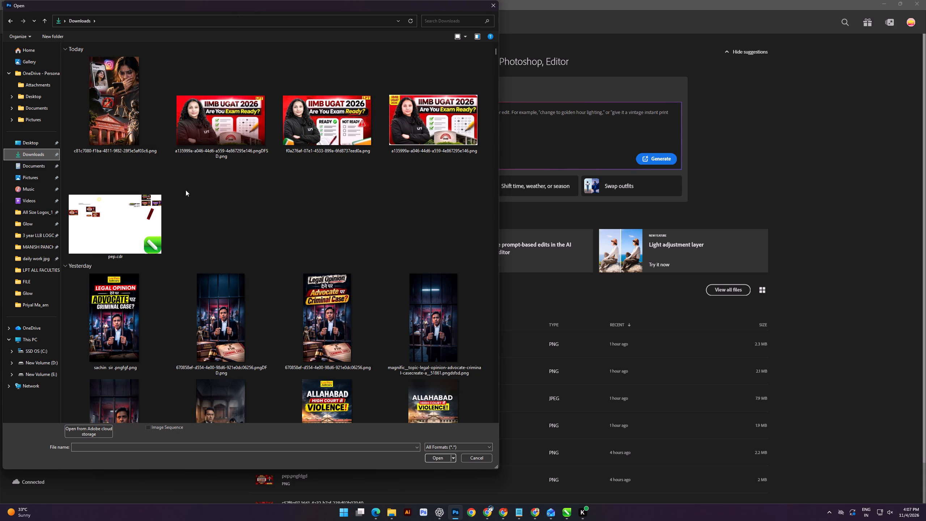
double_click(130, 117)
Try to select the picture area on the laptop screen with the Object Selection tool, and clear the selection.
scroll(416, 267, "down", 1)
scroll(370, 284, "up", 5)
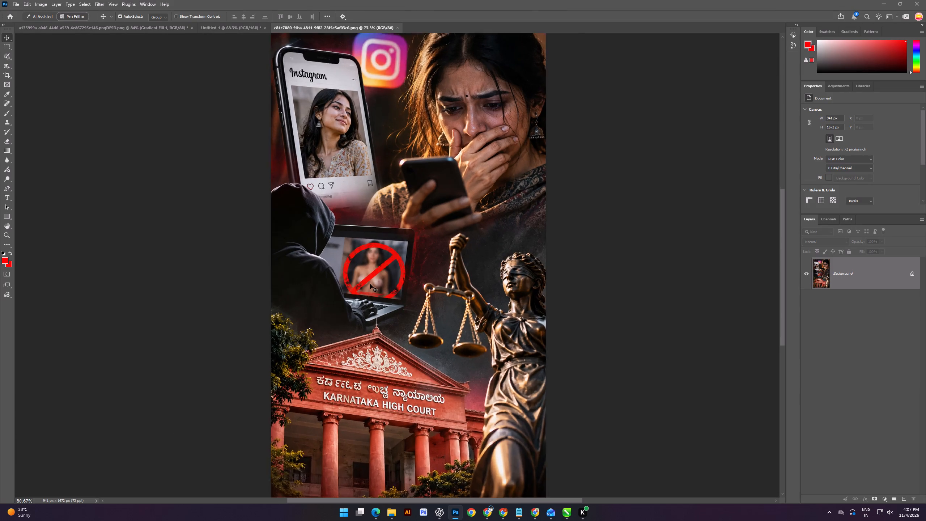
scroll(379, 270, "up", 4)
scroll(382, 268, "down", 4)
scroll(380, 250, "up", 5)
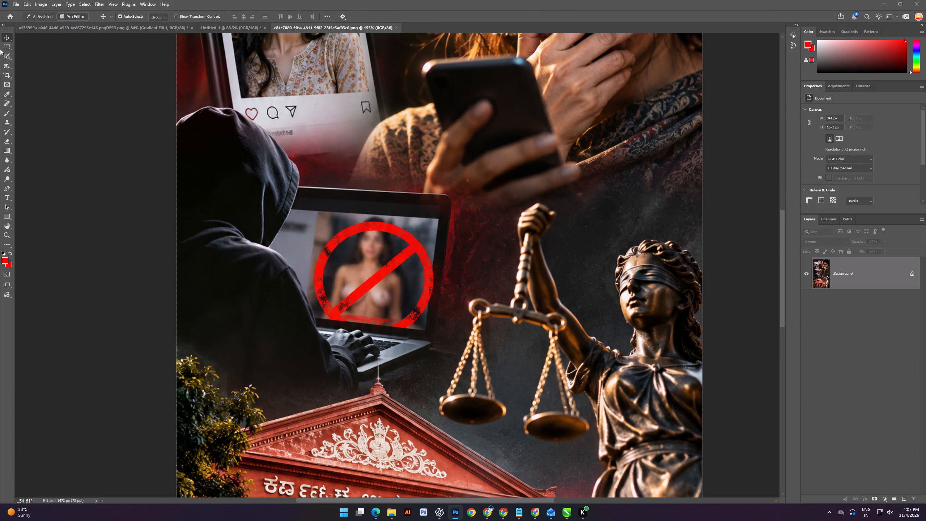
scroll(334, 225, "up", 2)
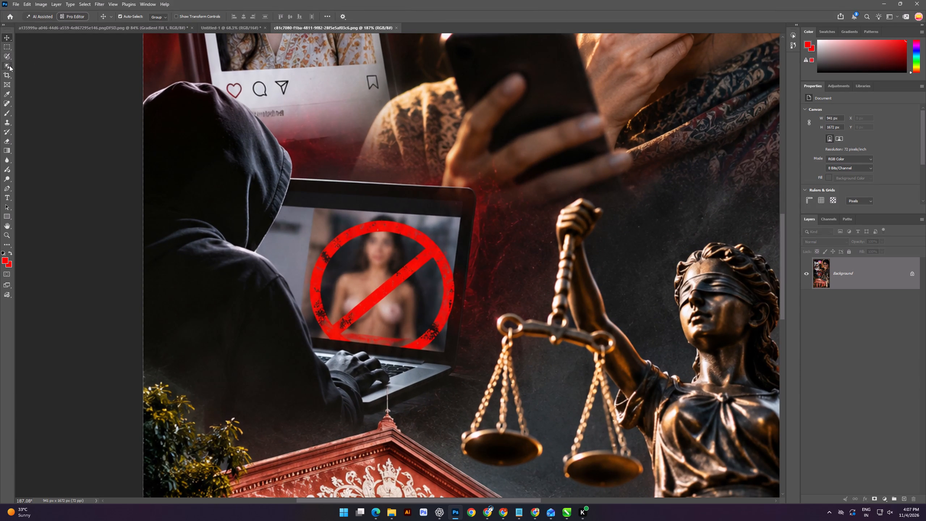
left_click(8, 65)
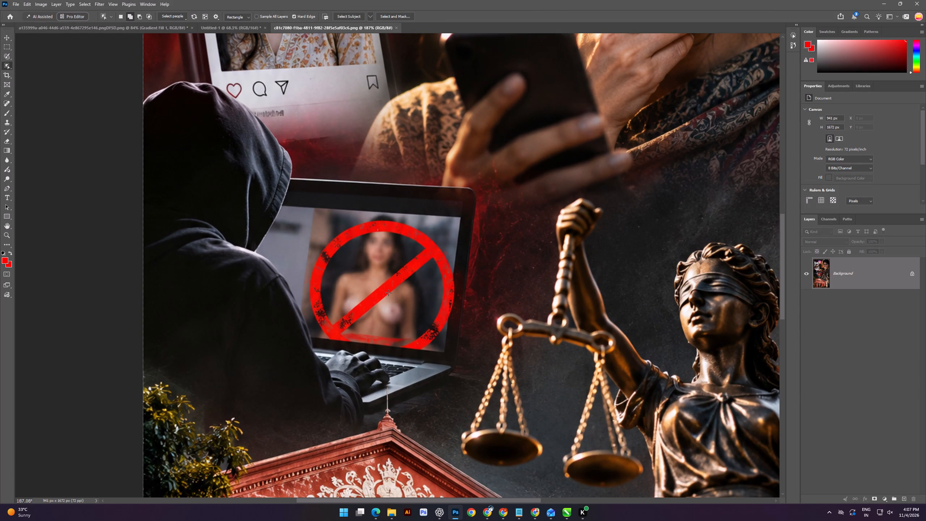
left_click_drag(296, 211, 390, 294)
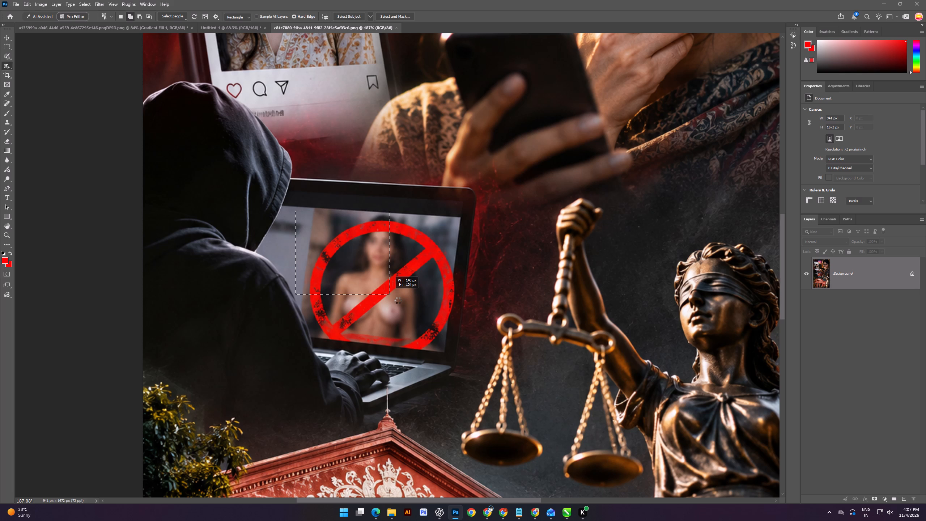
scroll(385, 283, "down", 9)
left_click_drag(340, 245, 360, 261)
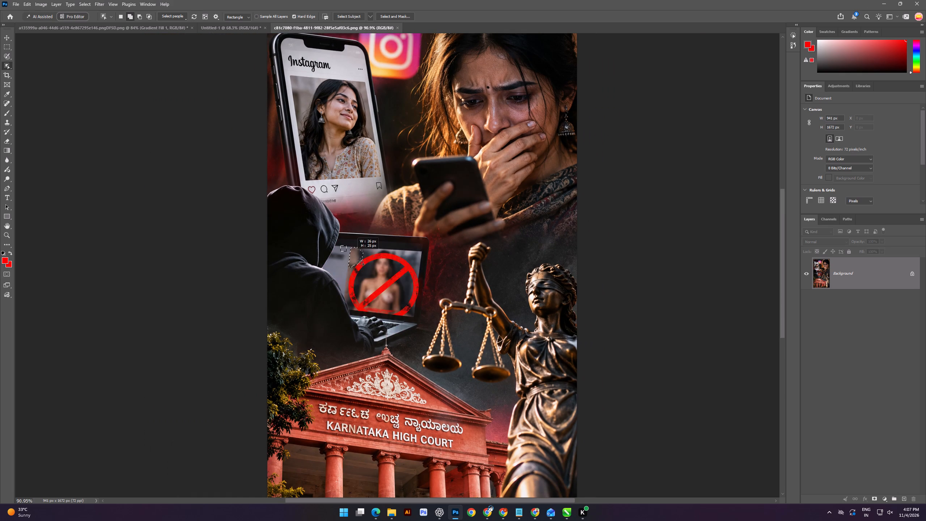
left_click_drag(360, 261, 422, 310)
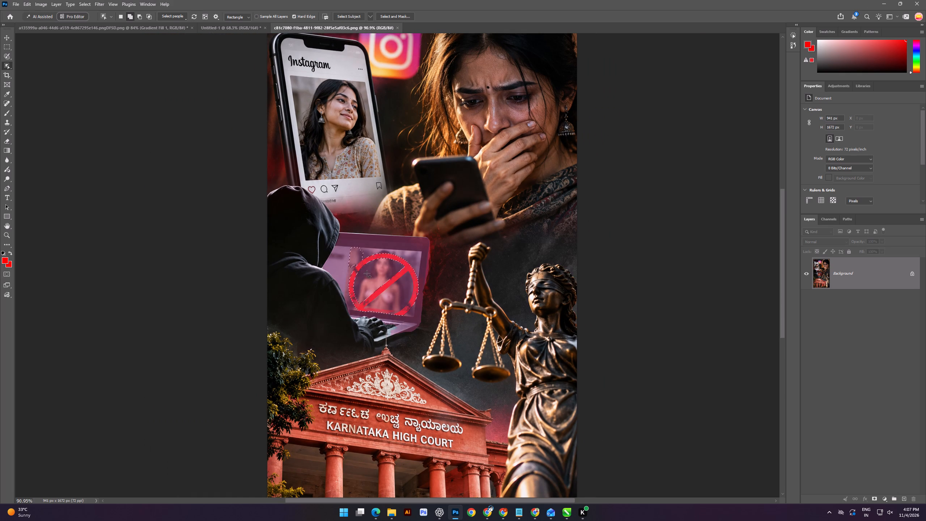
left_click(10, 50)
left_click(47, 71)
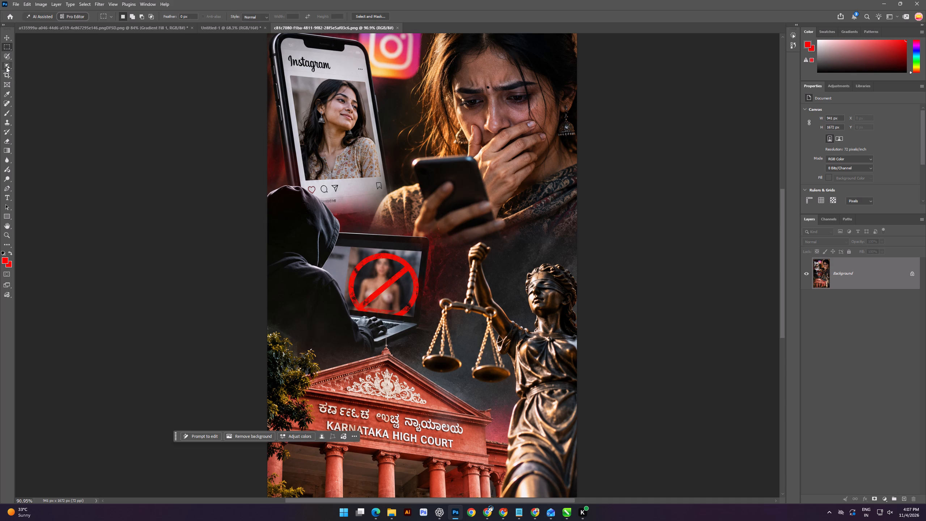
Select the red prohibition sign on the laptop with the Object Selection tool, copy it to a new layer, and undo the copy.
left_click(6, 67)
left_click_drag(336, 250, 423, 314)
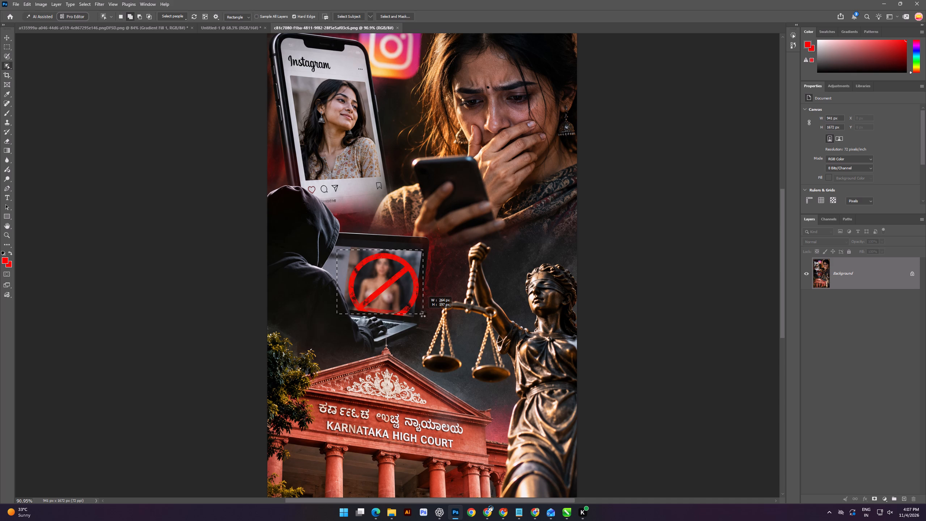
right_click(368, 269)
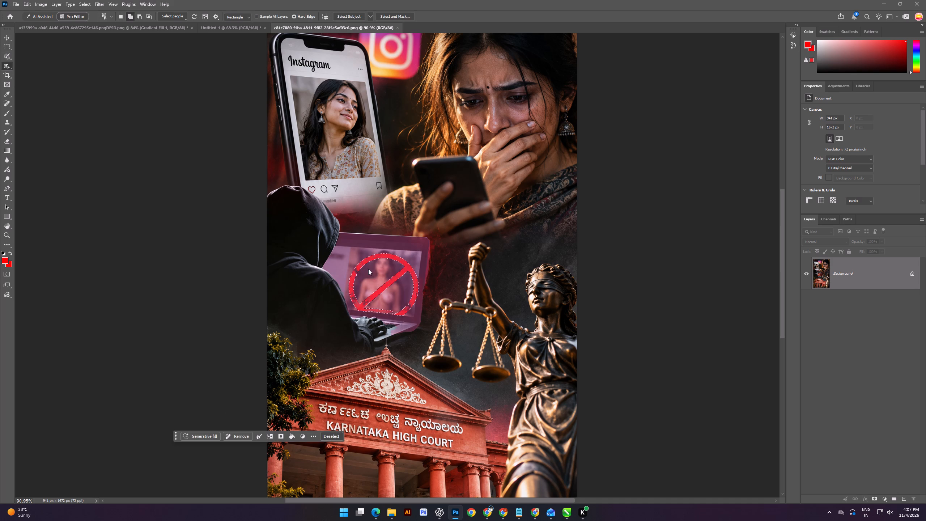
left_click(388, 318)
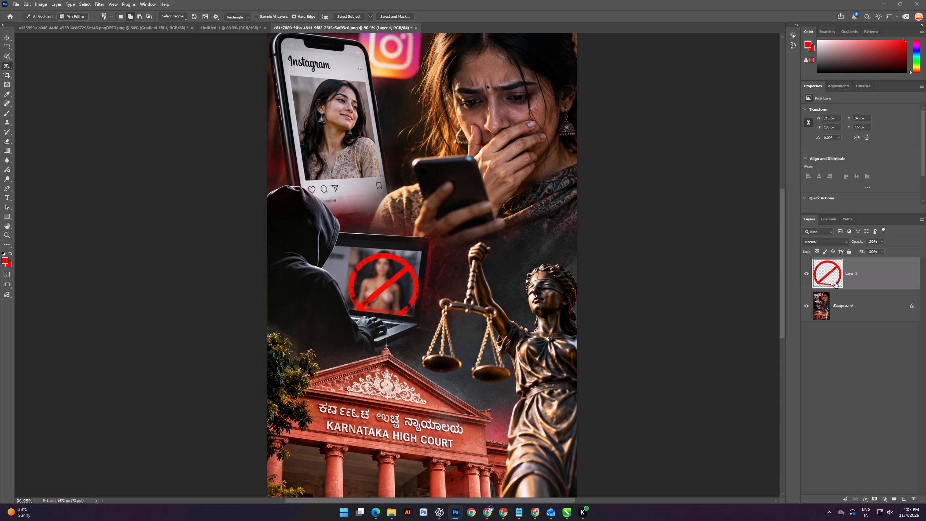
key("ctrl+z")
Select the hooded figure's whole laptop with the Object Selection tool and copy it to a new layer.
left_click(346, 237)
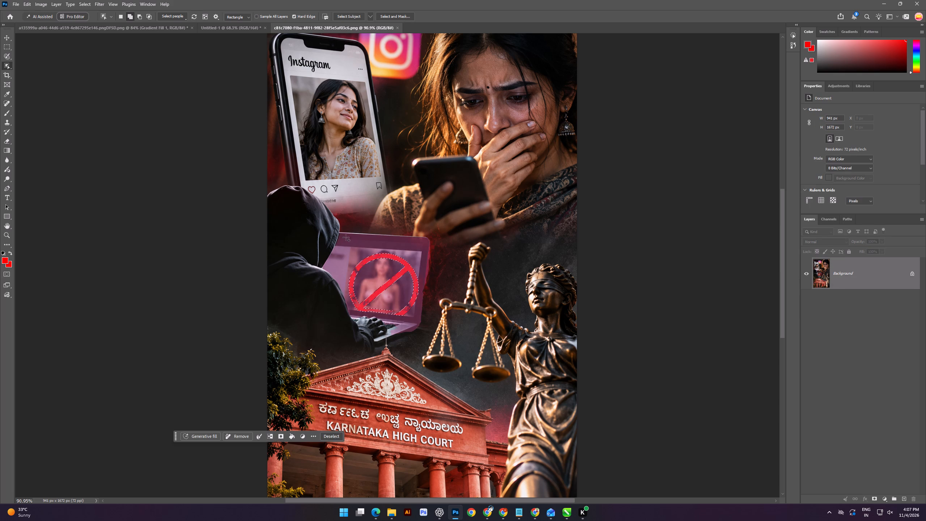
left_click_drag(340, 239, 430, 318)
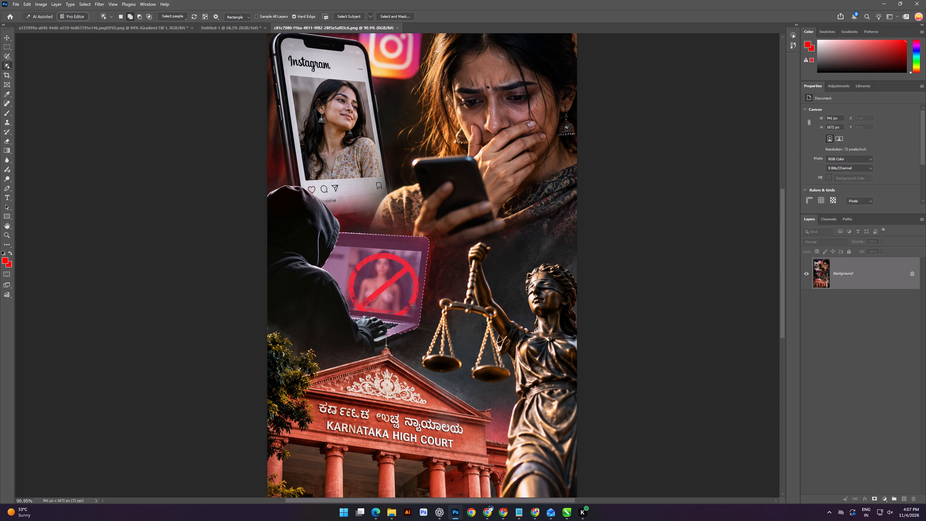
right_click(393, 275)
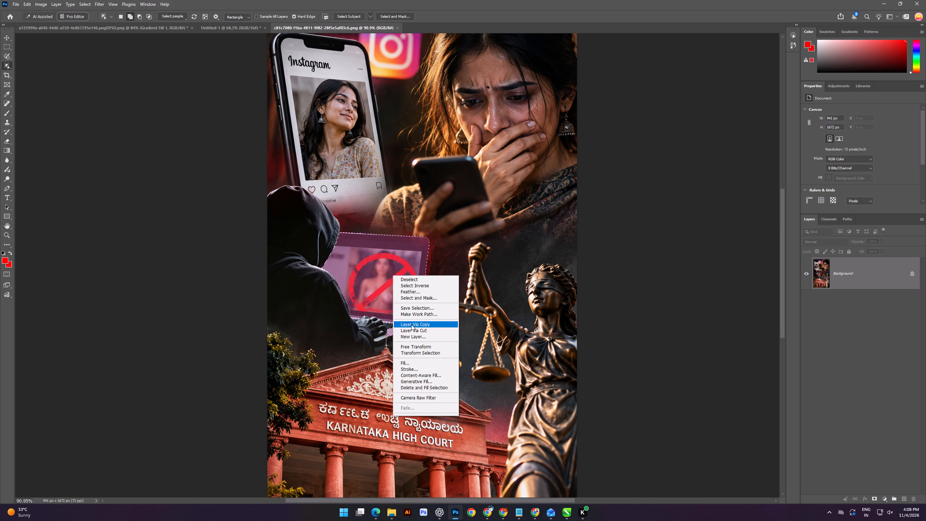
left_click(415, 325)
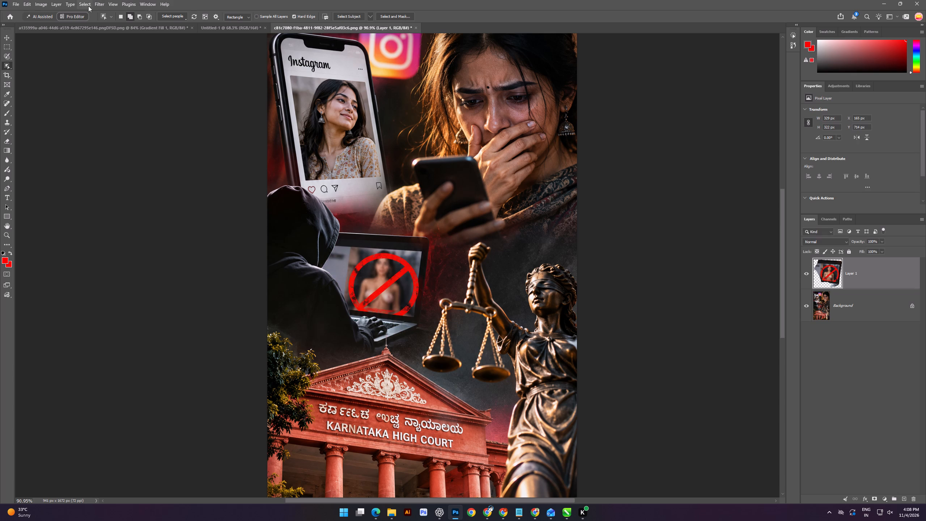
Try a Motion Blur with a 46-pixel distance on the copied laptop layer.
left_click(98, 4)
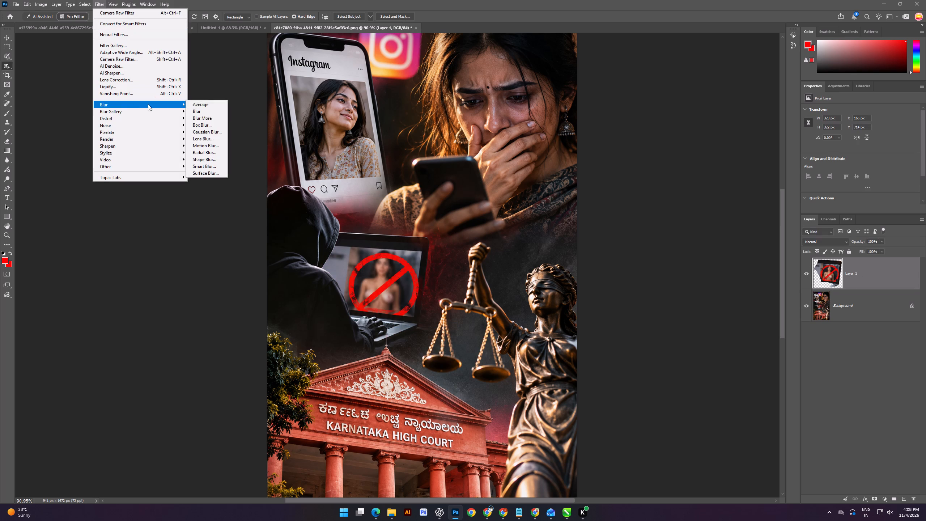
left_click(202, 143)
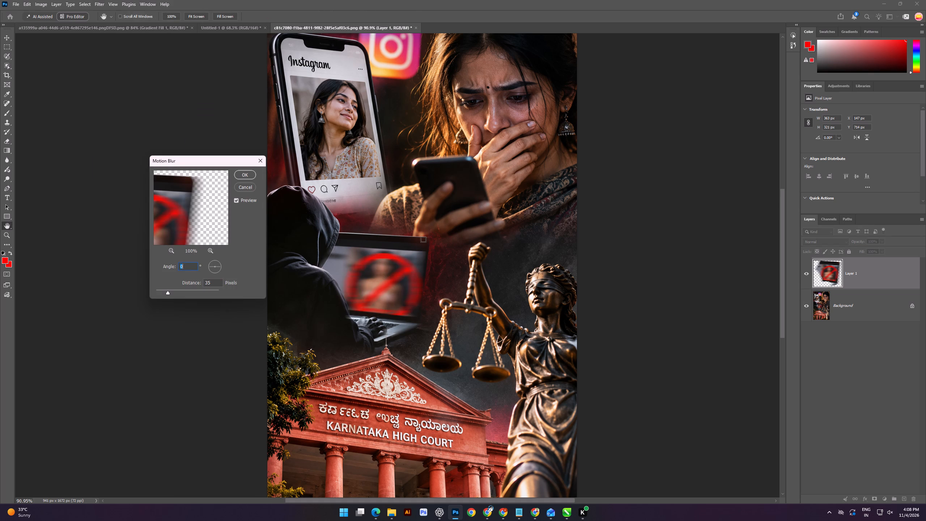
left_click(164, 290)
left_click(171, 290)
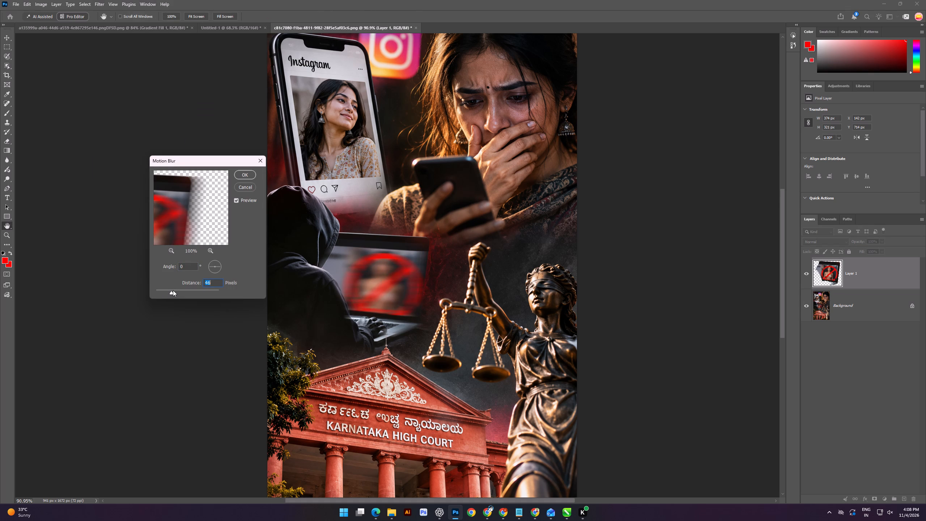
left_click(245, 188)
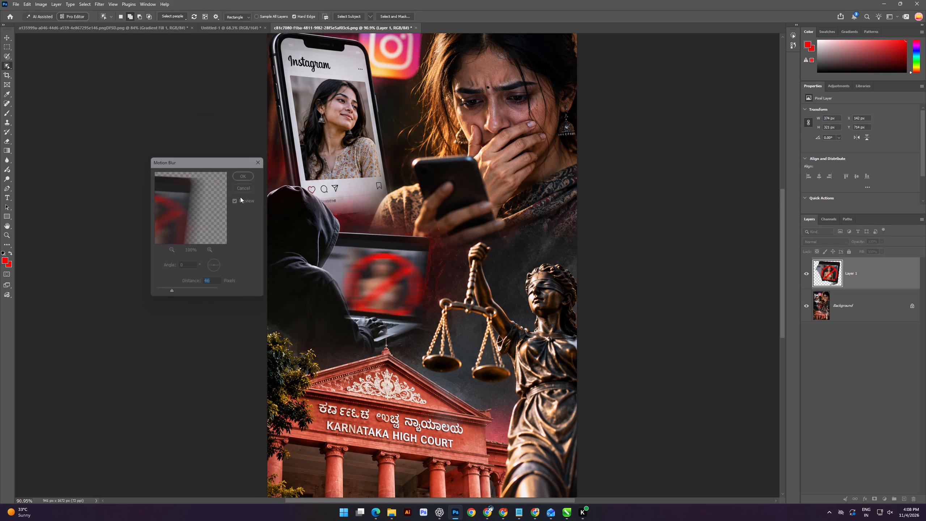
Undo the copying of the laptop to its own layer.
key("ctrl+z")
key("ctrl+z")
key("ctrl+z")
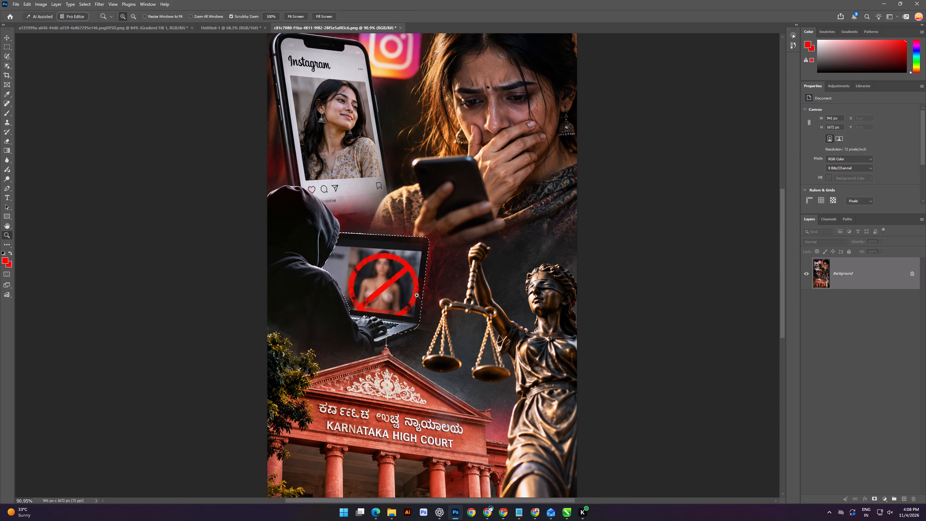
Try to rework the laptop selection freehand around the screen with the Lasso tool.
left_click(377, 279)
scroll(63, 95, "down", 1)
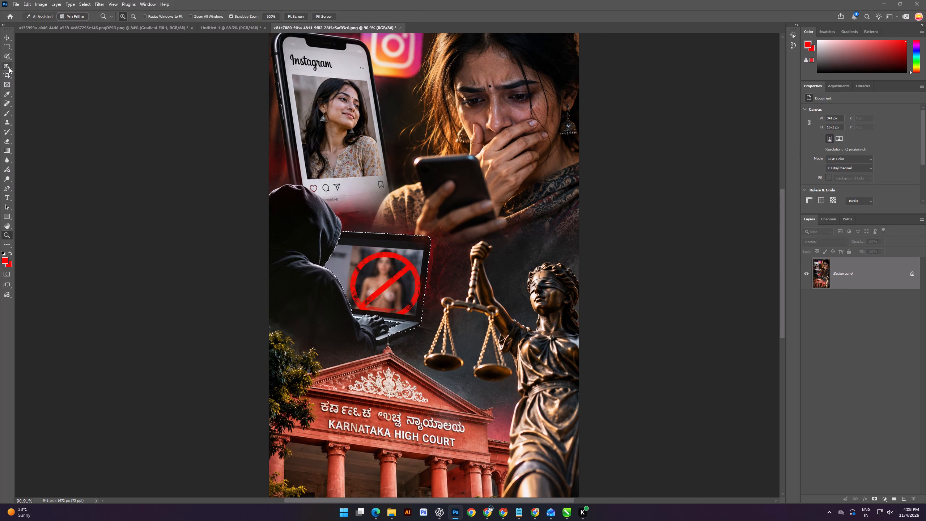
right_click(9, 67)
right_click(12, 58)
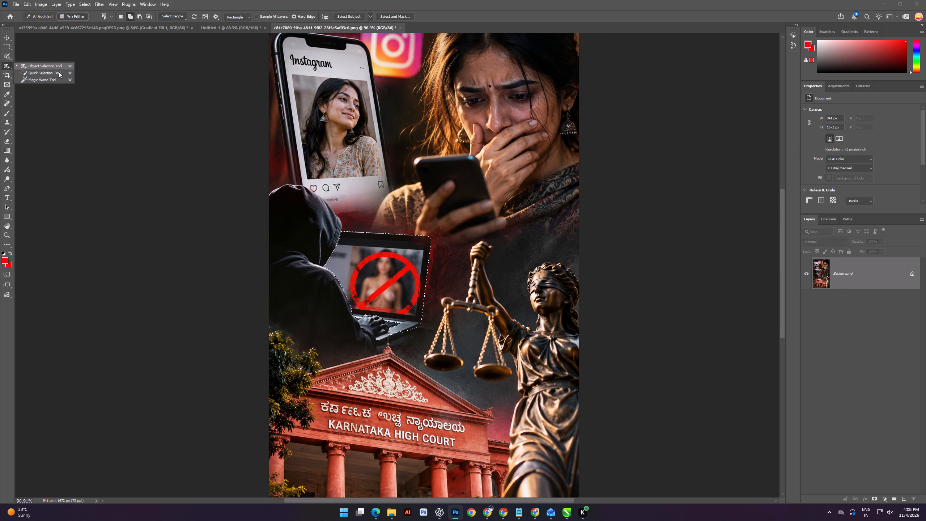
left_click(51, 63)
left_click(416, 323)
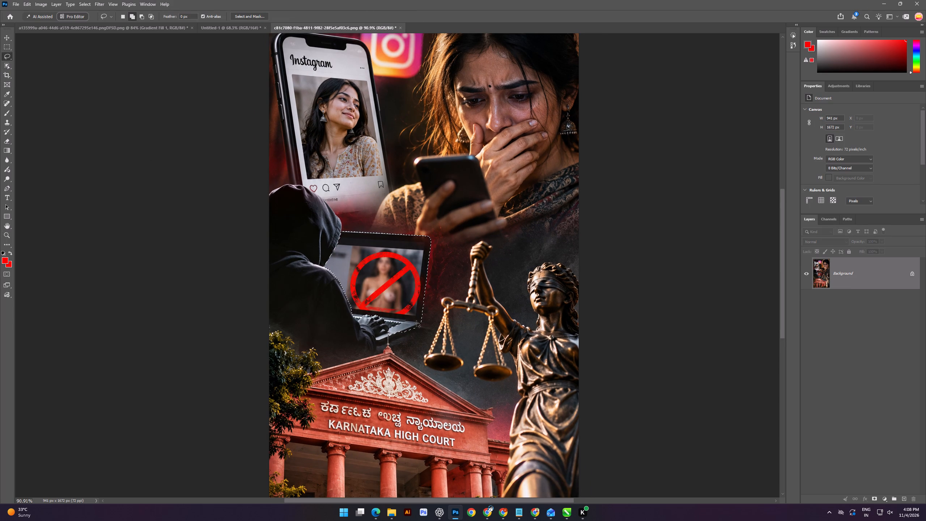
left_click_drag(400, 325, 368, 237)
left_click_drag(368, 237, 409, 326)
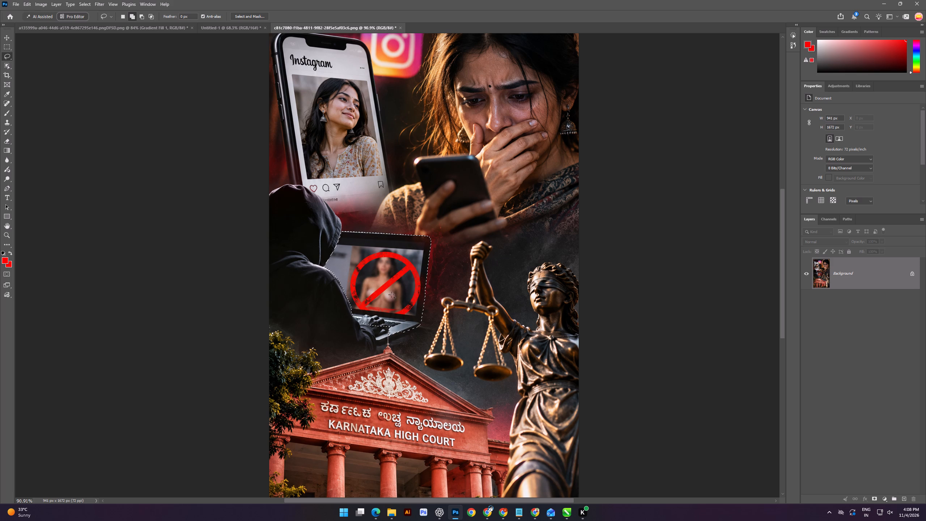
Clear the laptop selection, lasso the prohibition sign and figure on the screen, and copy that area to a new layer.
left_click(1, 43)
left_click(24, 55)
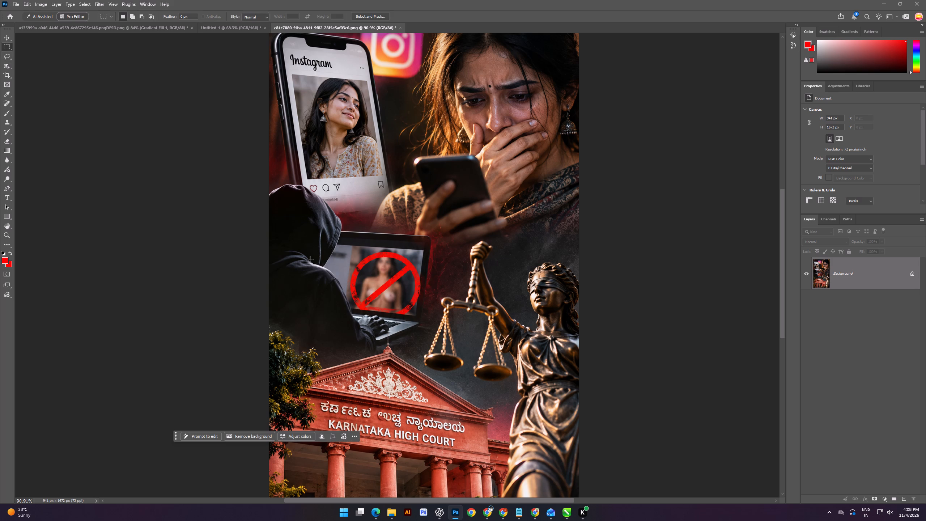
left_click(6, 54)
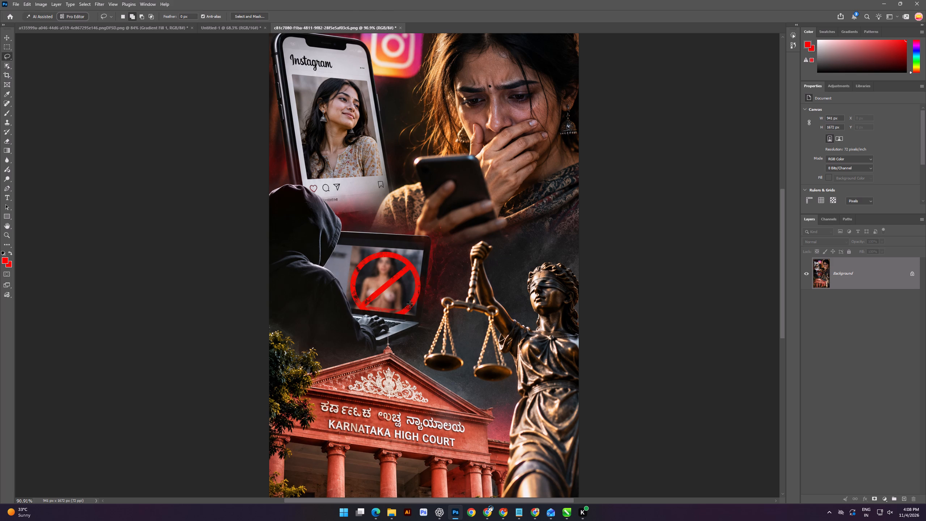
left_click(417, 321)
right_click(383, 273)
left_click(399, 322)
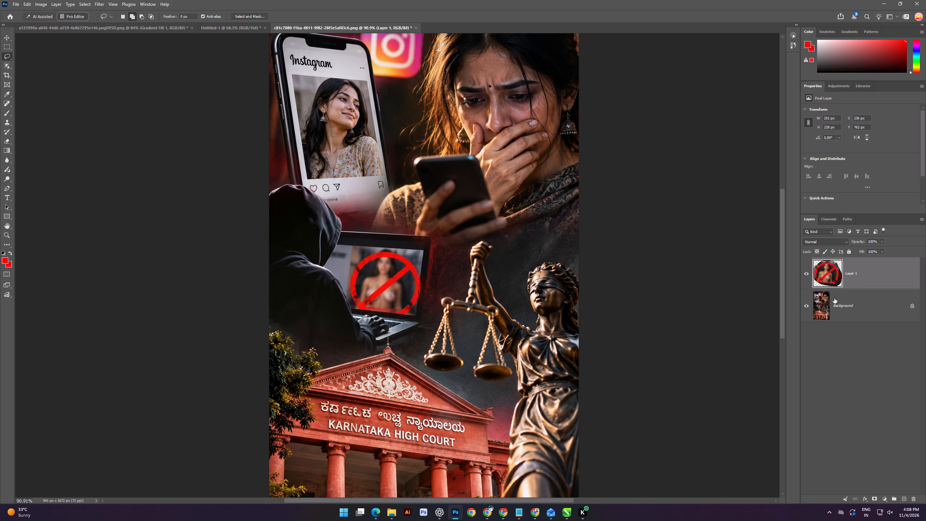
right_click(852, 272)
left_click(832, 358)
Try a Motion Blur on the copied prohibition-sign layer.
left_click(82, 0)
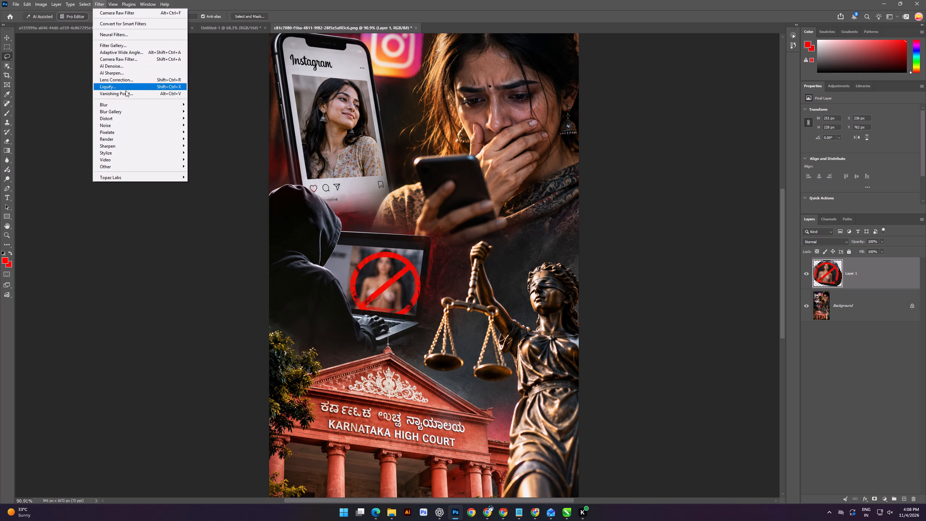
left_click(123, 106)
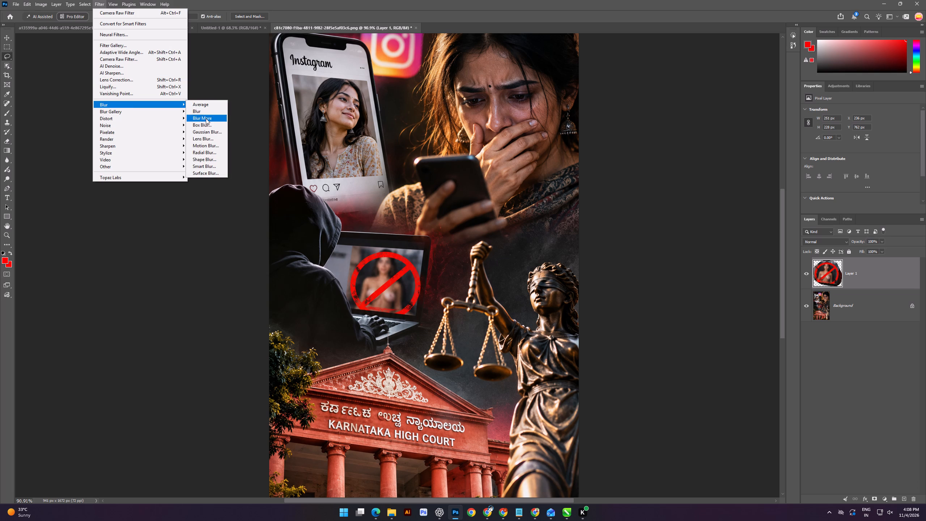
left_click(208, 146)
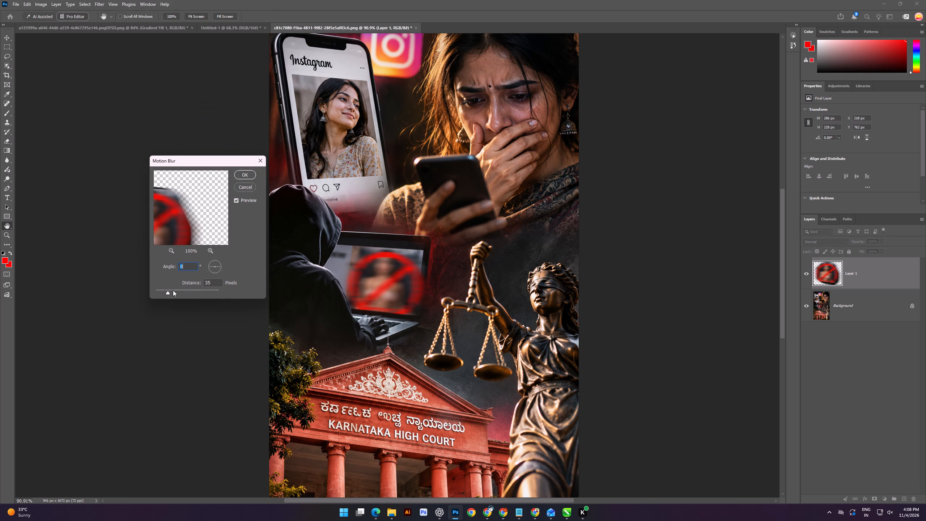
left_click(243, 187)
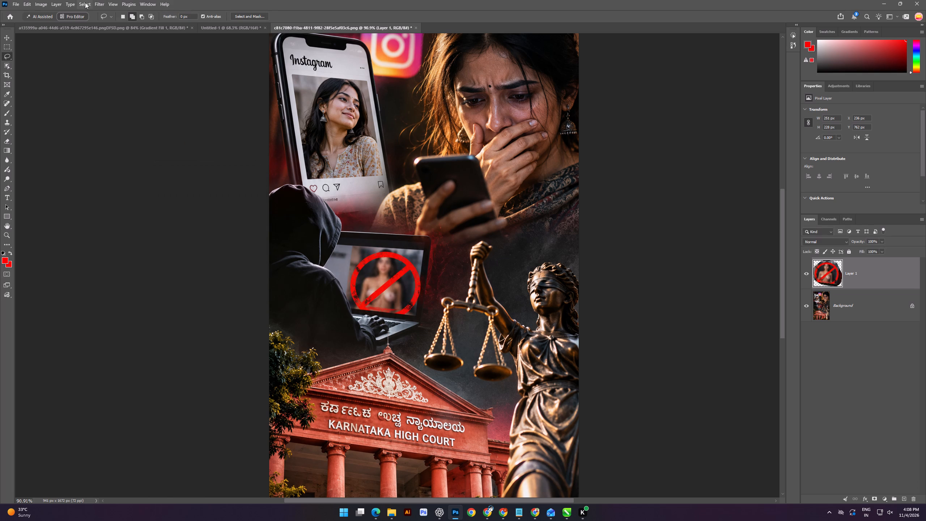
Apply a Gaussian Blur with a 10-pixel radius to the copied prohibition-sign layer.
left_click(85, 3)
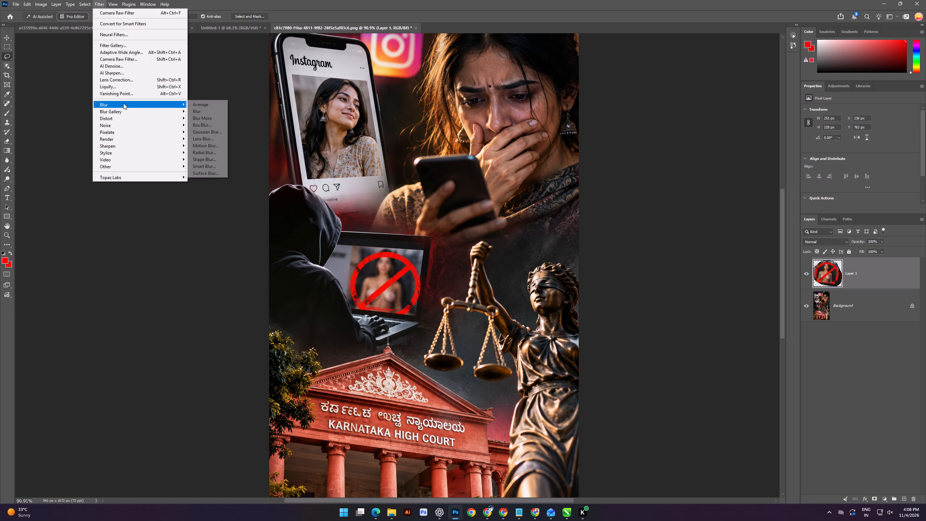
left_click(204, 130)
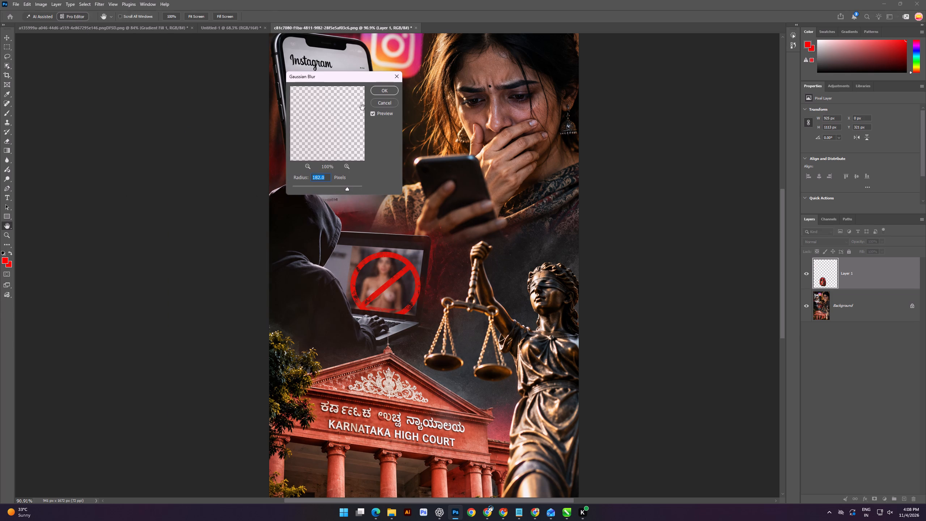
left_click(352, 186)
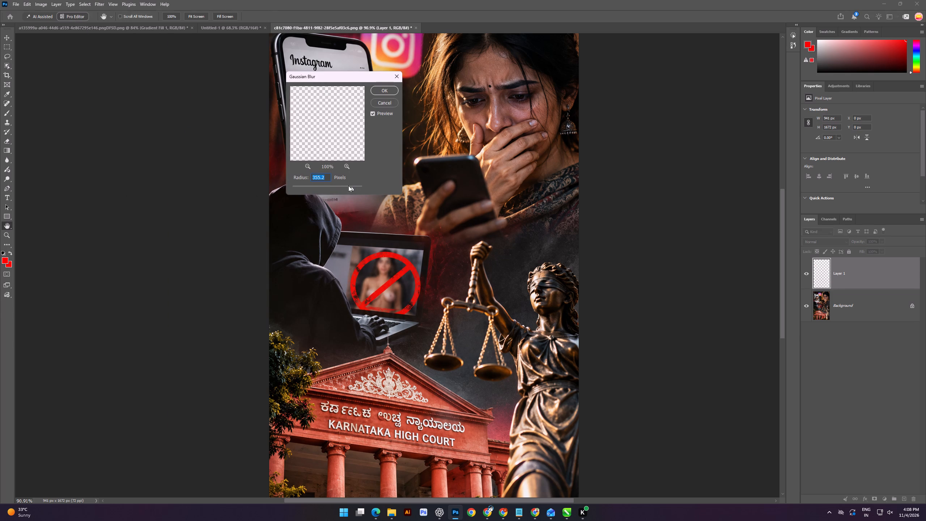
left_click(324, 186)
left_click(305, 186)
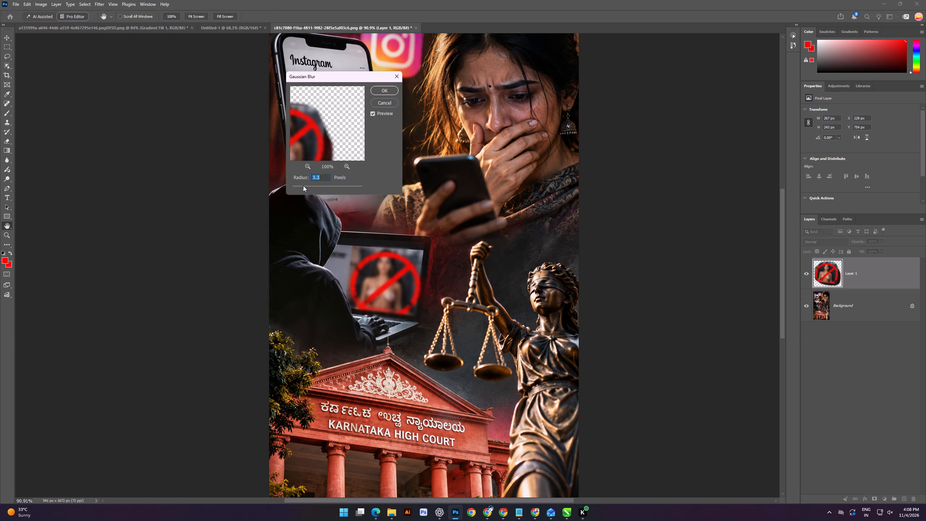
left_click(311, 186)
left_click(315, 186)
left_click(319, 186)
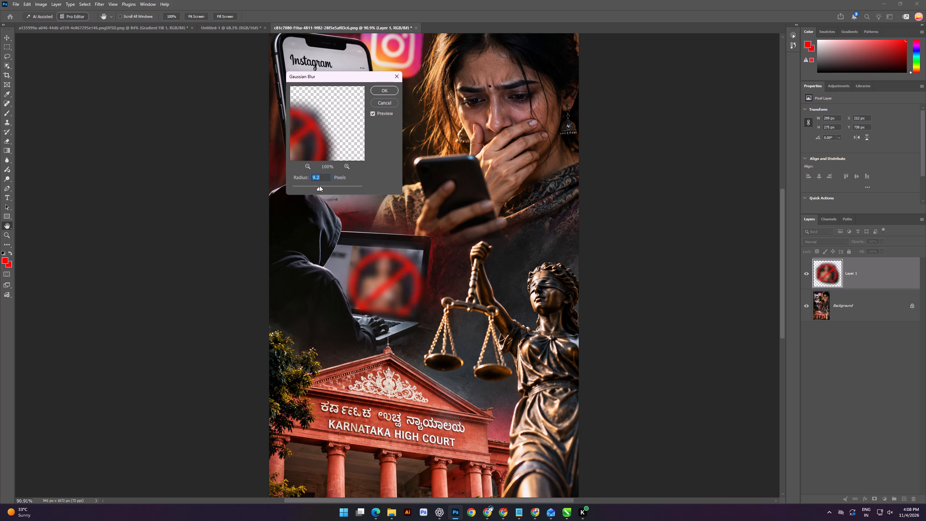
left_click(325, 187)
left_click(320, 188)
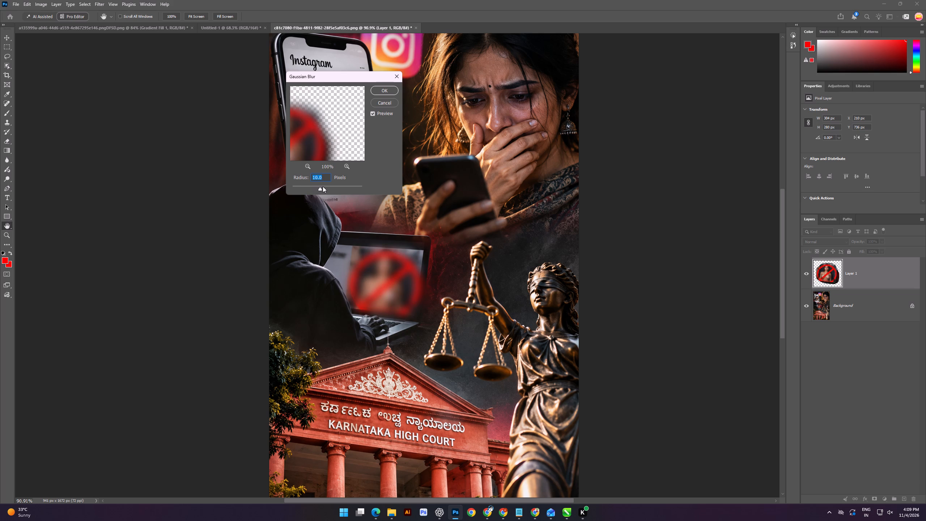
left_click(385, 93)
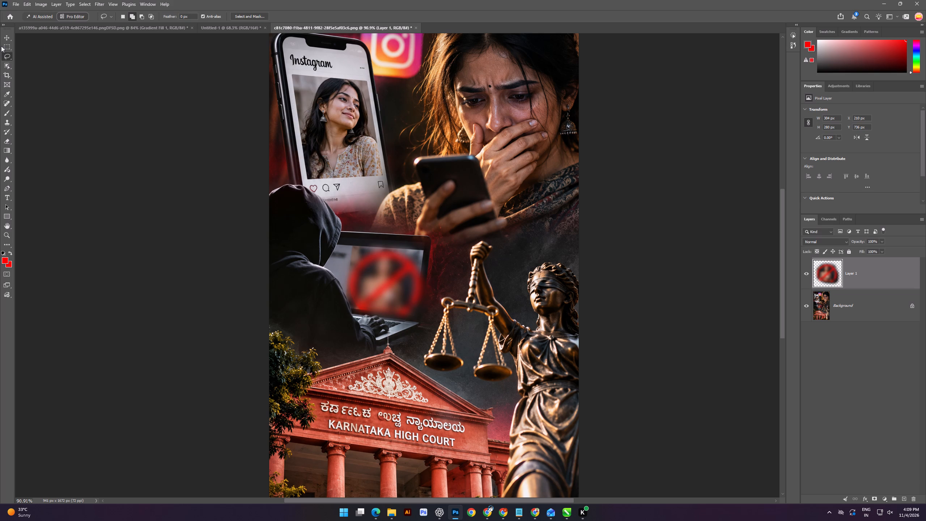
Deselect the layer and examine how the blurred laptop image looks within the whole composition.
left_click(7, 33)
left_click(9, 40)
left_click(111, 147)
scroll(316, 181, "down", 4)
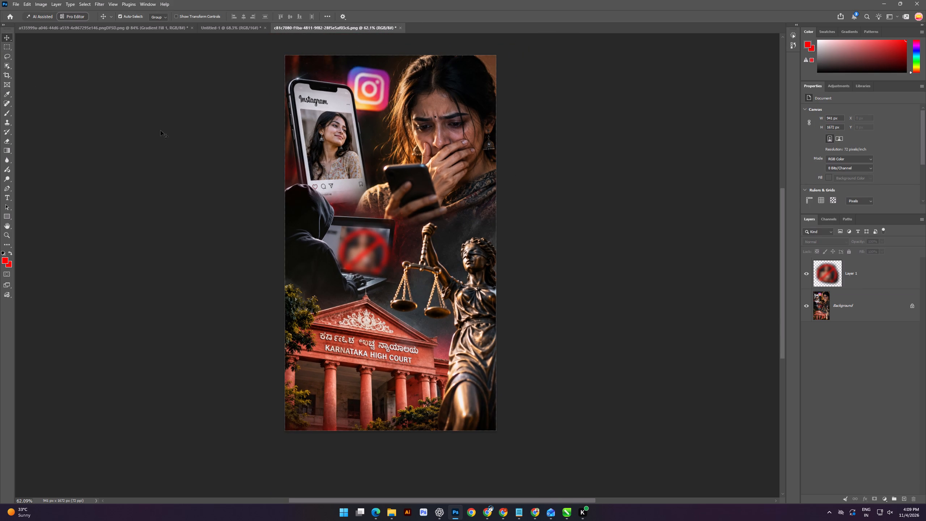
scroll(371, 179, "down", 5)
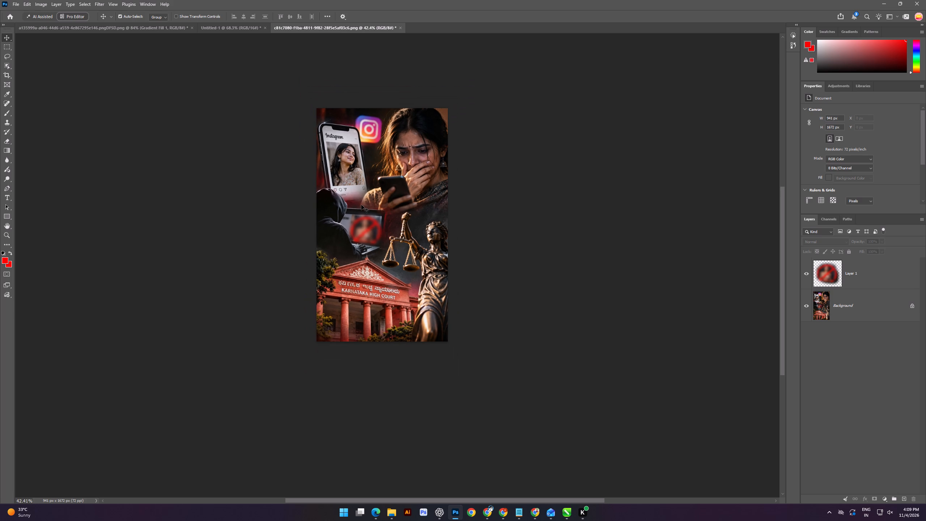
scroll(356, 204, "up", 5)
scroll(356, 204, "down", 4)
scroll(356, 204, "up", 2, "alt")
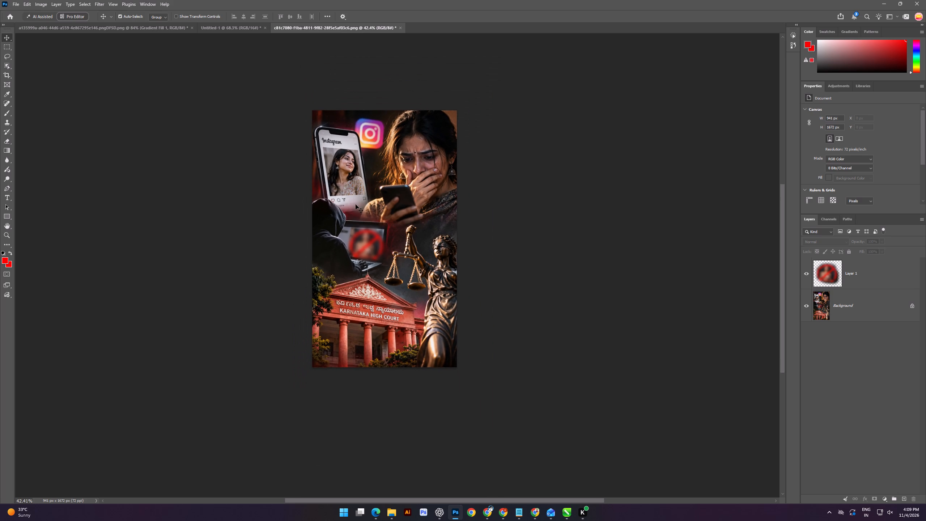
scroll(356, 204, "up", 2)
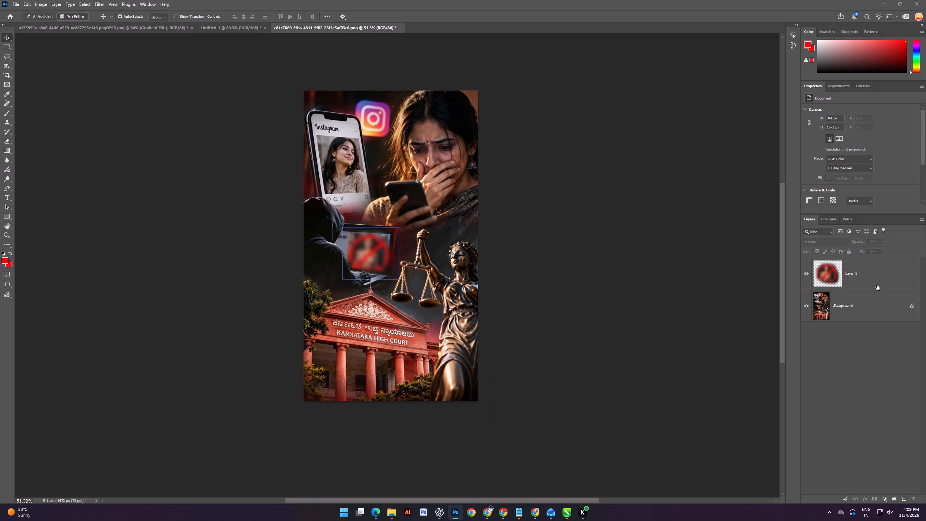
Apply a second, stronger Gaussian Blur of about 20.8 pixels to the prohibition-sign layer.
left_click(832, 274)
left_click(96, 0)
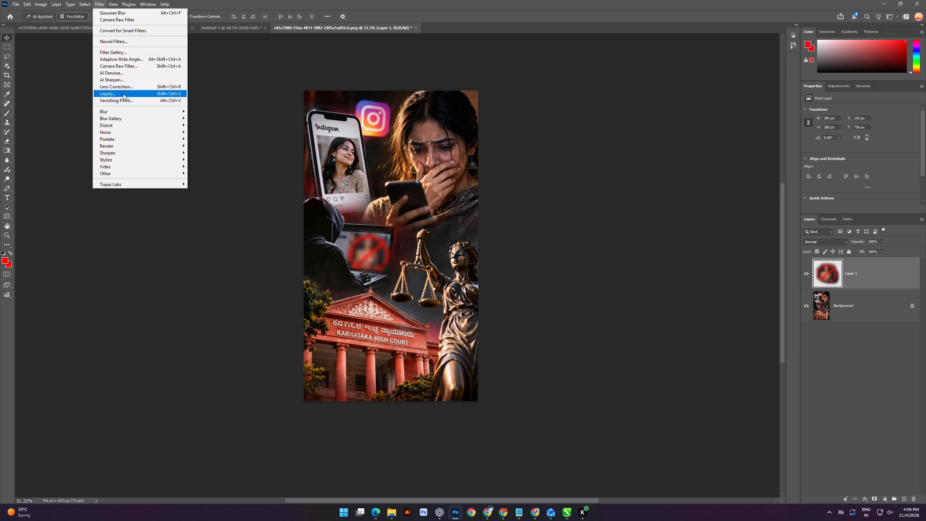
left_click(201, 138)
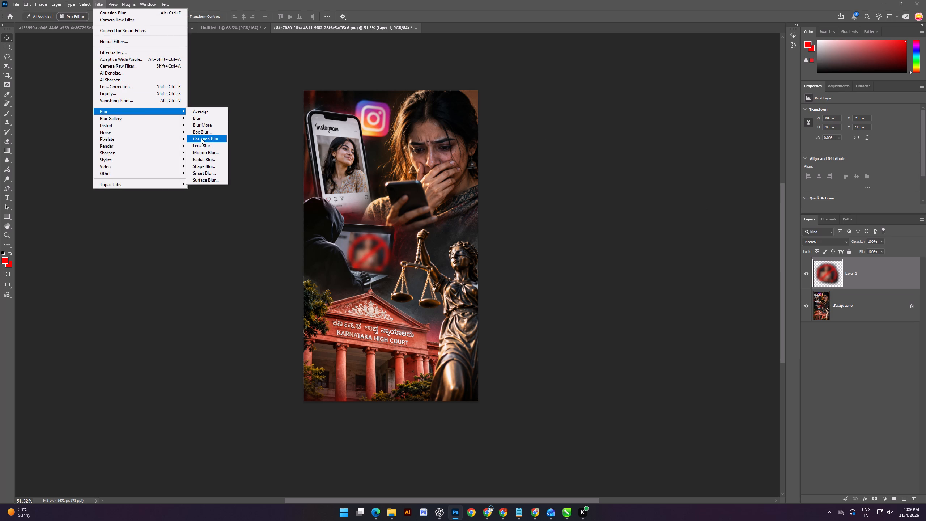
left_click(315, 186)
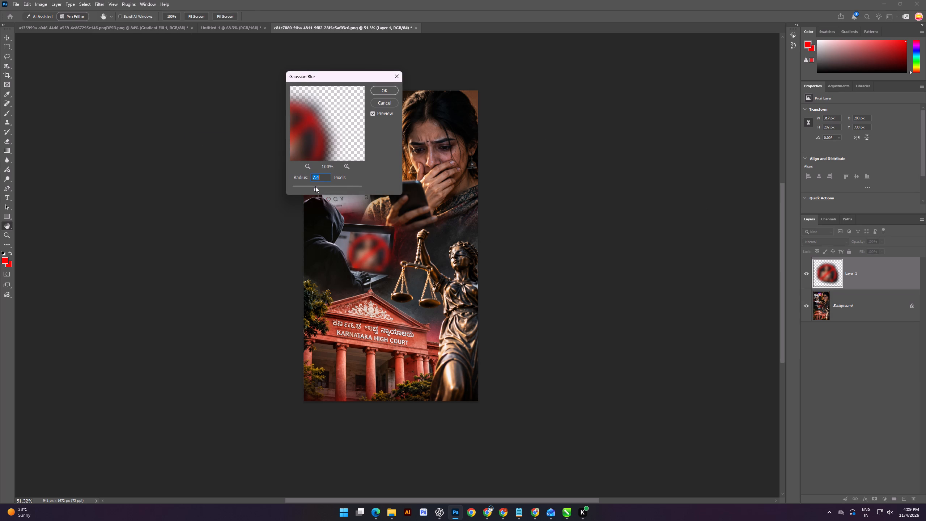
left_click(313, 186)
left_click(307, 186)
left_click(305, 185)
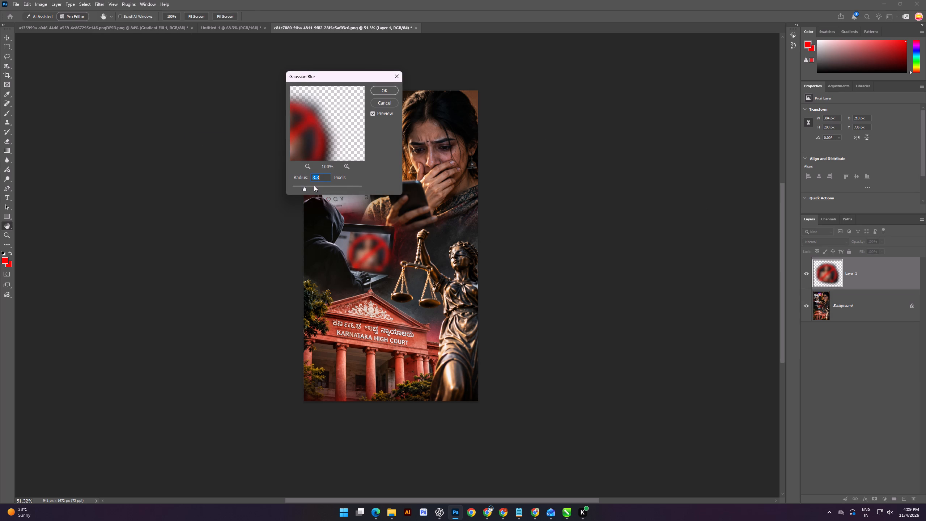
left_click(316, 186)
left_click(326, 186)
left_click(319, 186)
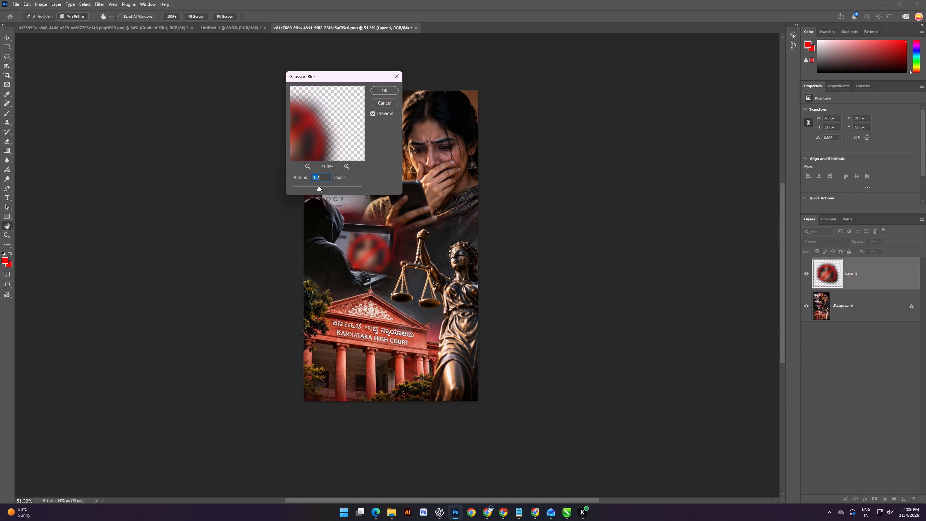
left_click(327, 186)
scroll(320, 189, "up", 3)
left_click(323, 187)
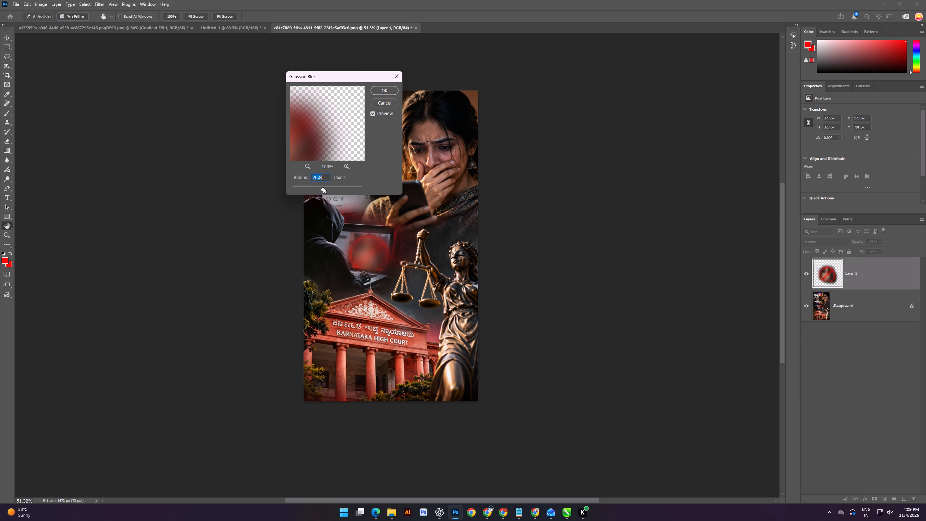
left_click(386, 83)
left_click(386, 89)
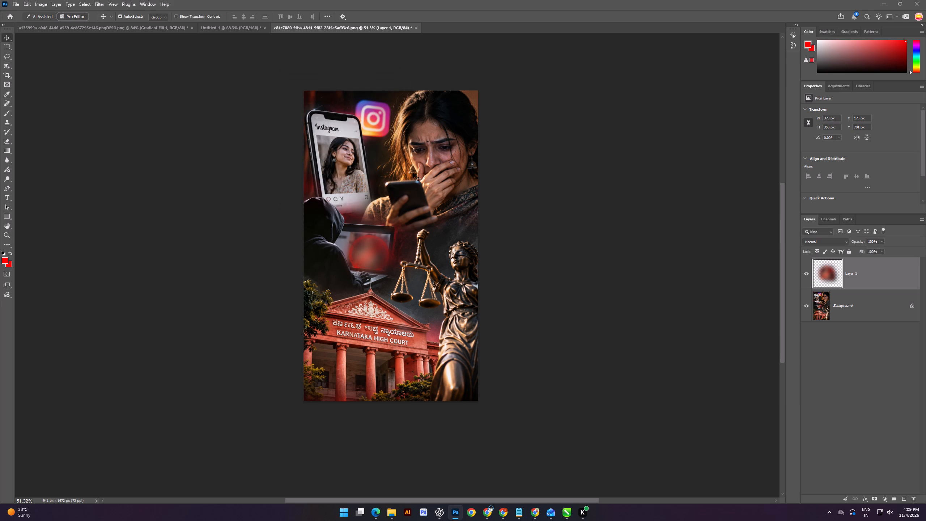
Merge the blurred prohibition-sign layer with the Background layer.
scroll(386, 184, "up", 2)
left_click(10, 39)
left_click(106, 104)
scroll(483, 226, "up", 3)
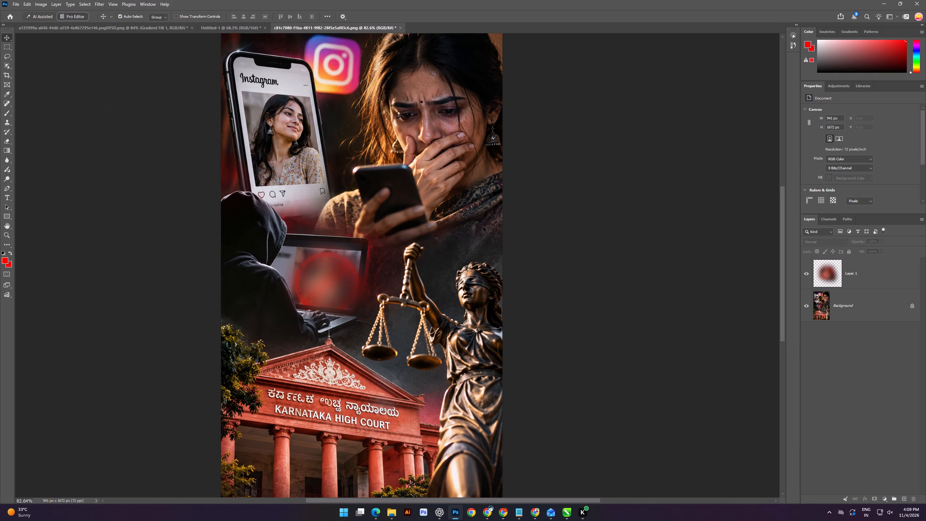
left_click(864, 310, "ctrl")
left_click(867, 284, "ctrl")
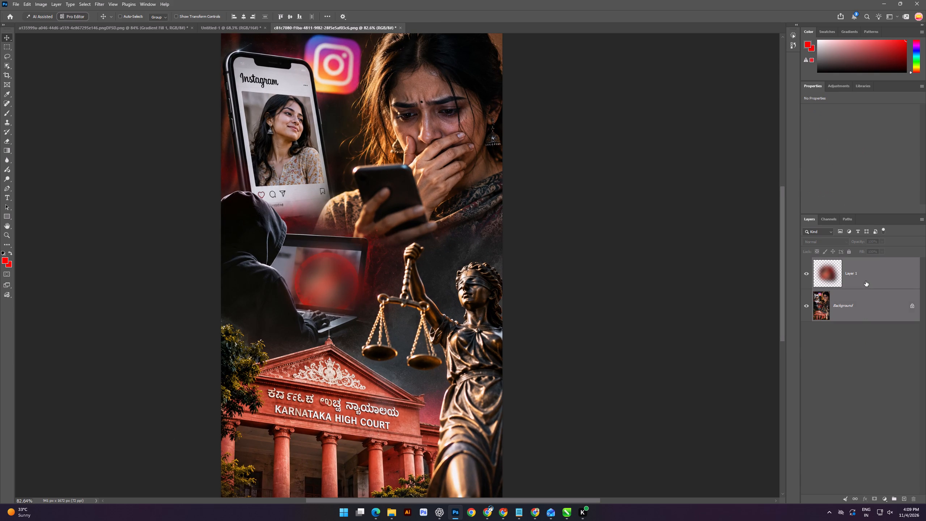
key("ctrl+e")
Extend the crop frame beyond all four sides of the image to about 1440 by 2480 px.
scroll(857, 280, "down", 6)
scroll(413, 220, "down", 3)
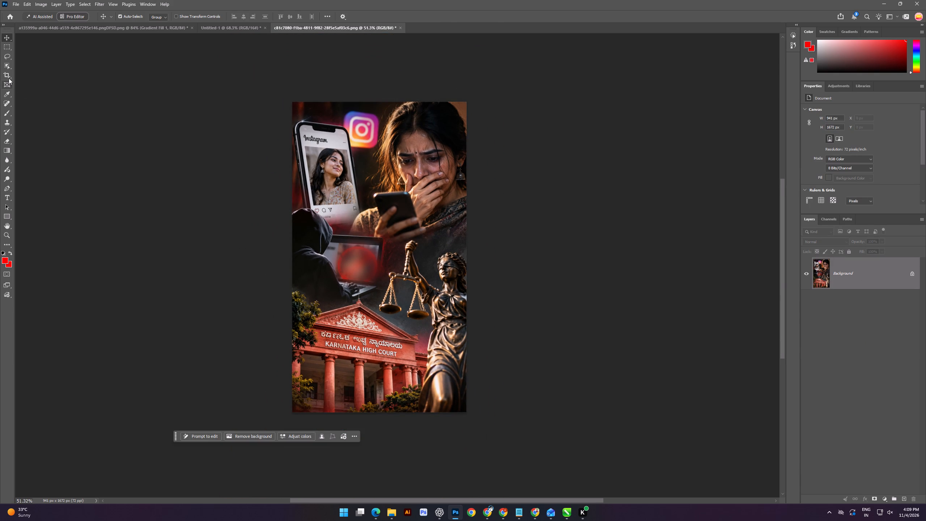
left_click(7, 75)
left_click_drag(384, 101, 387, 33, "alt")
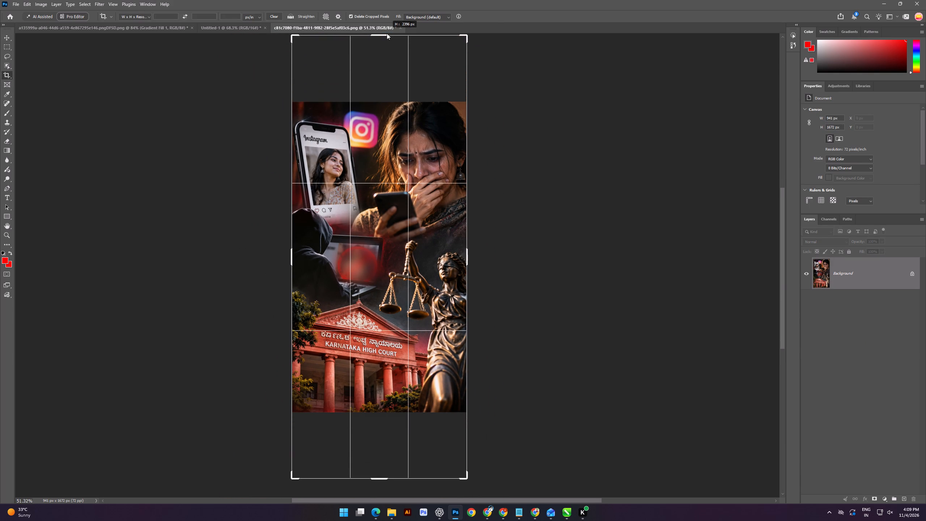
left_click_drag(387, 33, 387, 33, "alt")
left_click_drag(469, 261, 515, 266, "alt")
scroll(430, 249, "down", 3)
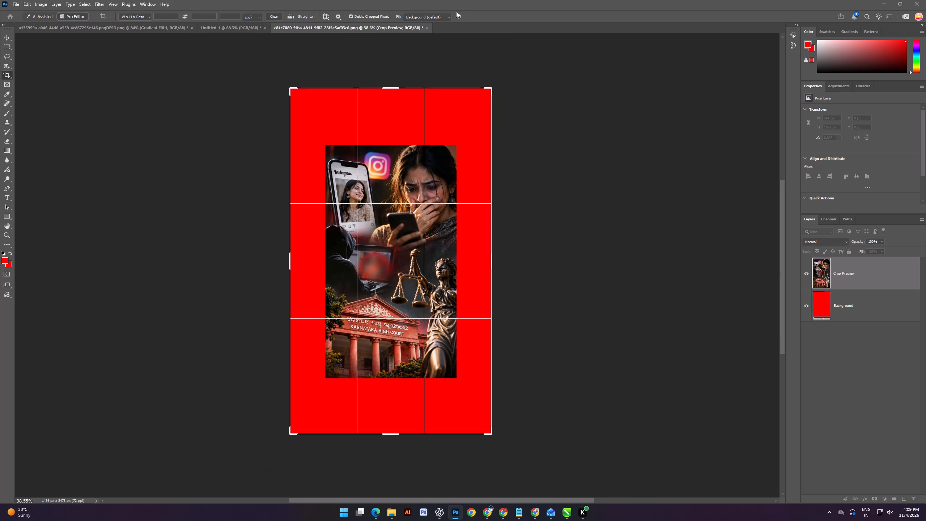
Set the crop fill to Generative Expand and submit the expansion with an empty prompt.
left_click(443, 16)
left_click(434, 29)
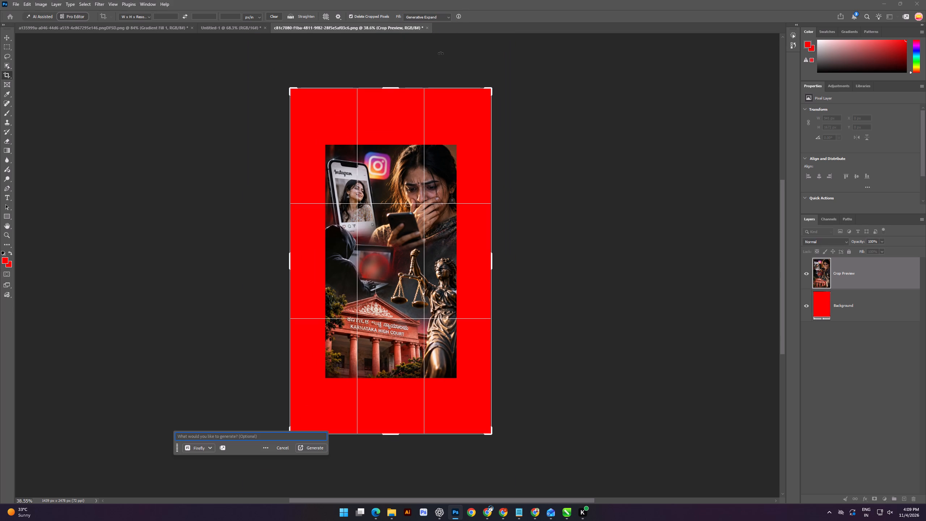
key("Return")
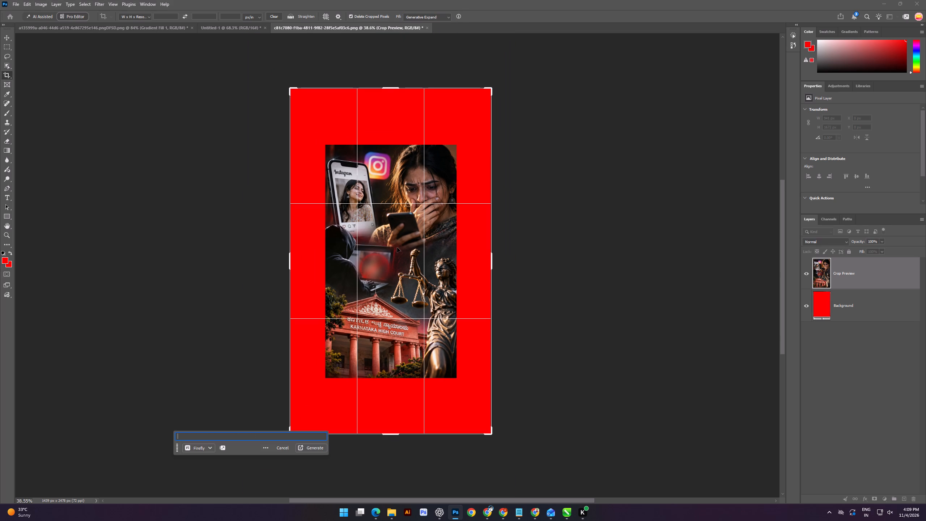
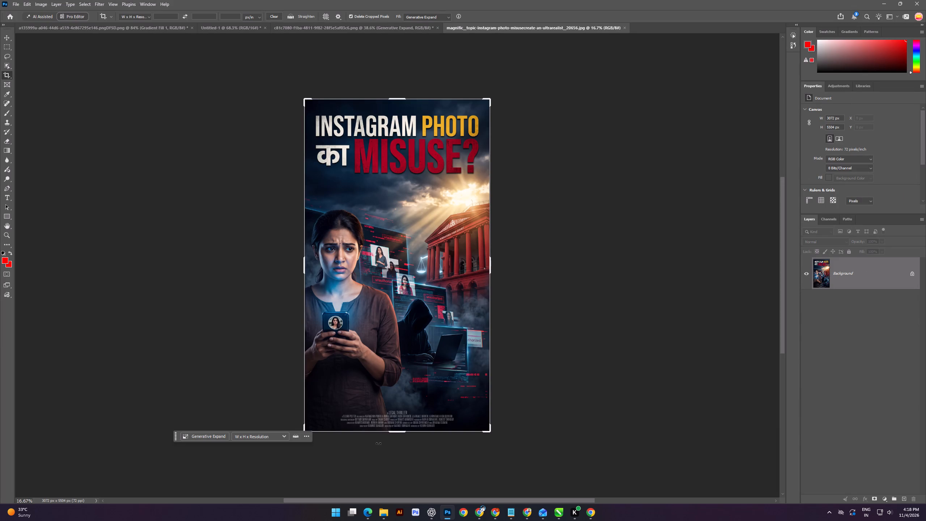
Extend the poster's canvas on all four sides to about 3850 x 6380 px and fill the new border using Firefly Generative Expand without a prompt.
left_click_drag(395, 434, 400, 461, "alt")
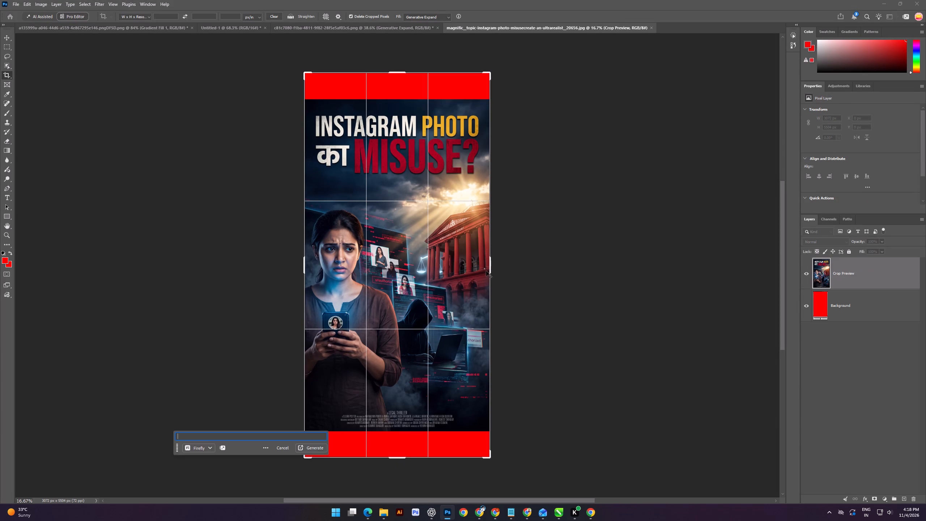
left_click_drag(491, 267, 515, 270, "alt")
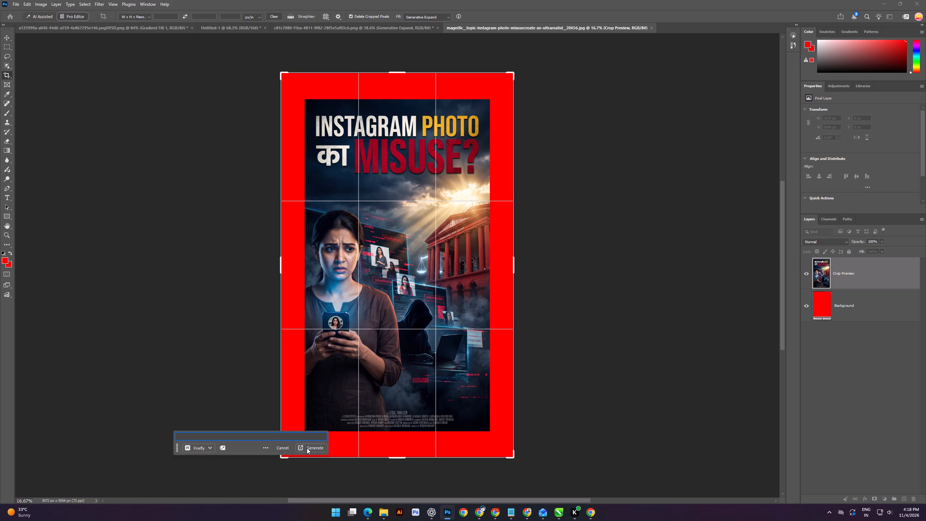
left_click(309, 448)
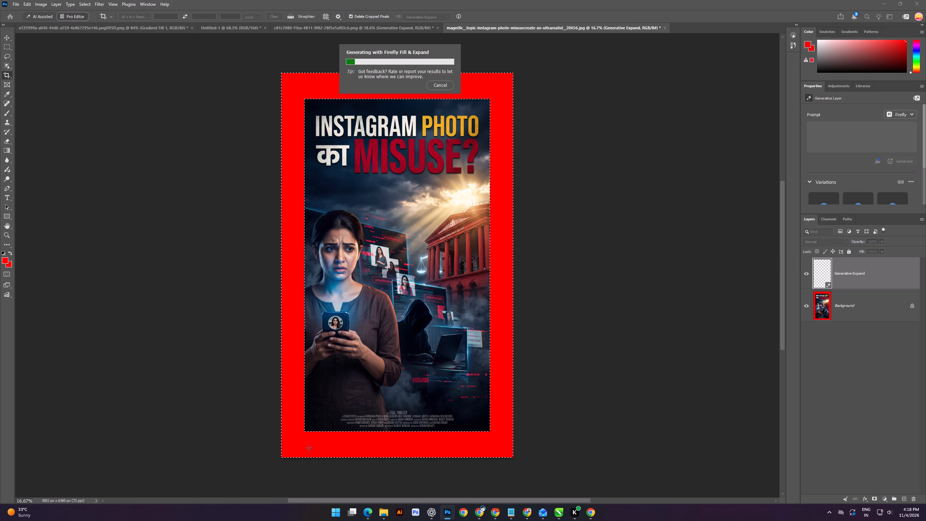
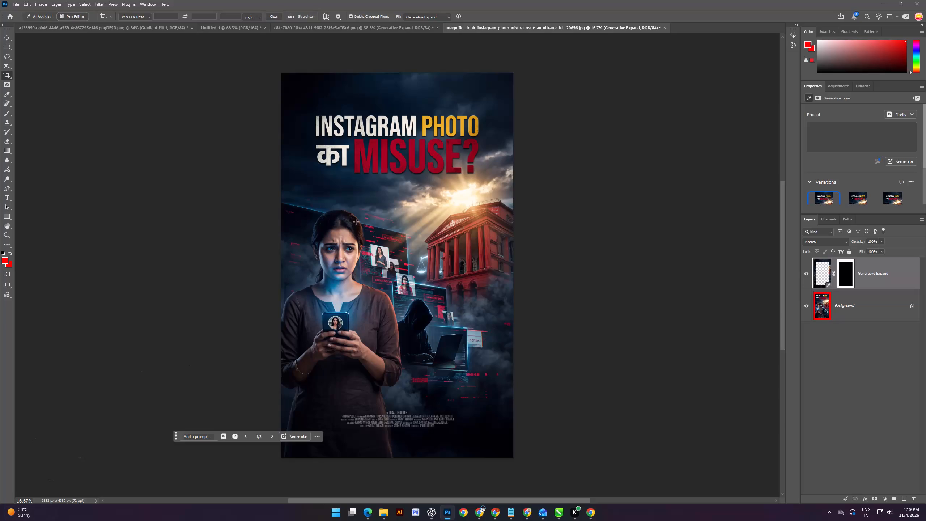
Compare the second Generative Expand variation of the poster with the first, and select the first variation.
scroll(404, 200, "down", 2)
scroll(405, 189, "up", 1)
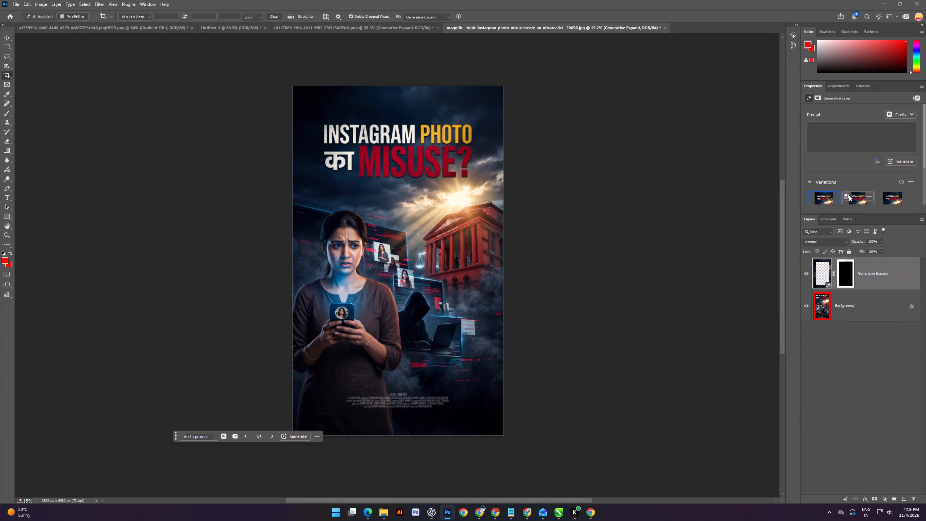
left_click(859, 198)
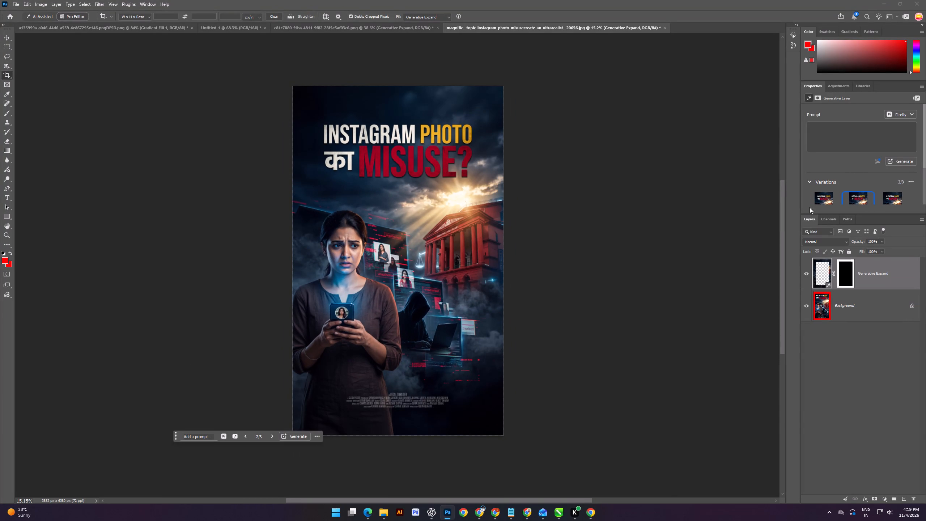
left_click(823, 201)
Select the Generative Expand layer and the Background layer together.
left_click(852, 313, "ctrl")
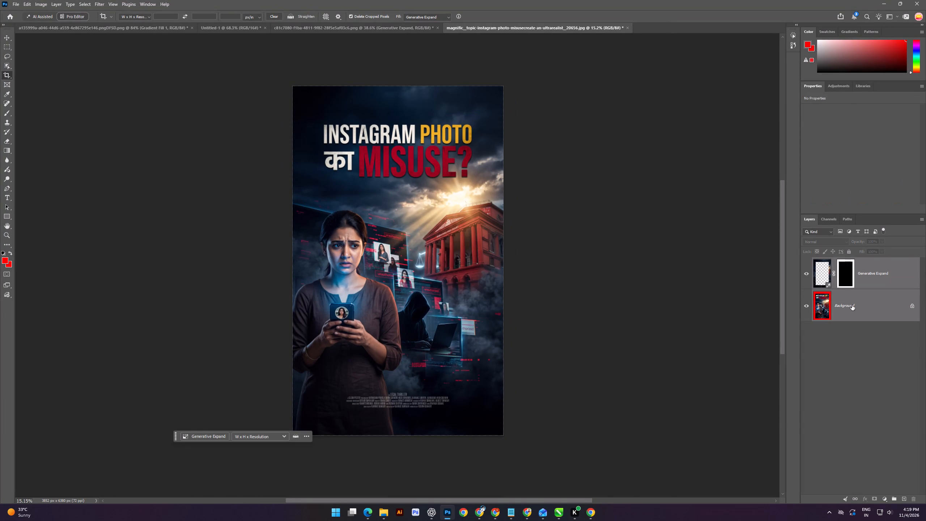
Merge the Generative Expand layer with the Background layer.
key("ctrl+e")
Extend the canvas above and below the poster and fill the added areas with Generative Expand, leaving the prompt empty.
scroll(353, 124, "up", 4)
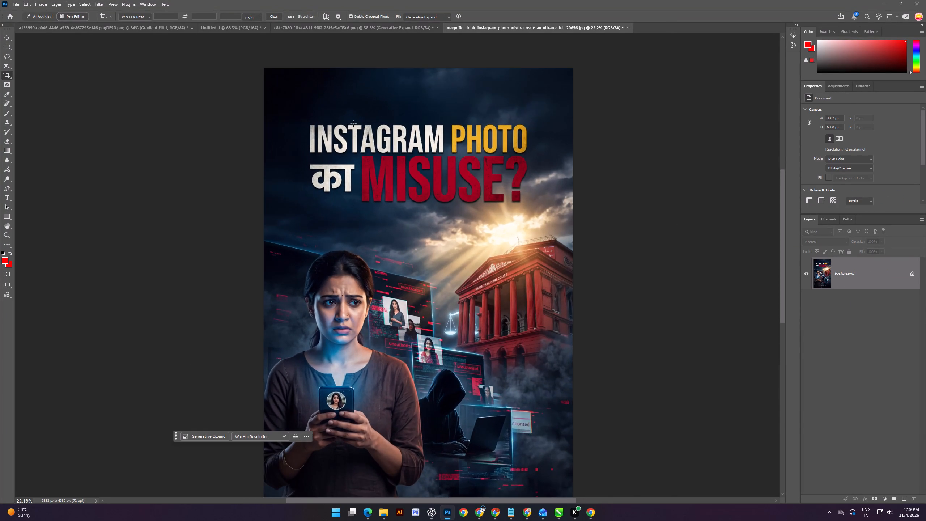
scroll(368, 130, "down", 5)
left_click(428, 279)
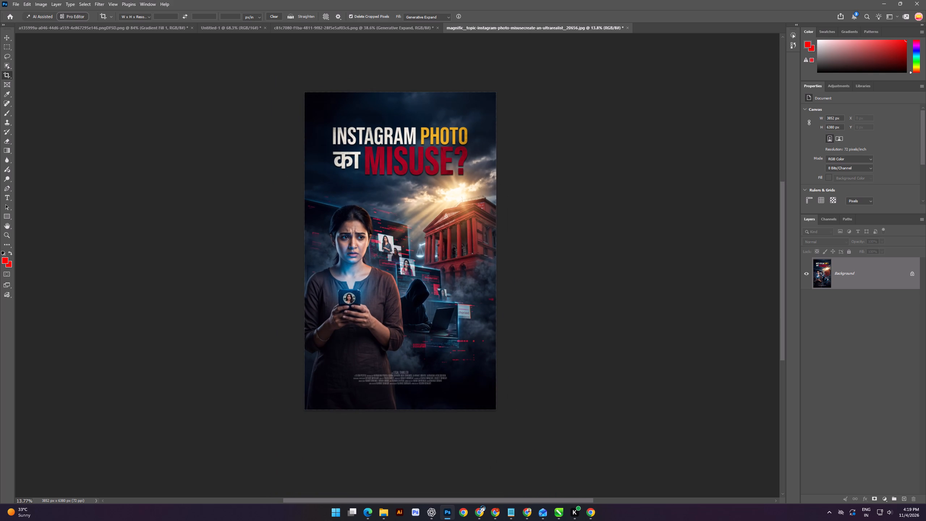
left_click_drag(400, 408, 400, 428, "alt")
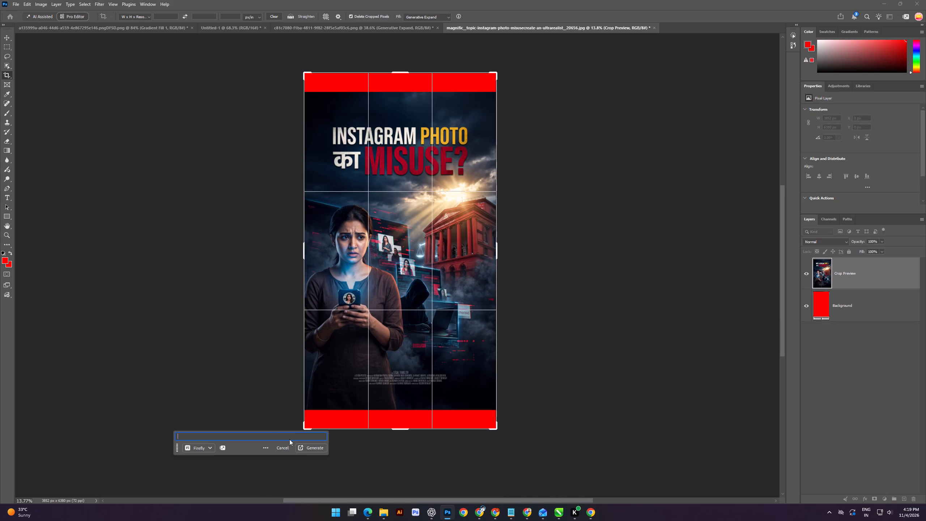
left_click(305, 449)
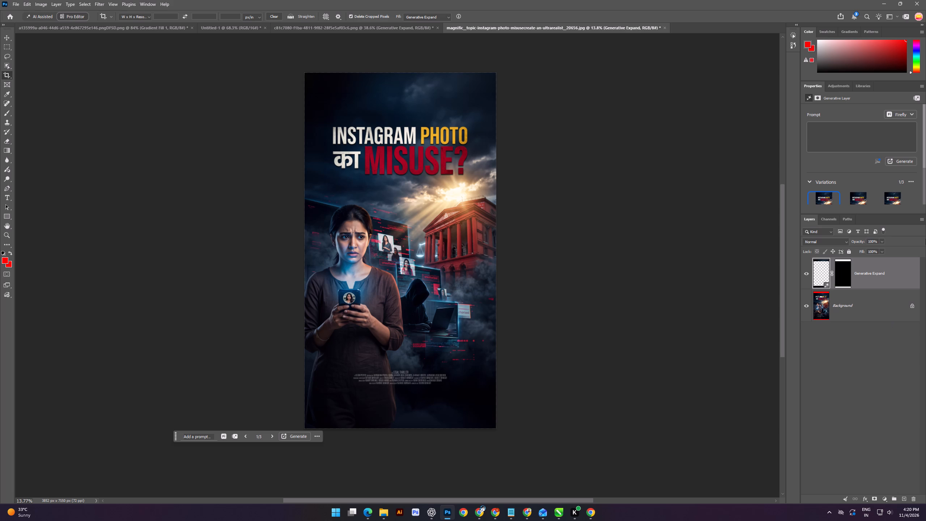
Combine the Generative Expand and Background layers and erase the INSTAGRAM PHOTO का MISUSE? headline with the Remove tool.
left_click(883, 310)
left_click(885, 282, "ctrl")
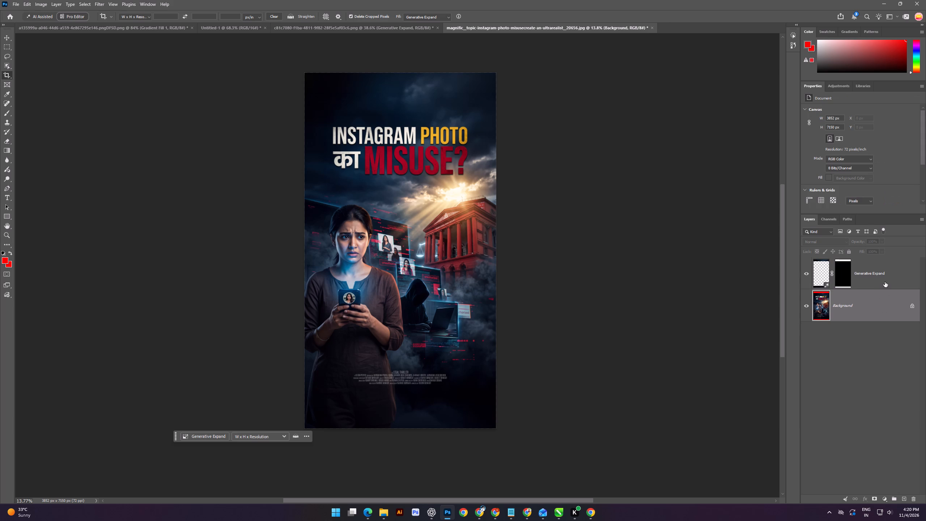
Merge the Generative Expand layer with the Background layer and convert the merged layer to a Smart Object.
key("ctrl+e")
right_click(859, 275)
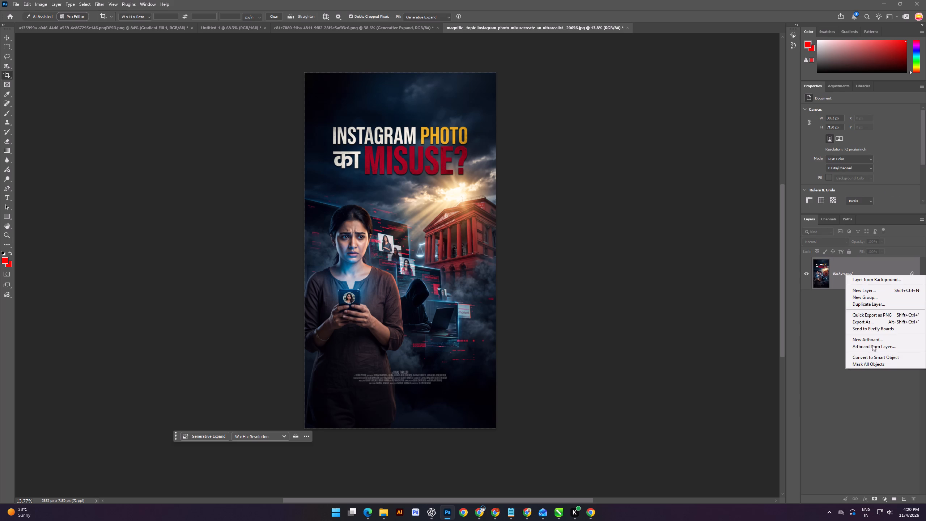
left_click(874, 353)
left_click(876, 356)
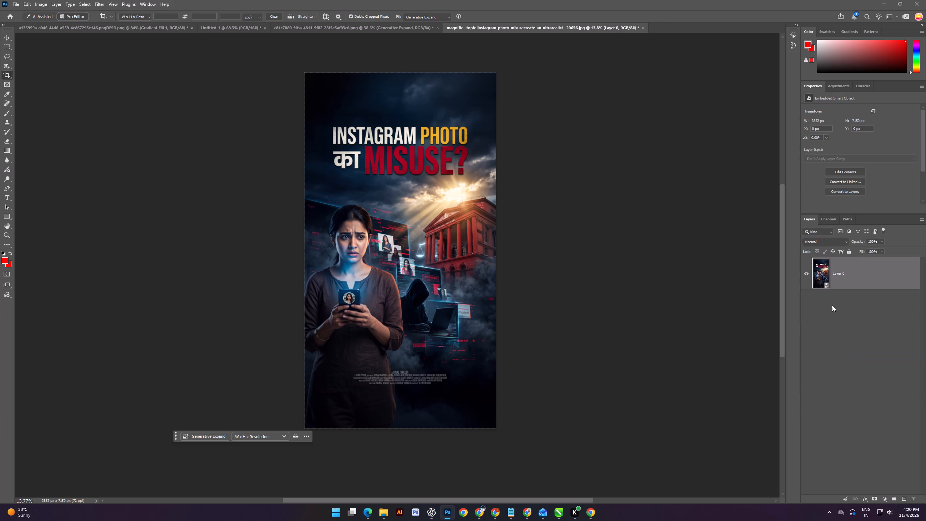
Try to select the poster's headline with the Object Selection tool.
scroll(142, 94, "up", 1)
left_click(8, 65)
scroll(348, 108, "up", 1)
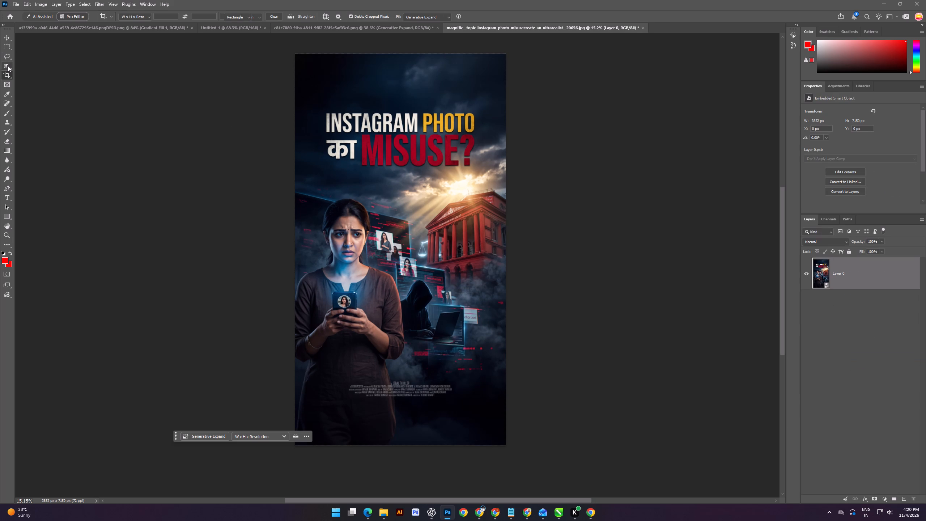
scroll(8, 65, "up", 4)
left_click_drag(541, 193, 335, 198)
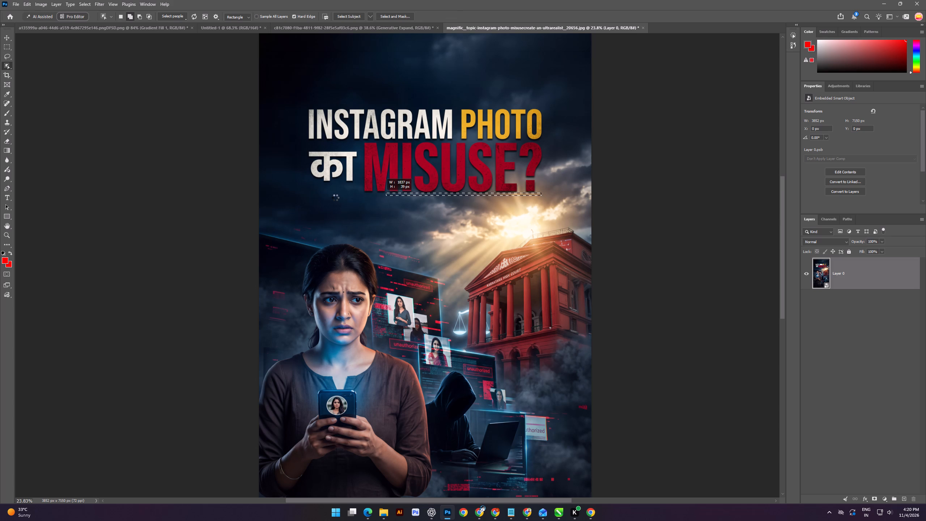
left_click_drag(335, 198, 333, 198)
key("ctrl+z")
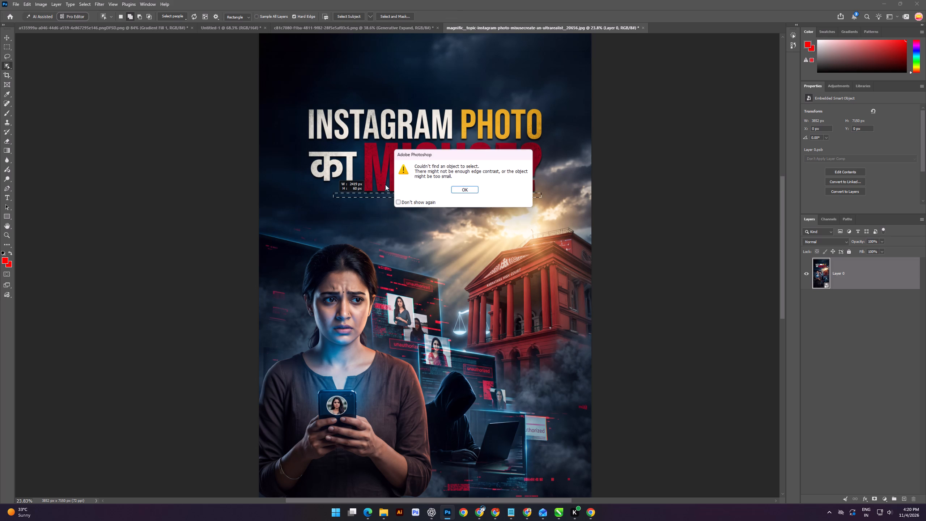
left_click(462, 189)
Mark the whole INSTAGRAM PHOTO का MISUSE? headline with the Selection Brush and remove it from the poster.
left_click(8, 56)
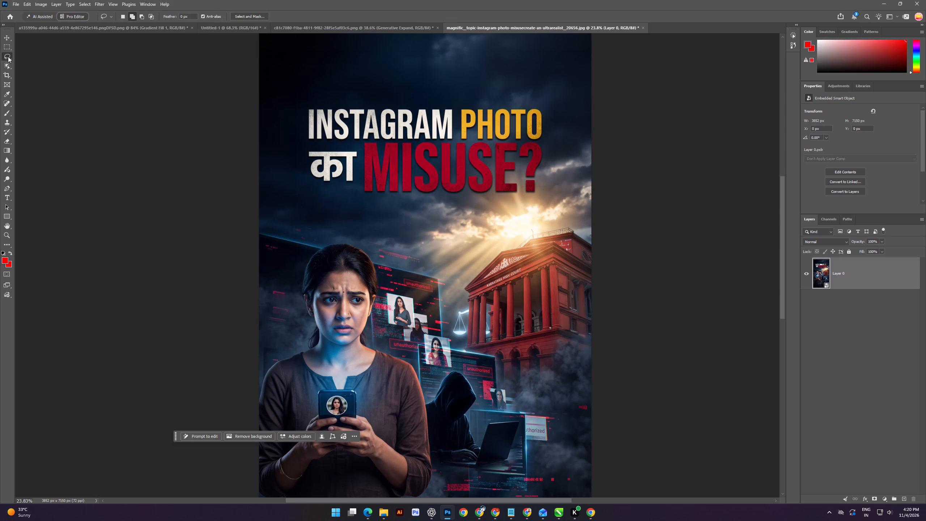
right_click(9, 57)
left_click(22, 59)
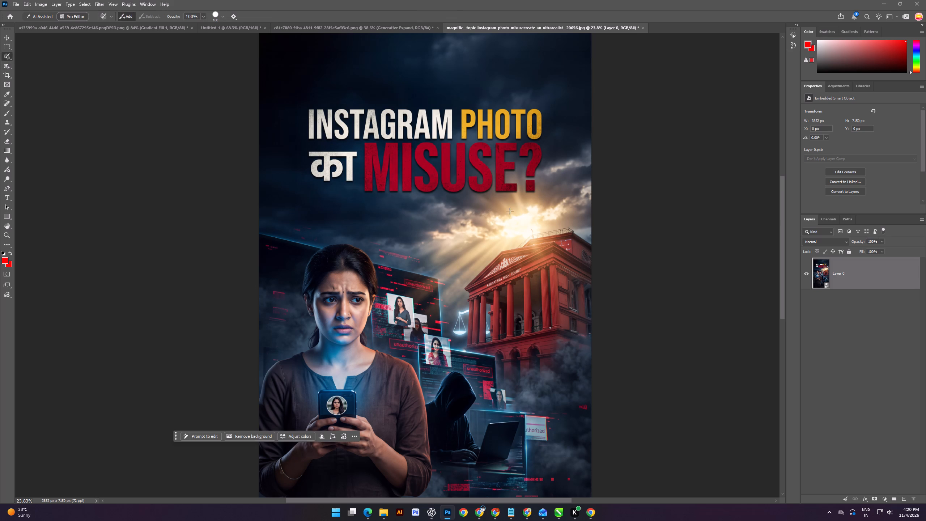
left_click(534, 191)
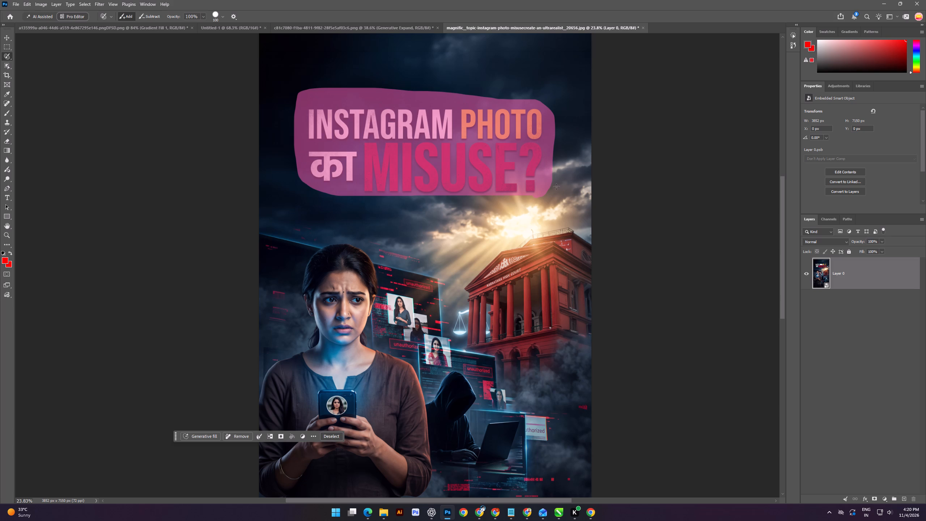
left_click(237, 436)
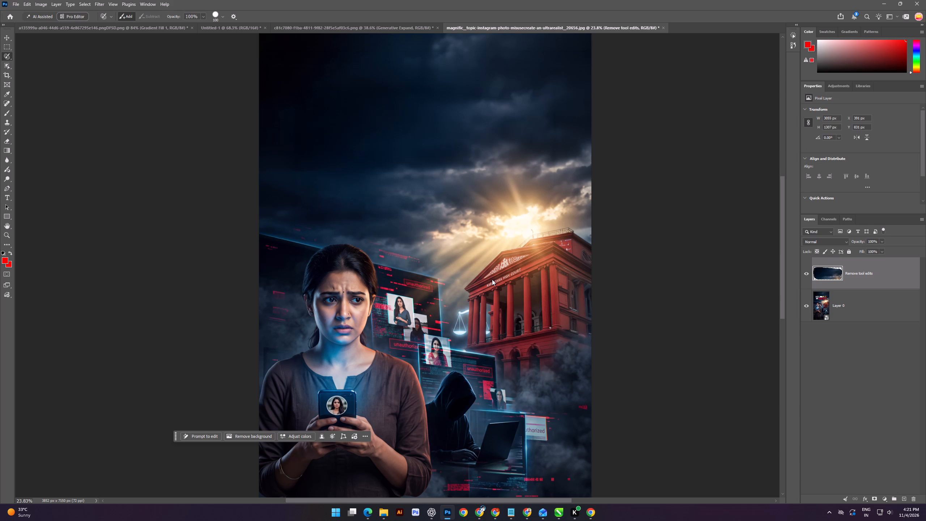
Merge the headline removal layer with Layer 0.
left_click(868, 304, "ctrl")
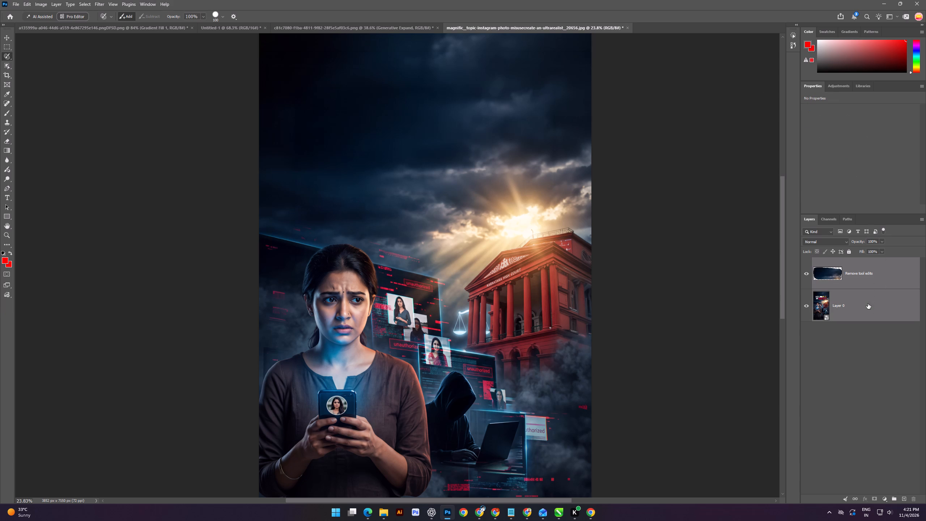
key("ctrl+e")
Erase the A LEGAL THRILLER credits block from the lower part of the poster with the Remove tool.
scroll(838, 268, "down", 11)
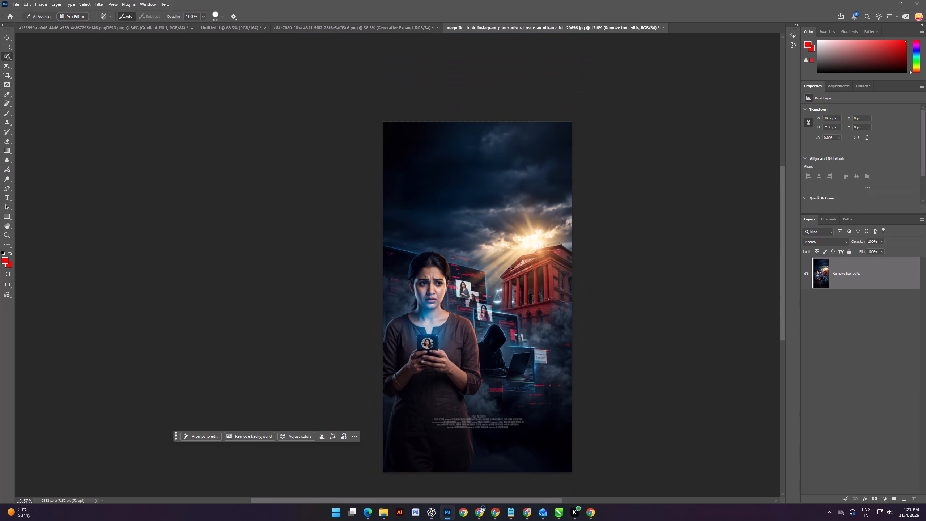
scroll(510, 236, "up", 3)
scroll(396, 218, "down", 3)
scroll(408, 229, "down", 2, "alt")
scroll(420, 393, "up", 7)
scroll(534, 429, "up", 5)
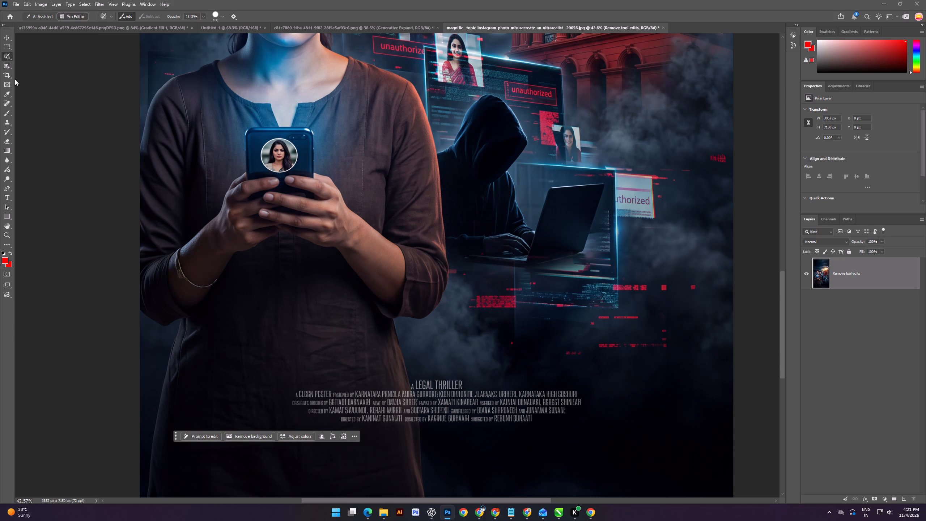
left_click(537, 420)
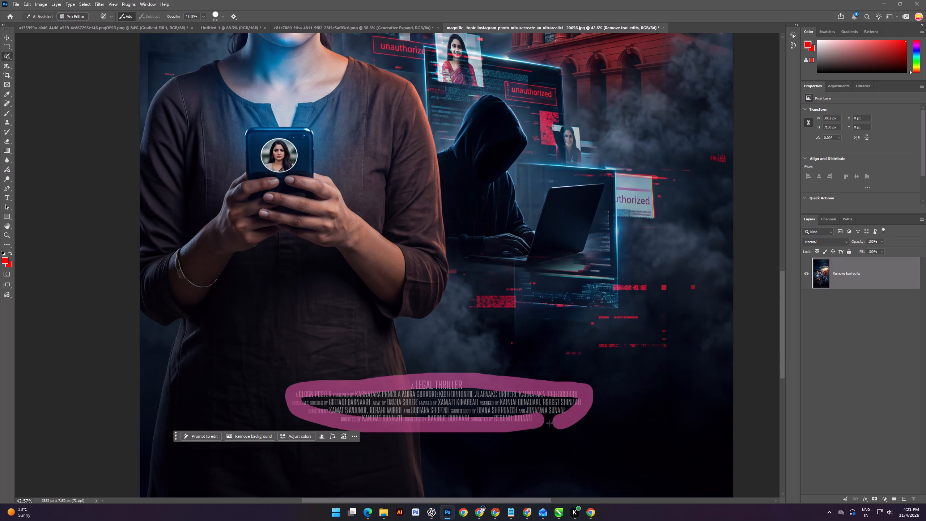
left_click(237, 436)
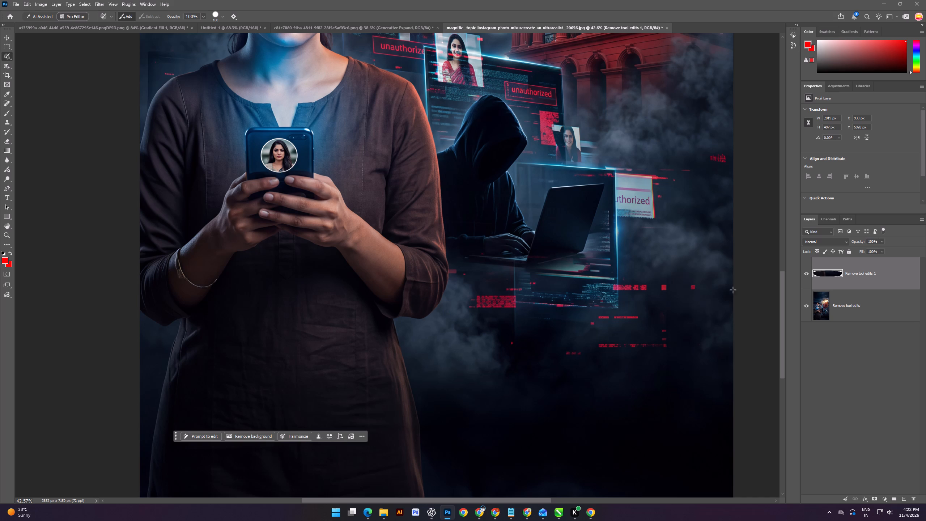
Merge the credits removal layer with the poster layer beneath it.
left_click(861, 309, "ctrl")
key("ctrl+e")
Examine the text-free poster as a whole and in close-up.
scroll(740, 267, "down", 5)
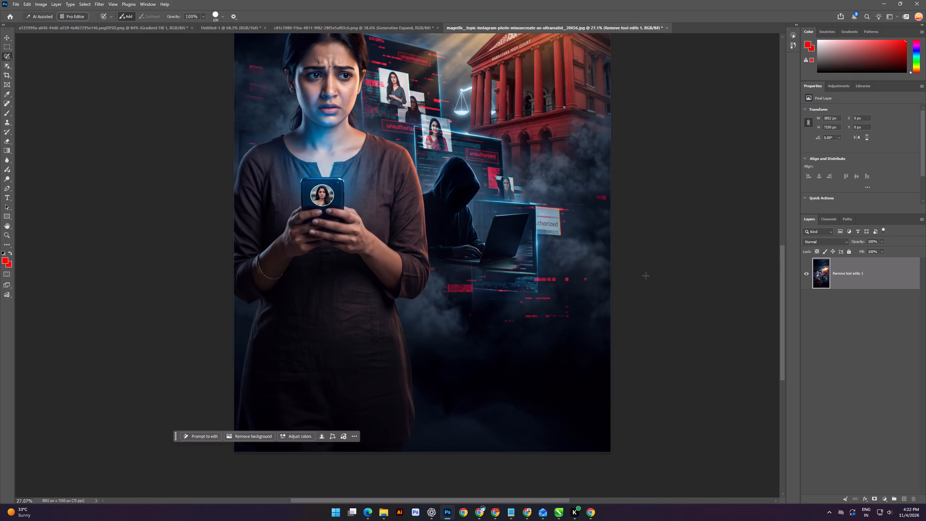
scroll(646, 276, "down", 5)
scroll(449, 242, "up", 2, "alt")
scroll(442, 242, "up", 1)
scroll(442, 242, "down", 2)
scroll(391, 212, "up", 5, "alt")
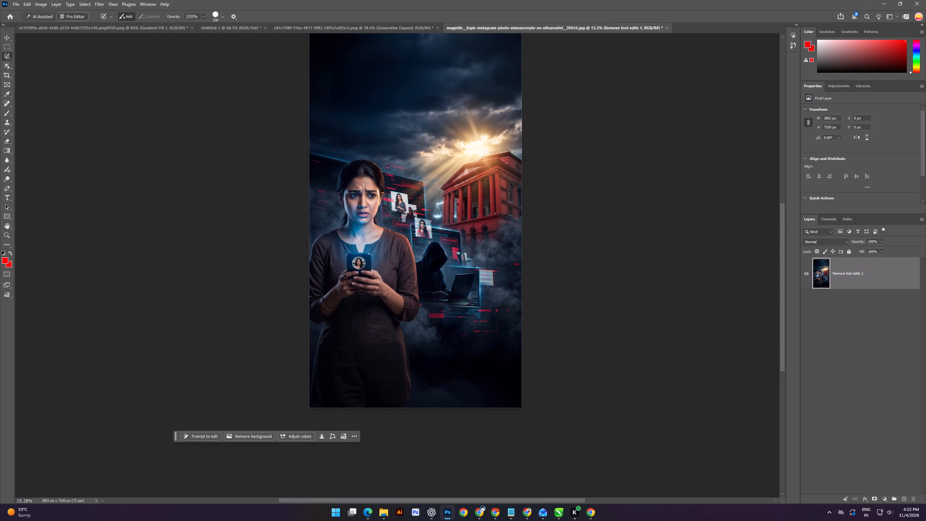
scroll(390, 210, "down", 3)
scroll(384, 202, "up", 9, "alt")
scroll(382, 222, "down", 2)
scroll(376, 217, "up", 2, "alt")
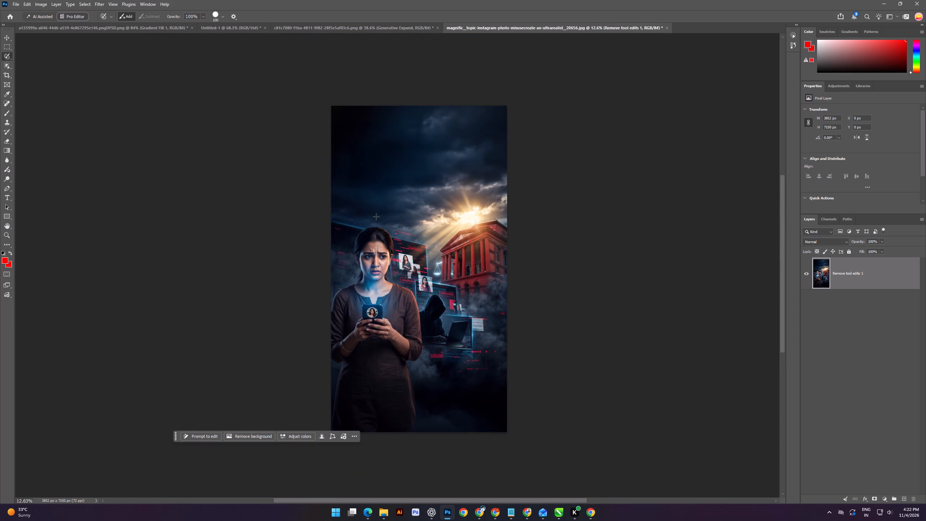
scroll(376, 217, "up", 5, "alt")
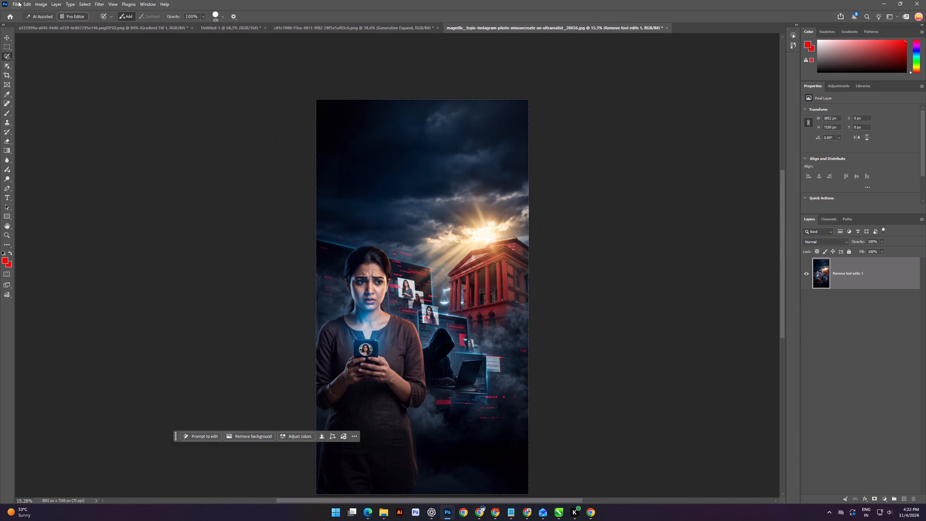
Save a copy of the poster as a PNG in Downloads with DSFDS added to its file name.
left_click(18, 1)
left_click(43, 131)
left_click(135, 129)
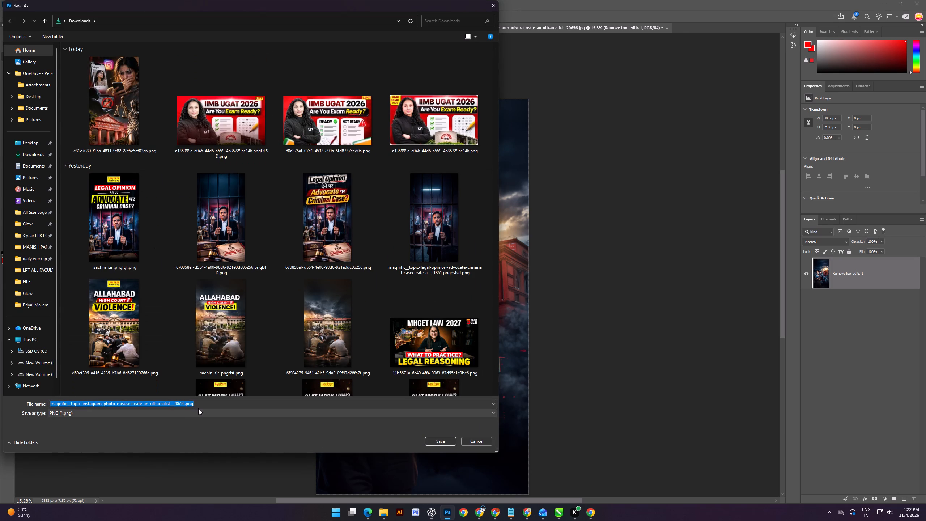
left_click(204, 405)
type("DSFDS")
key("Return")
key("Return")
key("Return")
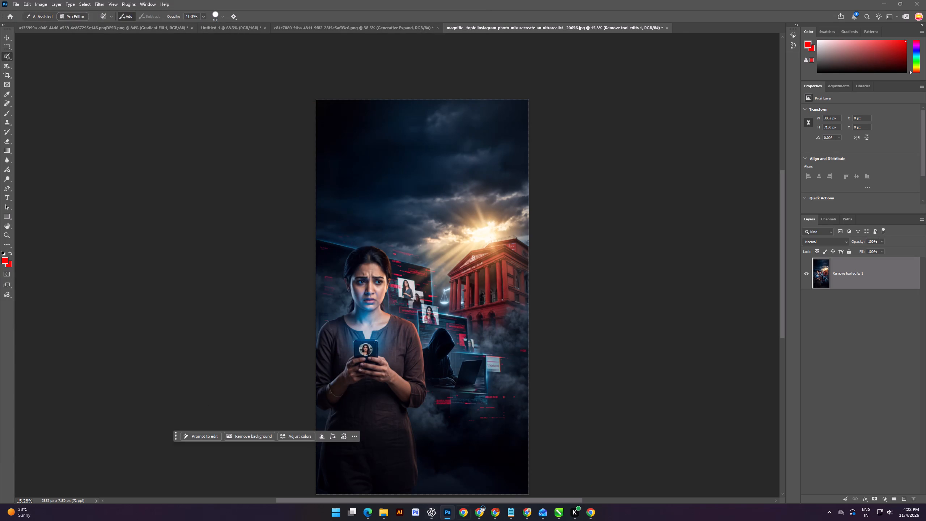
Switch to CorelDRAW and look over the designs in pep.cdr.
left_click(555, 511)
left_click_drag(265, 274, 267, 271)
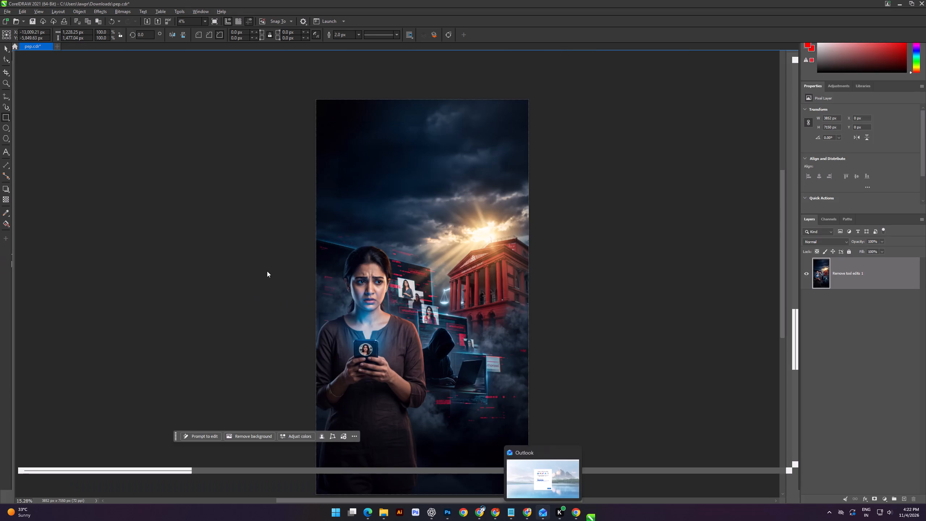
left_click_drag(267, 271, 268, 270)
scroll(408, 276, "down", 4)
left_click(3, 50)
left_click(167, 204)
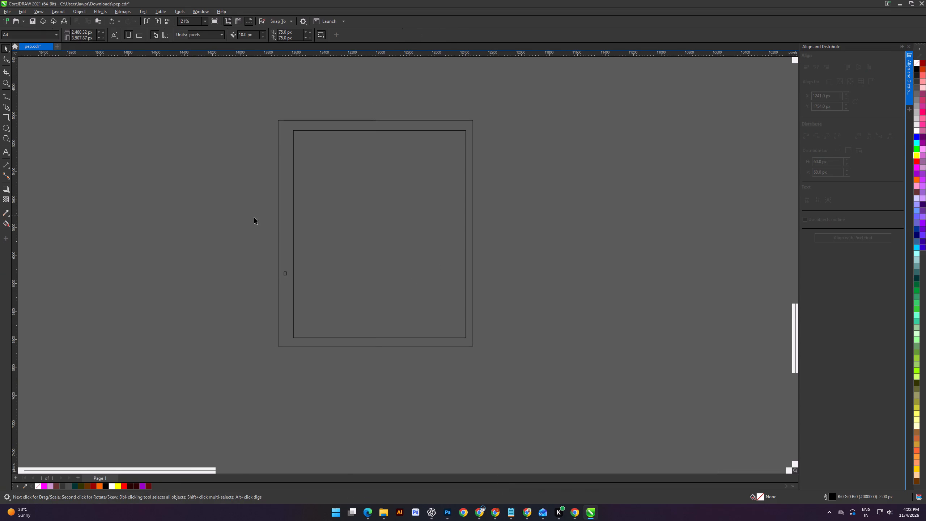
scroll(370, 243, "down", 12)
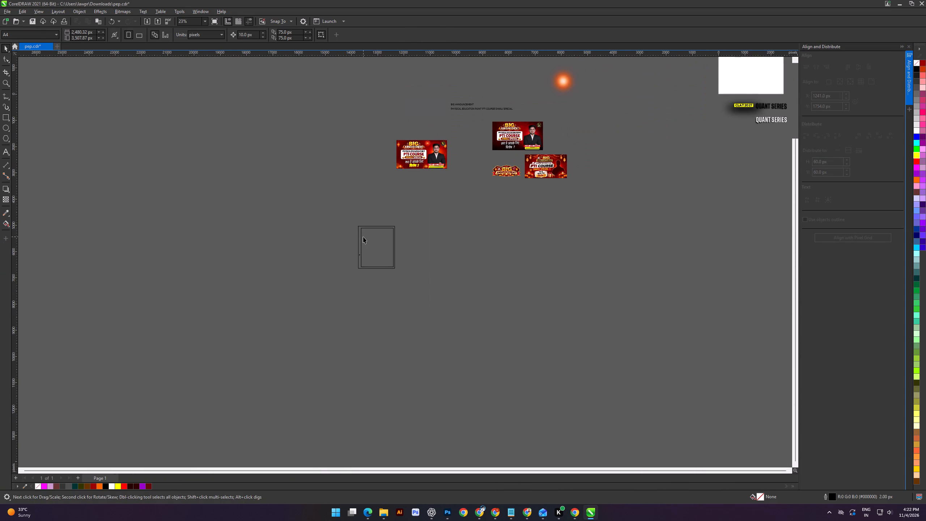
scroll(359, 235, "down", 4)
scroll(367, 200, "up", 5)
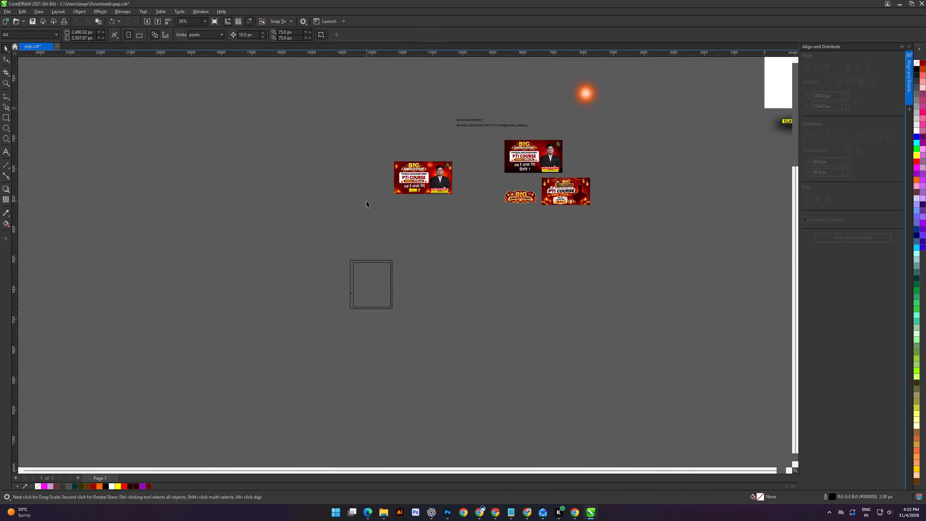
scroll(366, 201, "down", 4)
scroll(330, 178, "up", 5)
Save pep.cdr and close it.
key("ctrl+s")
key("ctrl+s")
key("ctrl+s")
key("ctrl+s")
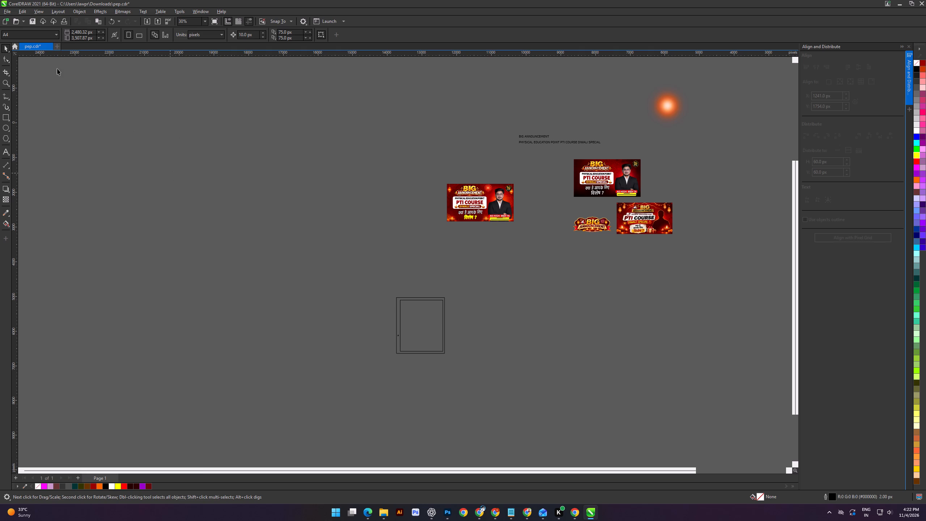
left_click(49, 46)
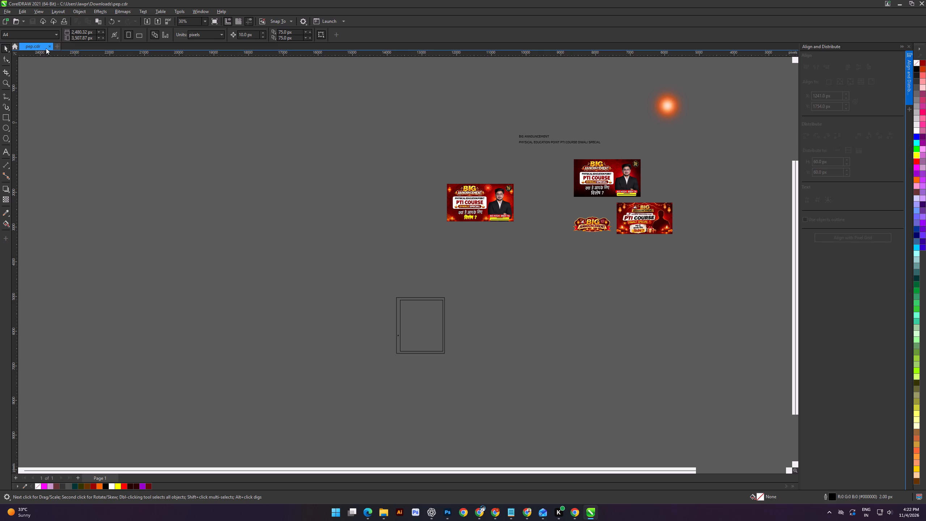
left_click(50, 46)
Open the reel cover priyanka ma'am CorelDRAW file from the FILE folder inside the work folder on drive D.
left_click(385, 512)
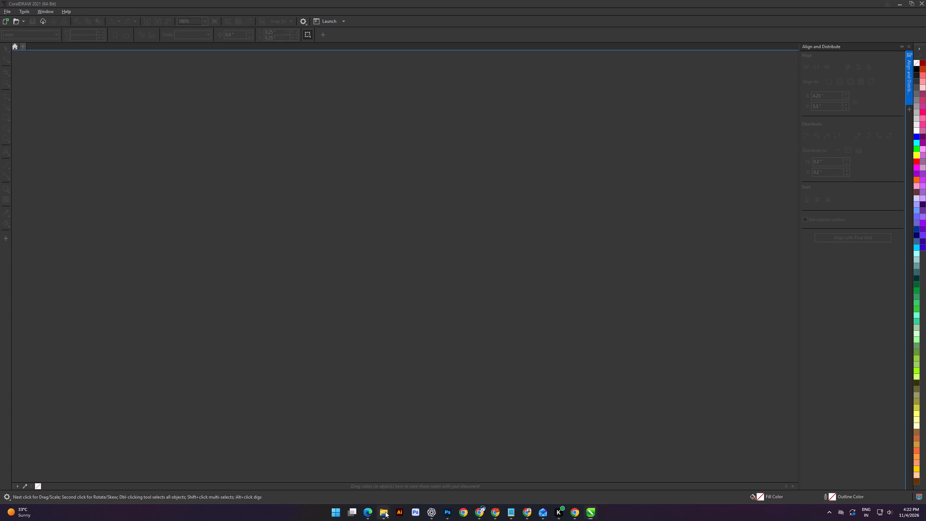
left_click(325, 476)
left_click(71, 247)
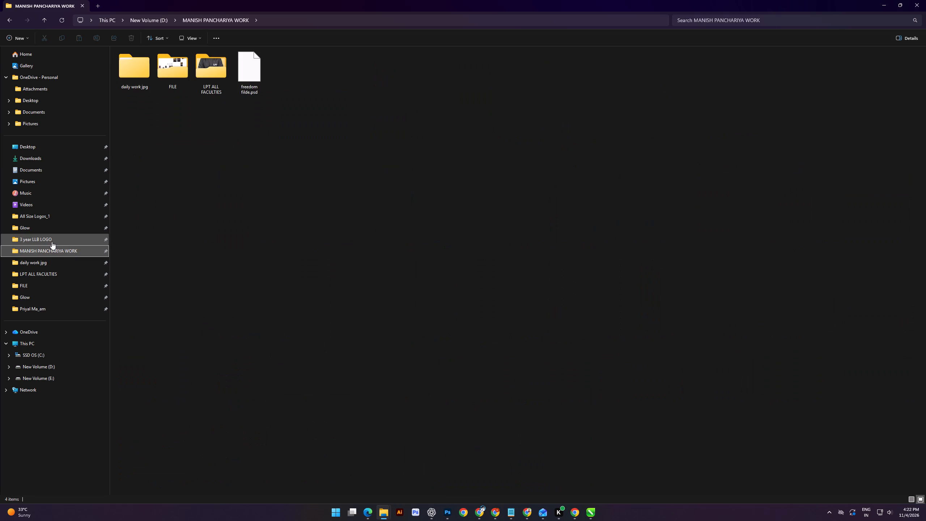
double_click(174, 70)
left_click(194, 140)
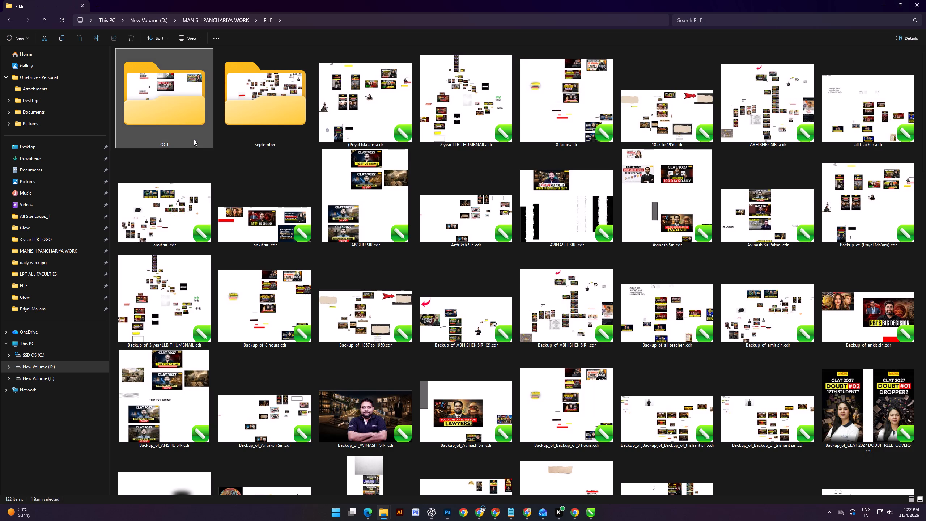
key("j")
type("JJ")
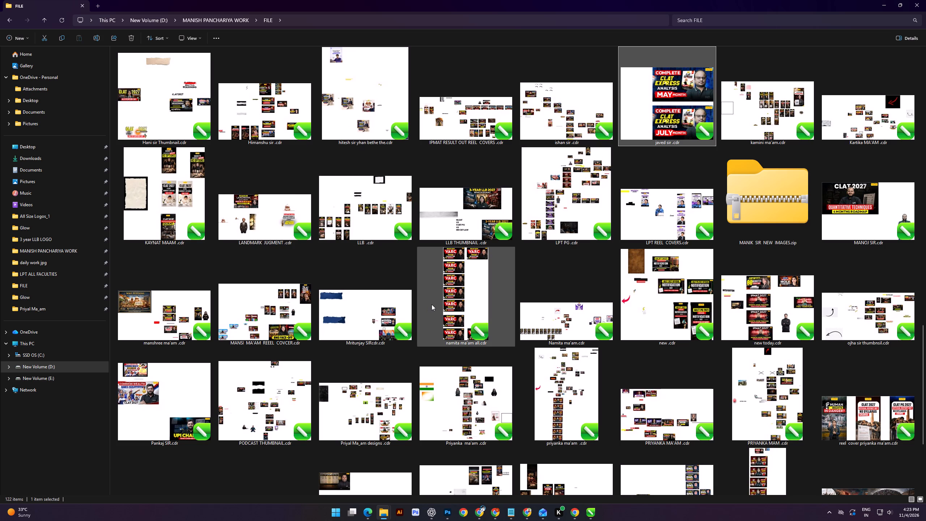
key("r")
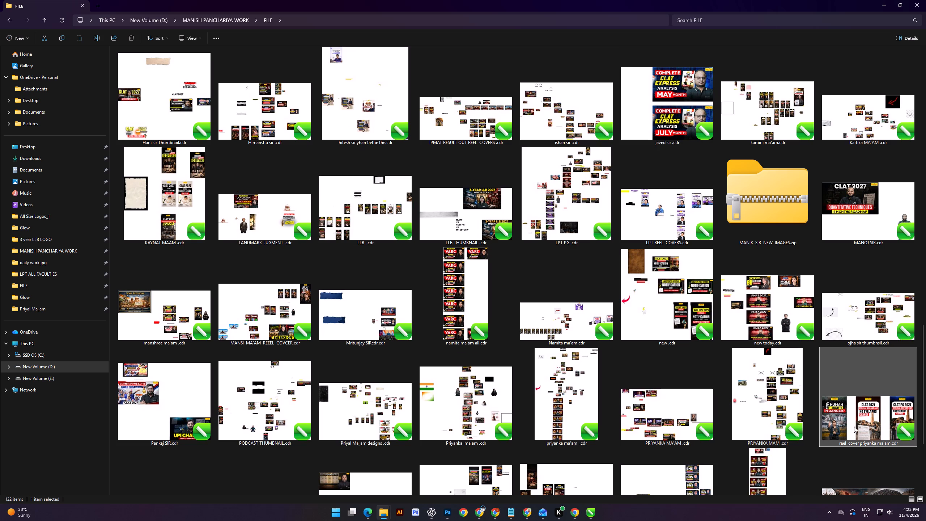
double_click(857, 421)
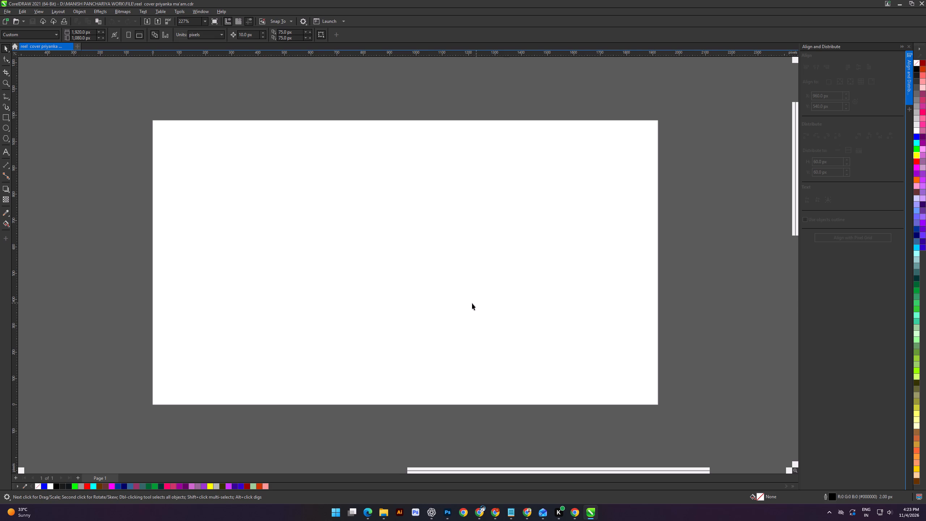
Draw a portrait rectangle about 1262 by 1657 px in the empty area above the existing reel covers.
scroll(448, 303, "down", 16)
scroll(401, 259, "down", 3, "alt")
scroll(358, 311, "up", 14)
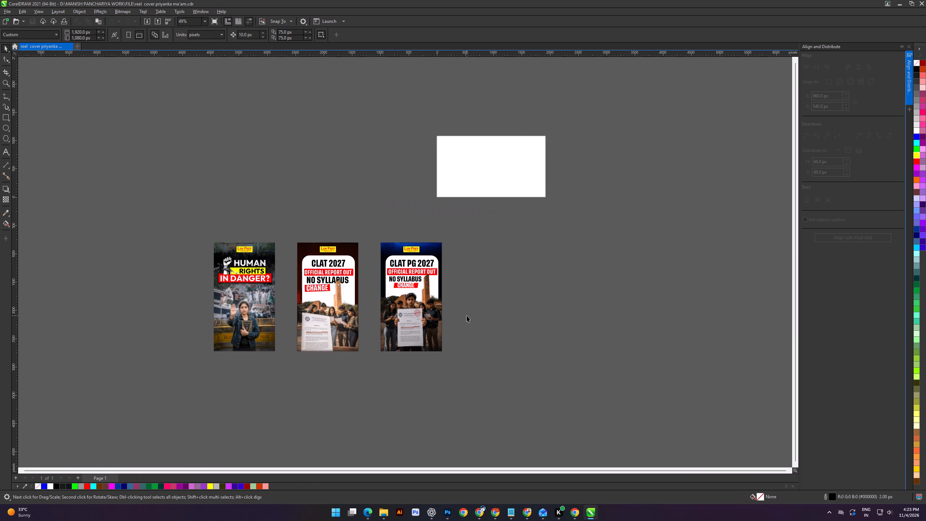
scroll(467, 315, "up", 20)
scroll(467, 315, "up", 20)
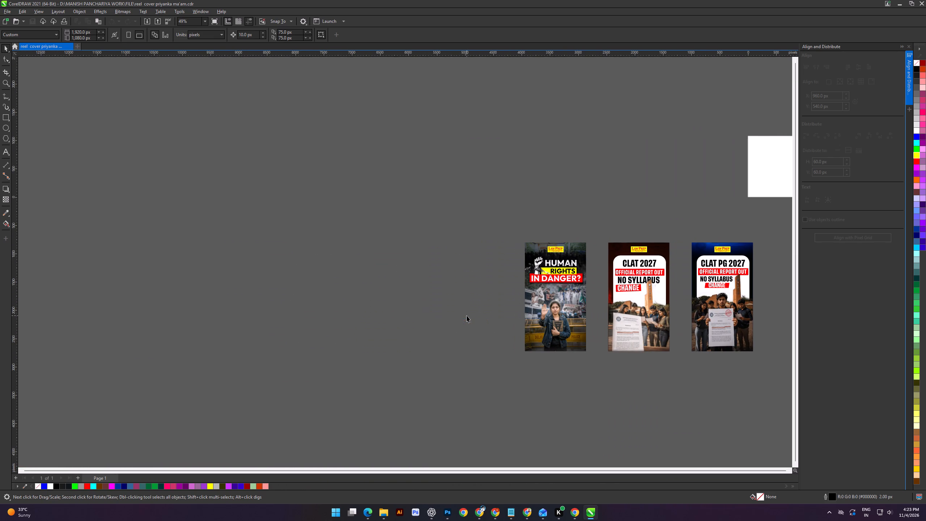
left_click_drag(471, 203, 604, 374)
left_click(409, 256)
left_click(7, 115)
scroll(214, 188, "down", 3)
scroll(577, 128, "up", 5)
left_click_drag(360, 96, 437, 196)
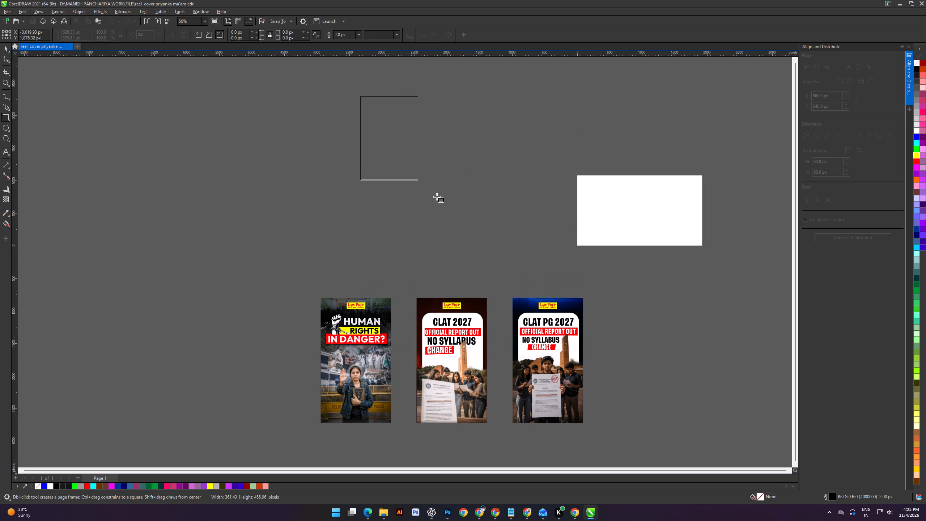
left_click_drag(437, 196, 442, 204)
Move the new rectangle down, closer to the existing reel covers.
left_click(1, 48)
left_click_drag(211, 267, 214, 267)
scroll(434, 141, "up", 4, "alt")
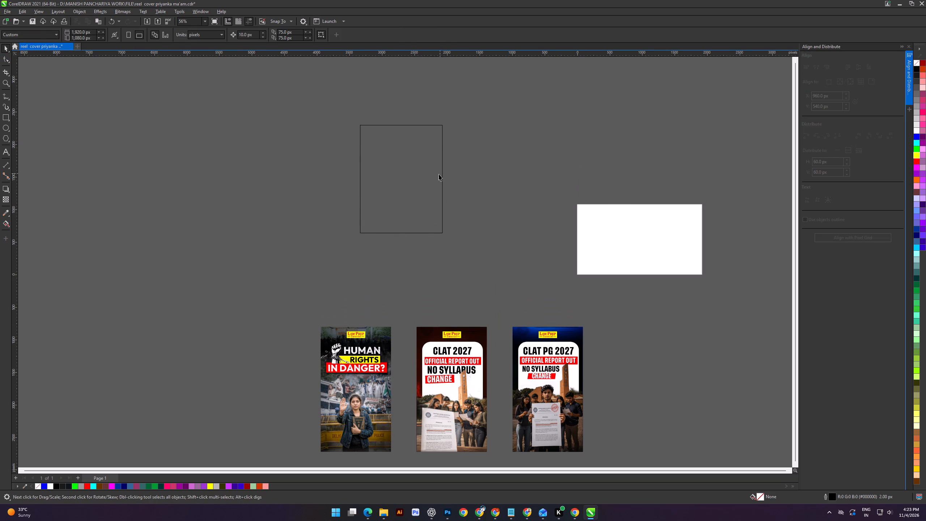
left_click(435, 174)
left_click_drag(407, 154, 419, 202)
Resize the new rectangle above the existing reel covers to 1080 px wide by 1920 px high.
left_click_drag(85, 33, 63, 35)
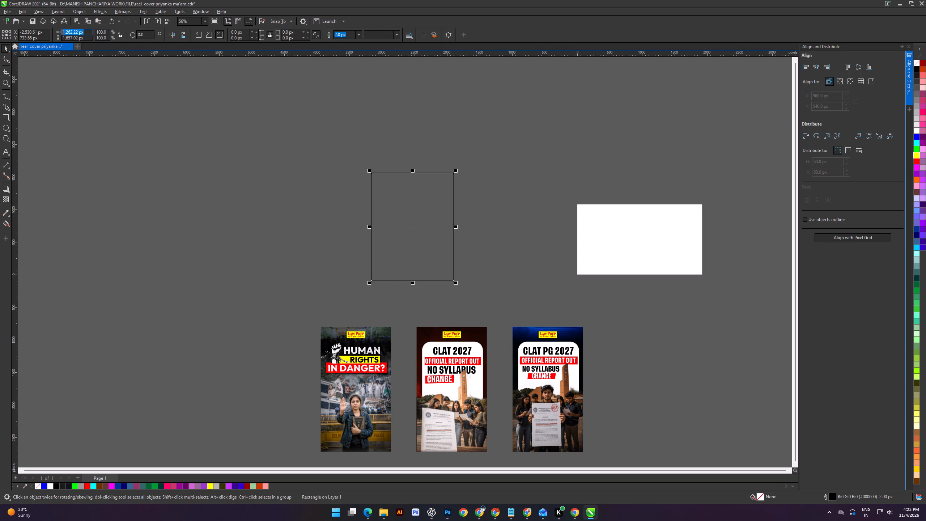
left_click_drag(63, 35, 58, 37)
type("1080")
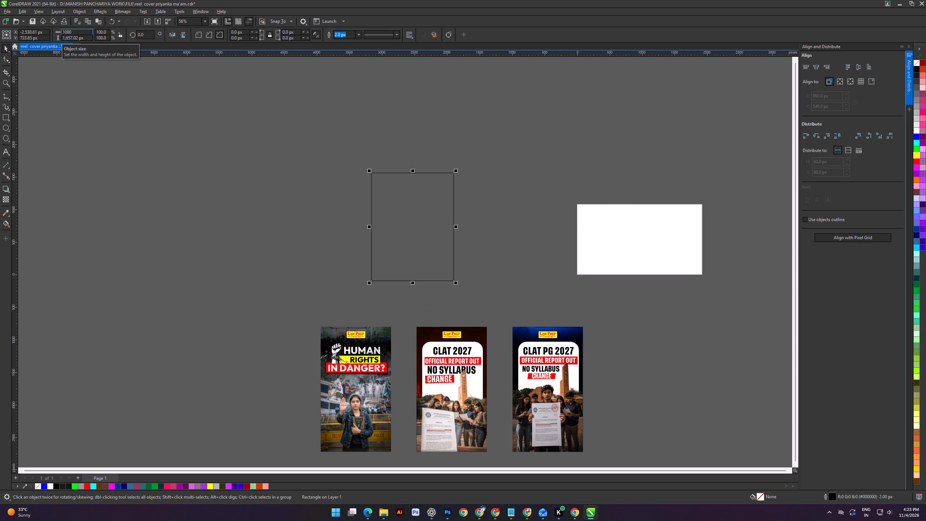
key("Tab")
type("1920")
key("Return")
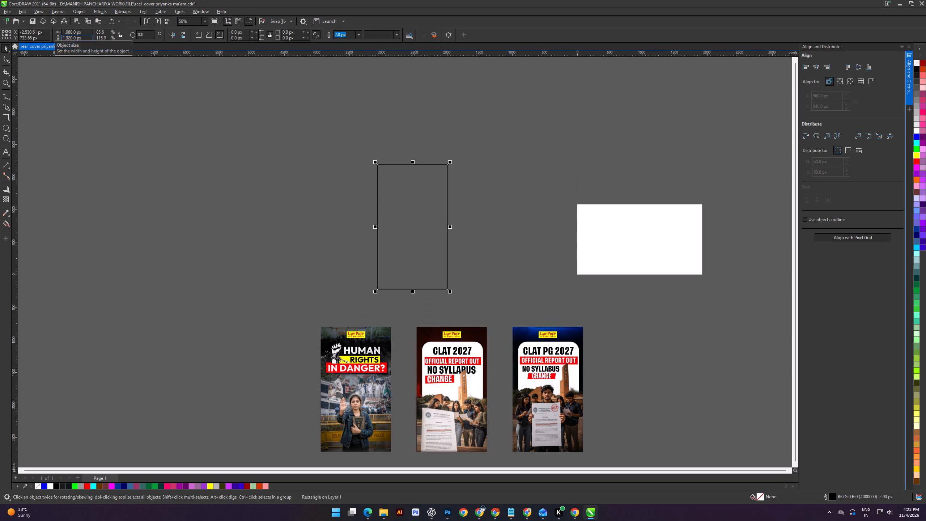
left_click(4, 47)
left_click_drag(184, 187, 192, 187)
left_click(475, 199)
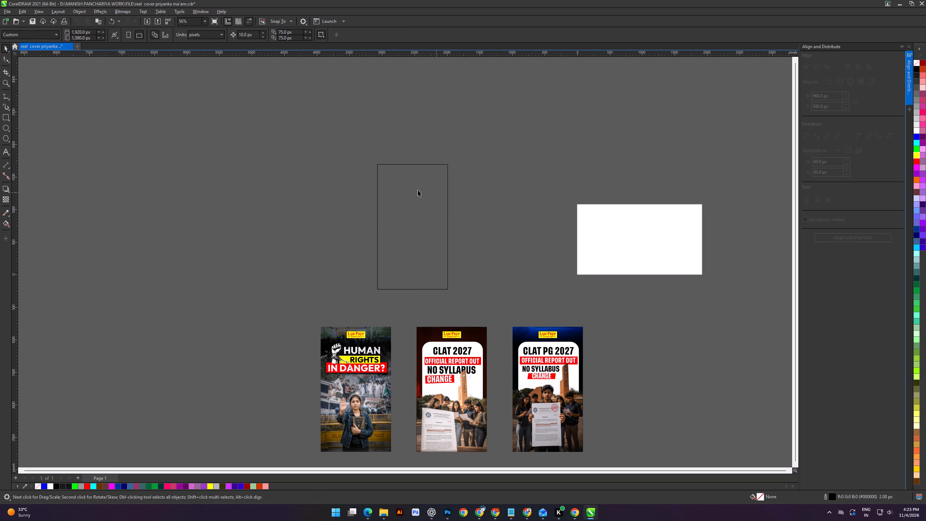
Remove the outline of the 1080 by 1920 px rectangle and fill it with black.
left_click(413, 189)
right_click(916, 63)
left_click(910, 64)
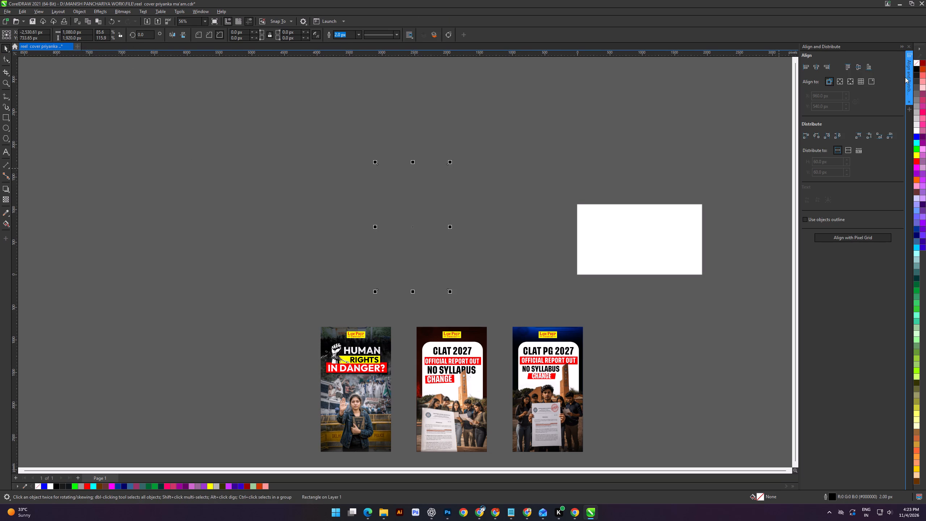
left_click(918, 80)
left_click(918, 71)
left_click(555, 148)
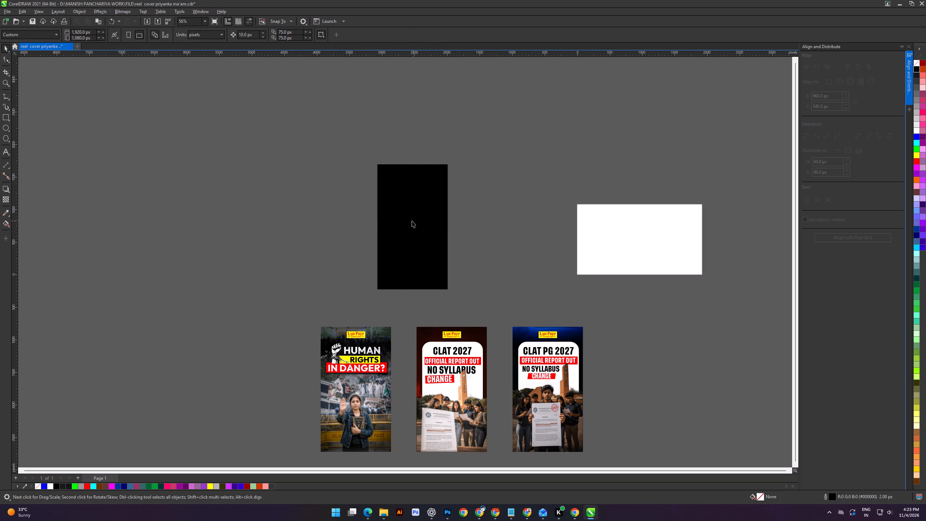
Import the text-free Instagram photo misuse poster PNG ending in DSFDS from Downloads, placing it about 854 by 1565 px beside the black rectangle.
key("ctrl+i")
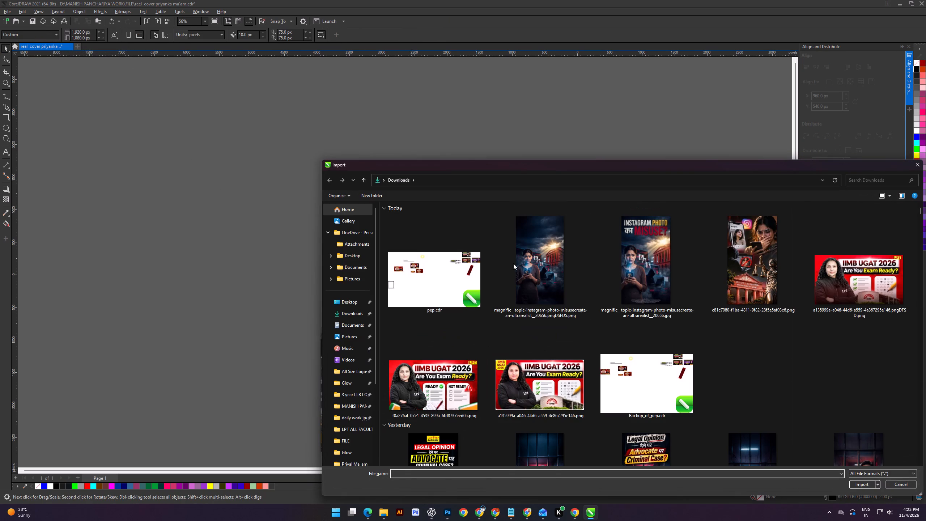
double_click(529, 262)
left_click_drag(161, 198, 284, 301)
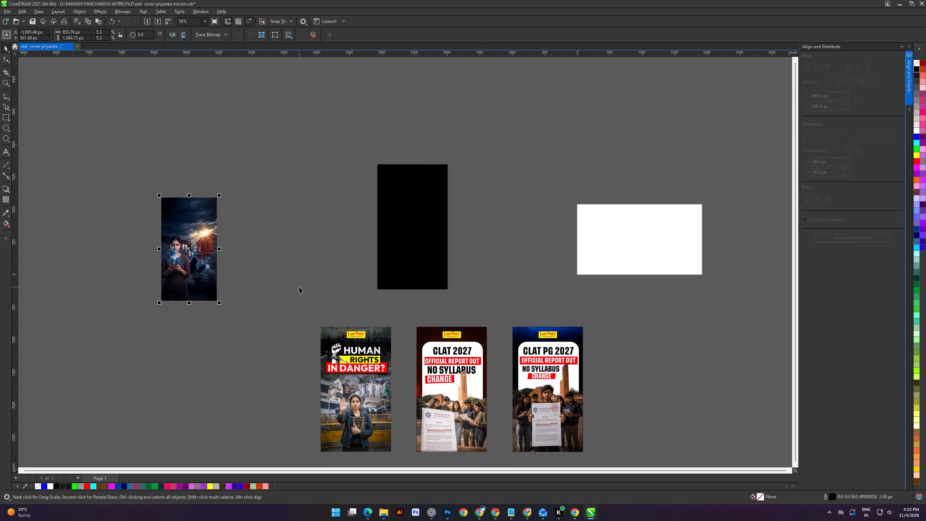
PowerClip the imported poster background inside the black rectangle.
key("d")
left_click(428, 237)
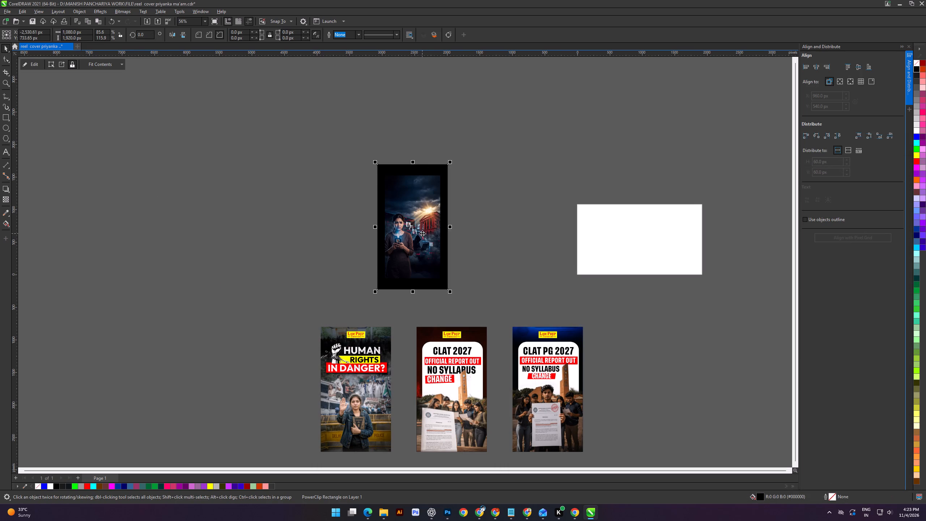
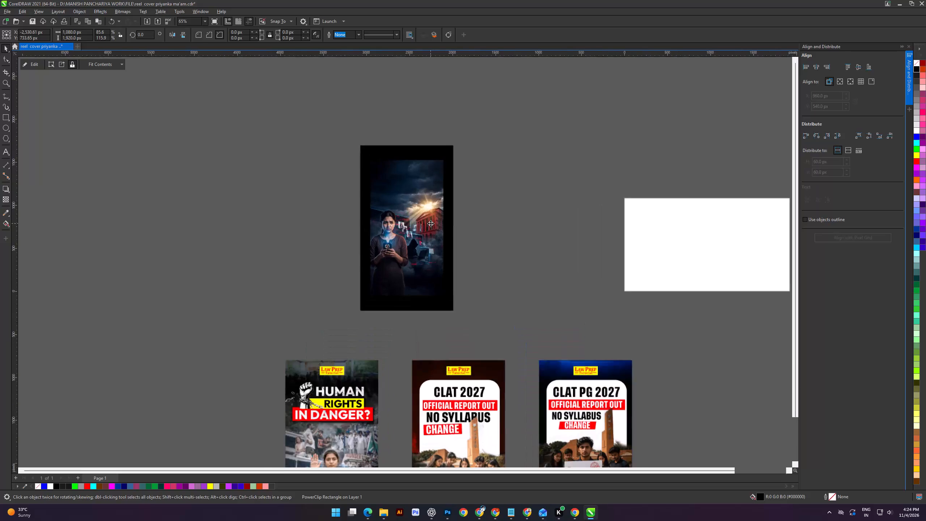
Open the new cover's PowerClip for editing and proportionally enlarge the poster image to about 1102 by 2046 px, overfilling the frame.
left_click(212, 178)
double_click(403, 195)
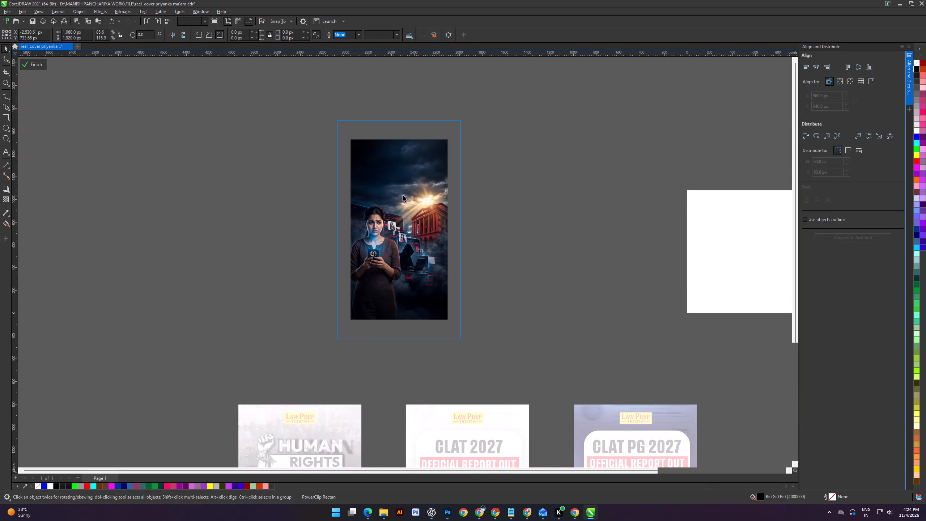
scroll(405, 202, "up", 5, "shift")
left_click(426, 217)
scroll(484, 292, "up", 3)
left_click_drag(485, 336, 507, 371, "shift")
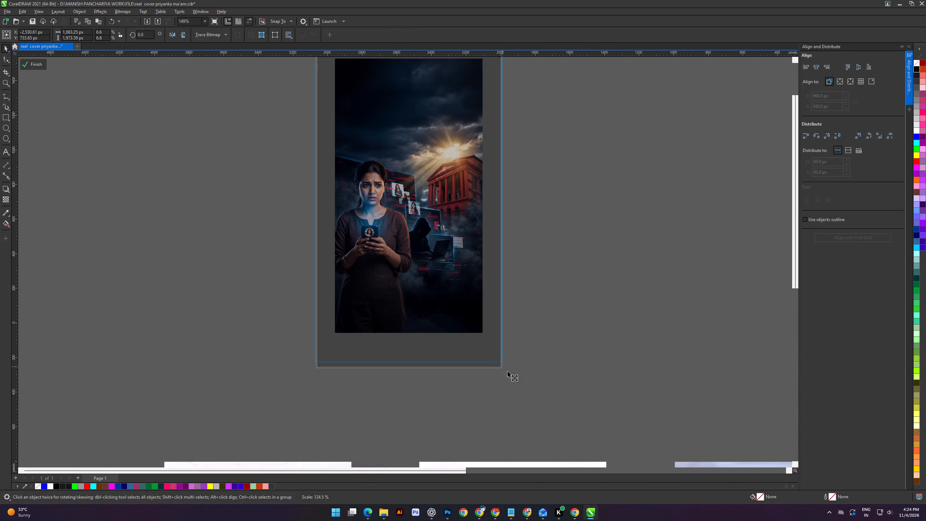
left_click_drag(507, 371, 507, 371, "shift")
scroll(502, 359, "down", 4)
scroll(479, 300, "up", 17, "alt")
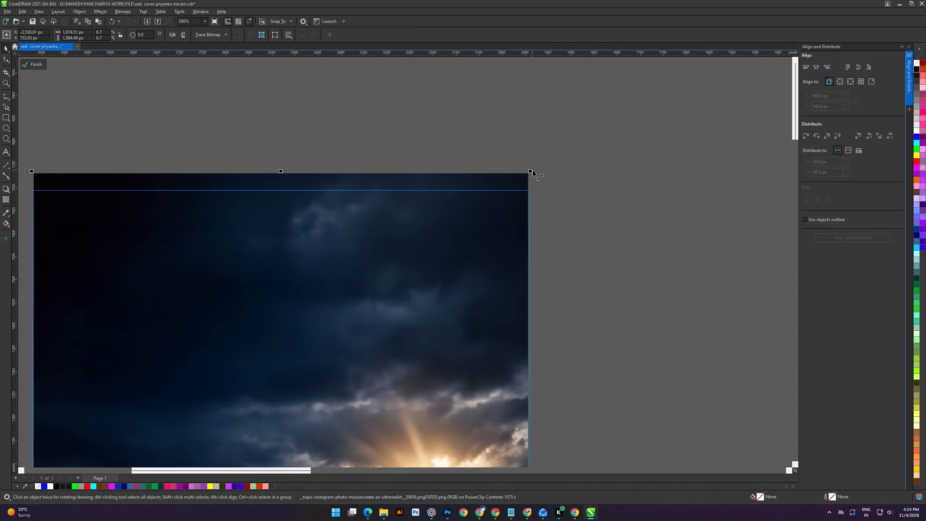
left_click_drag(529, 170, 540, 158, "shift")
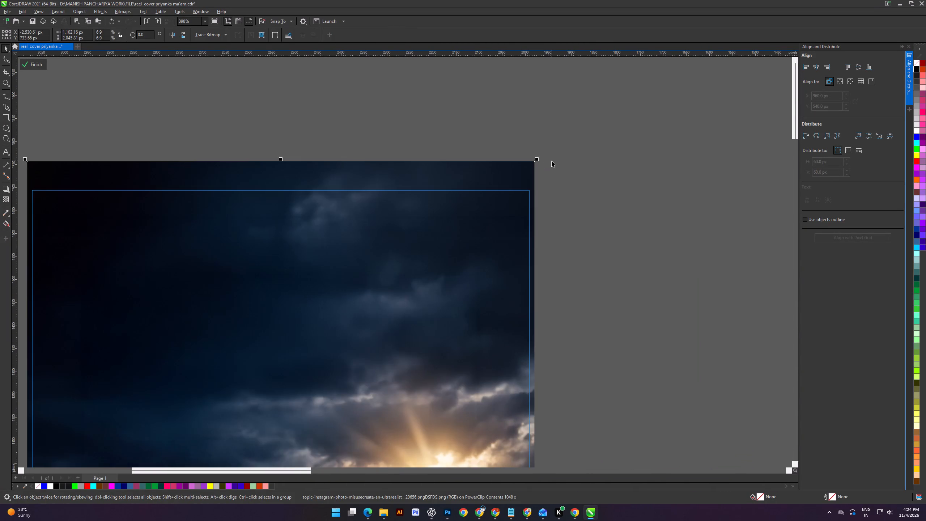
scroll(552, 161, "down", 4)
left_click(644, 220)
Nudge the poster image up 30 px inside the frame, to Y about 764 px, and finish editing the PowerClip.
scroll(551, 224, "down", 6)
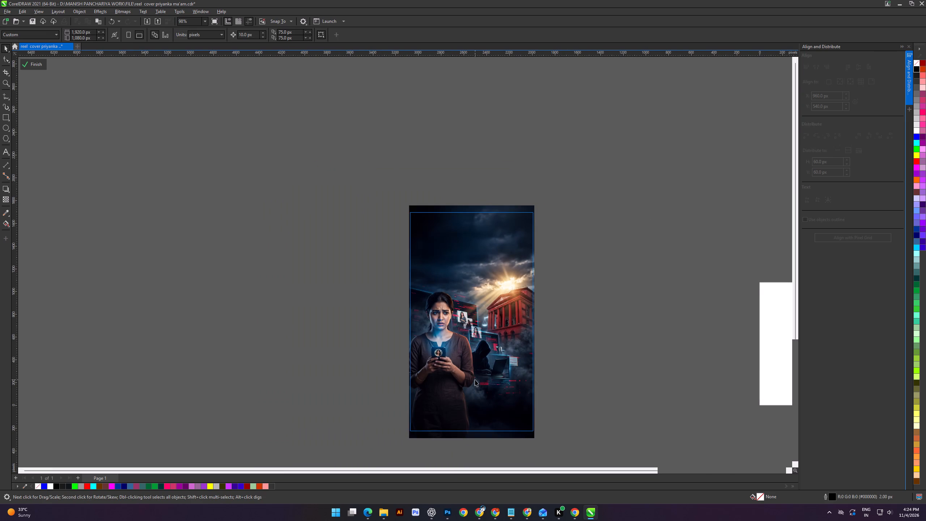
key("Up")
key("Up")
key("Up")
key("Up")
key("Up")
left_click(466, 318)
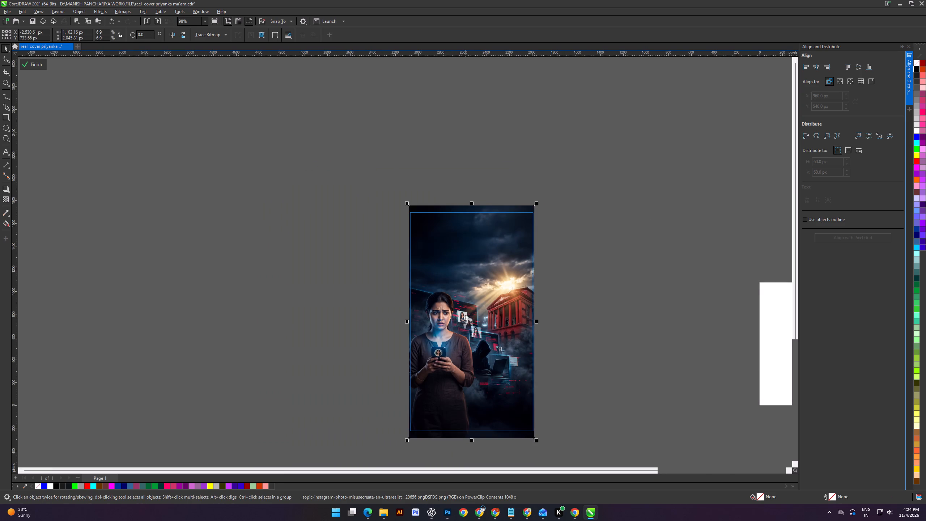
key("Up")
key("Up")
key("Up")
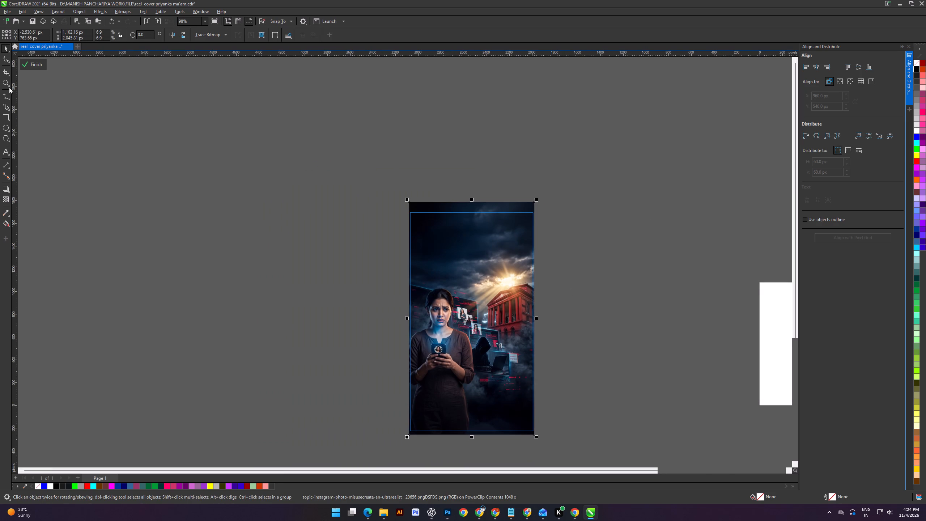
left_click(23, 64)
left_click(210, 242)
Open the CLAT PG 2027 cover's PowerClip to examine how its layers are built, and leave it unchanged.
scroll(510, 283, "up", 3)
scroll(466, 270, "down", 8)
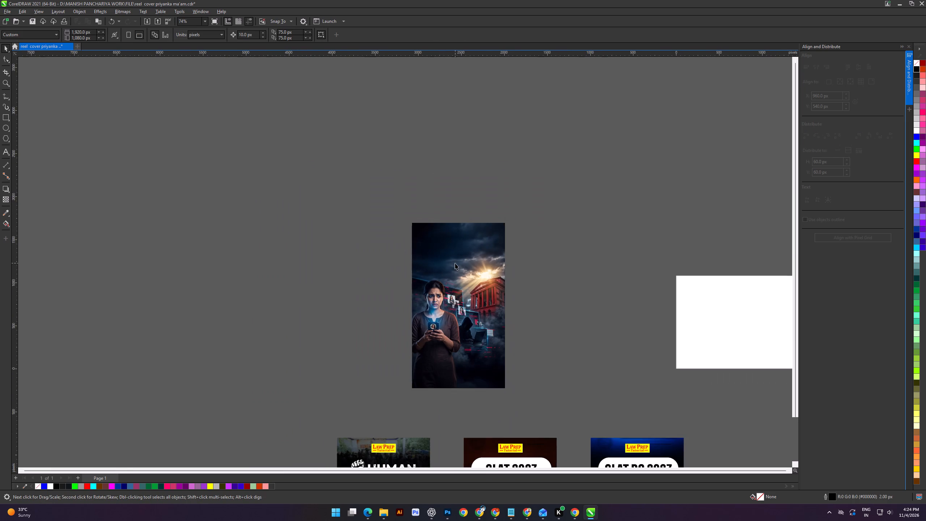
scroll(455, 263, "down", 2)
scroll(468, 379, "up", 4)
scroll(473, 356, "down", 19)
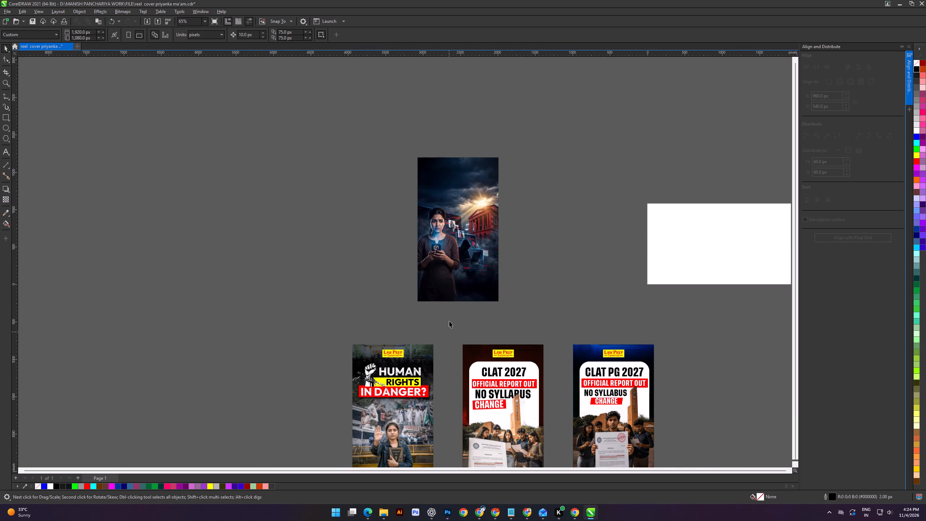
scroll(451, 310, "down", 9)
double_click(572, 391)
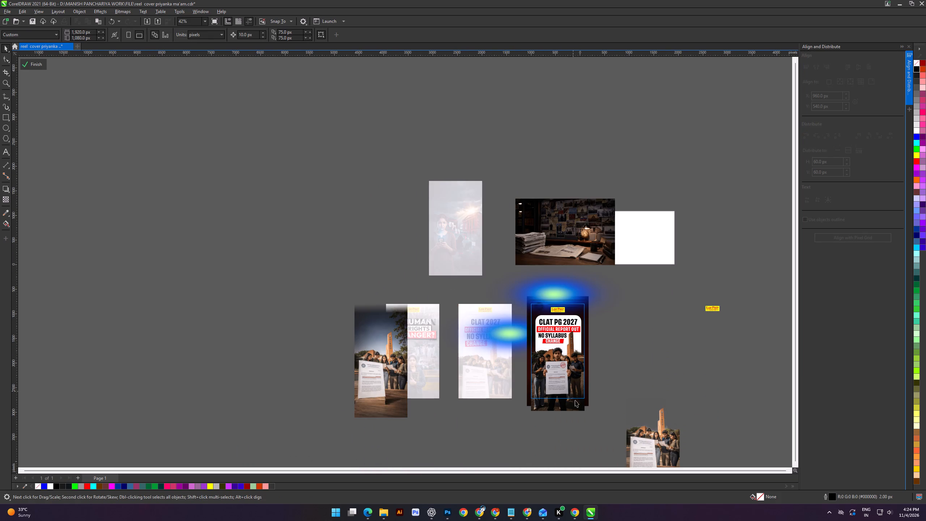
scroll(549, 260, "down", 8)
left_click(32, 67)
left_click(256, 148)
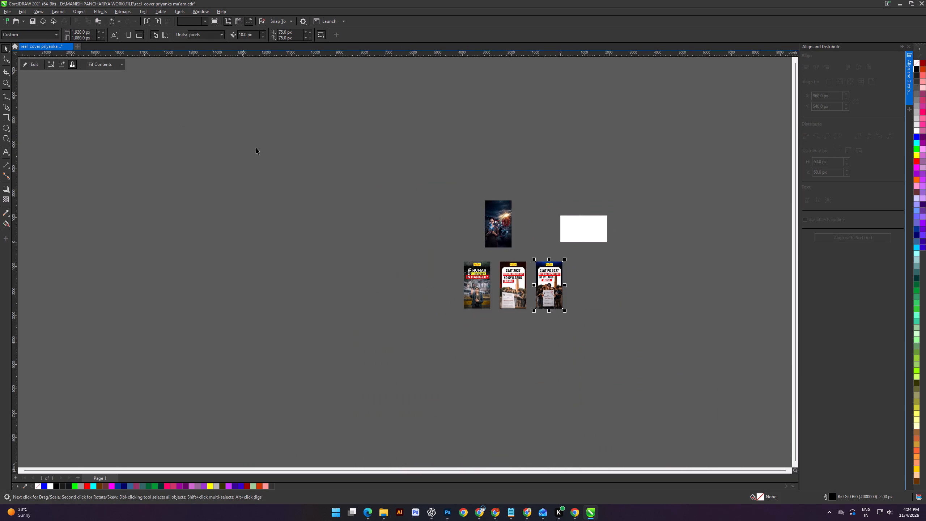
Draw a rectangle about 1254 by 589 px across the new cover's bottom edge, filled black with no outline.
scroll(467, 247, "up", 6)
scroll(503, 224, "down", 1)
scroll(576, 241, "up", 10)
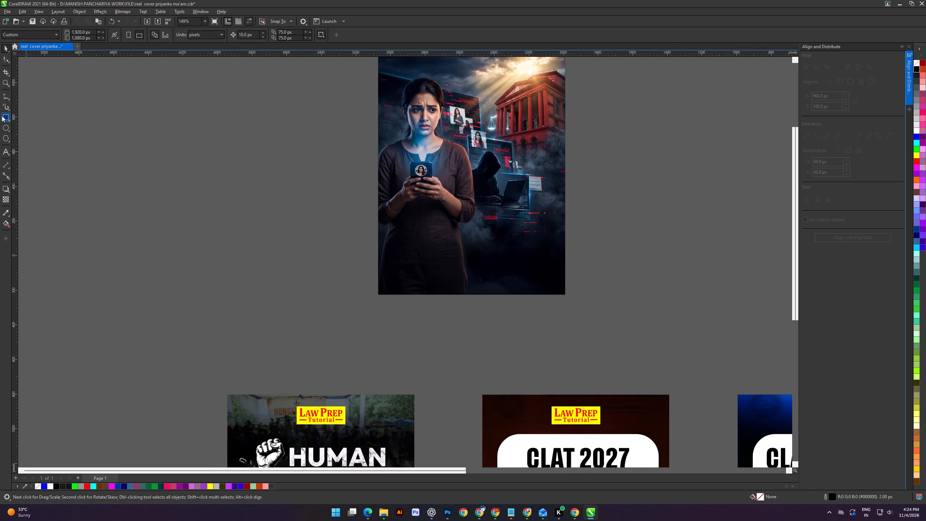
left_click(2, 116)
scroll(538, 319, "up", 4)
left_click_drag(266, 355, 593, 201)
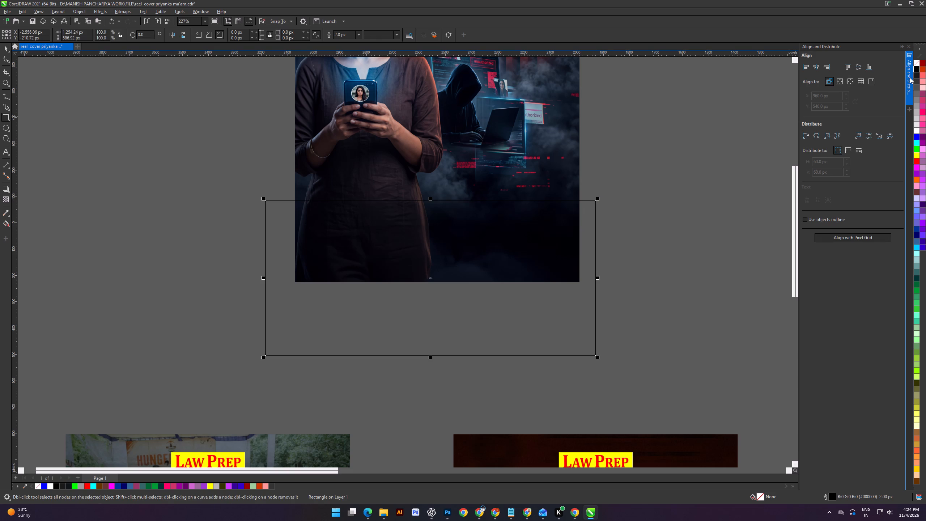
left_click(917, 67)
right_click(917, 62)
left_click(909, 64)
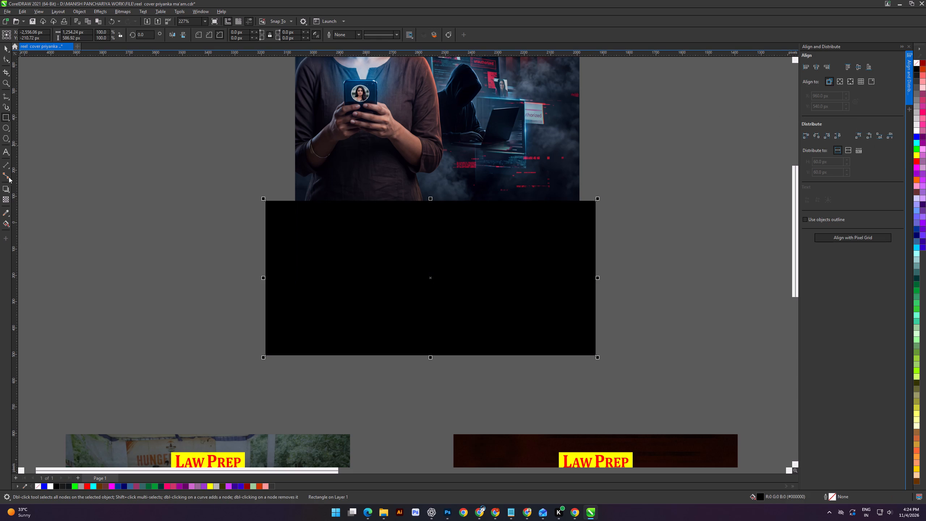
Apply a vertical fountain transparency to the black rectangle so it fades out toward its top edge.
left_click(4, 199)
scroll(394, 229, "up", 4)
left_click_drag(453, 297, 458, 194)
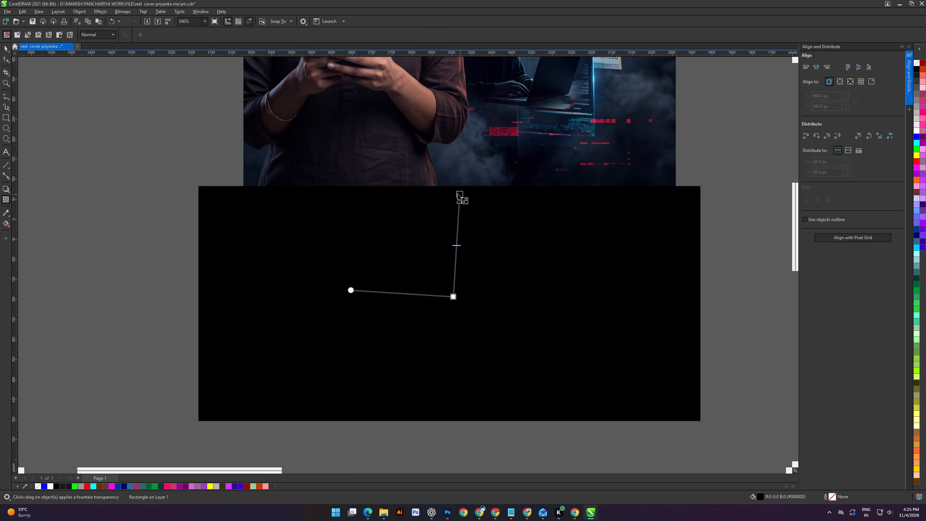
left_click_drag(458, 194, 456, 194)
left_click(5, 45)
Shift the faded black rectangle slightly downward and PowerClip it inside the new cover.
left_click(55, 157)
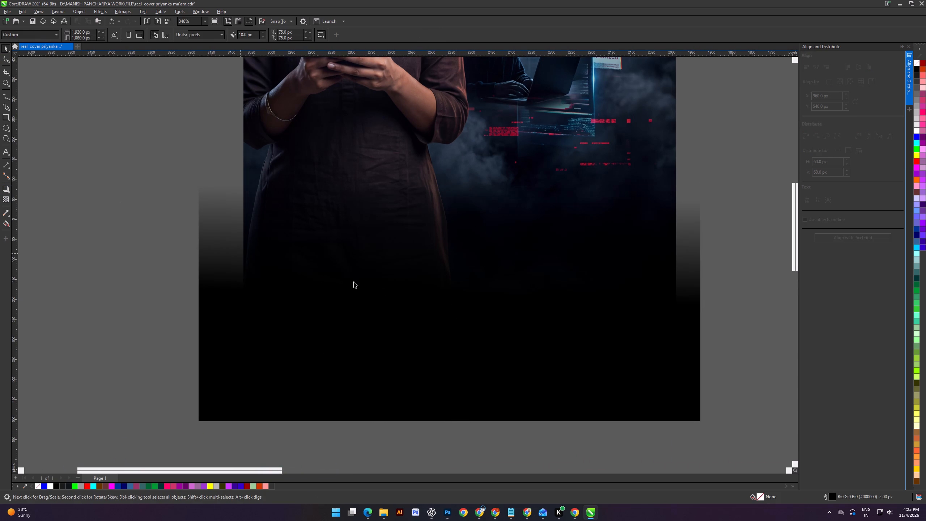
left_click_drag(462, 310, 464, 363)
left_click_drag(474, 353, 475, 312)
key("d")
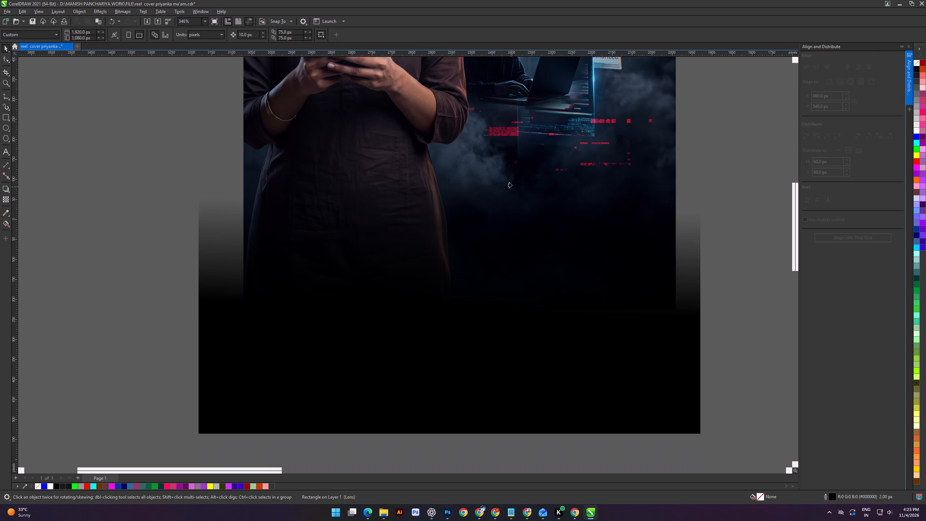
left_click(517, 174)
scroll(519, 182, "down", 5)
left_click(300, 235)
scroll(423, 106, "down", 6)
scroll(487, 136, "up", 7, "alt")
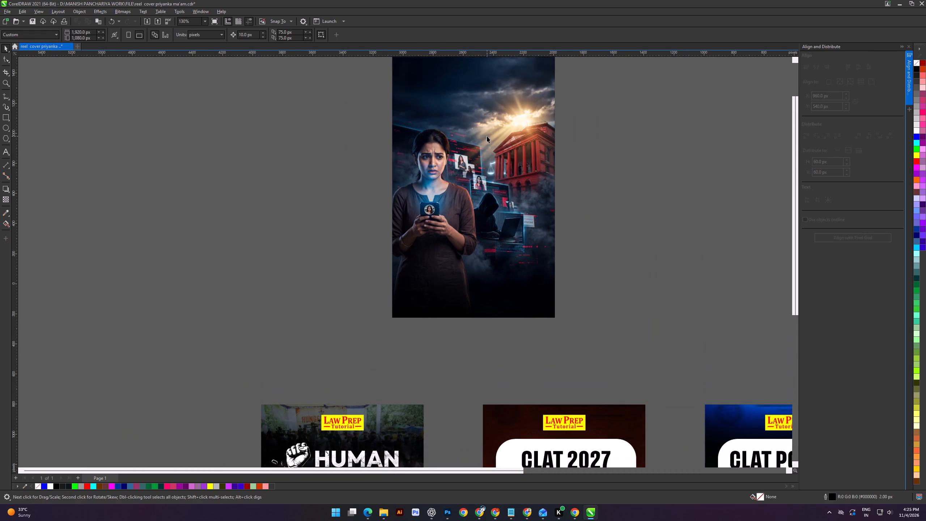
Nudge the poster image down 80 px inside the cover's PowerClip, to Y about 684 px, and finish editing.
scroll(487, 136, "up", 18, "alt")
left_click(306, 192)
scroll(484, 216, "up", 5, "alt")
double_click(467, 216)
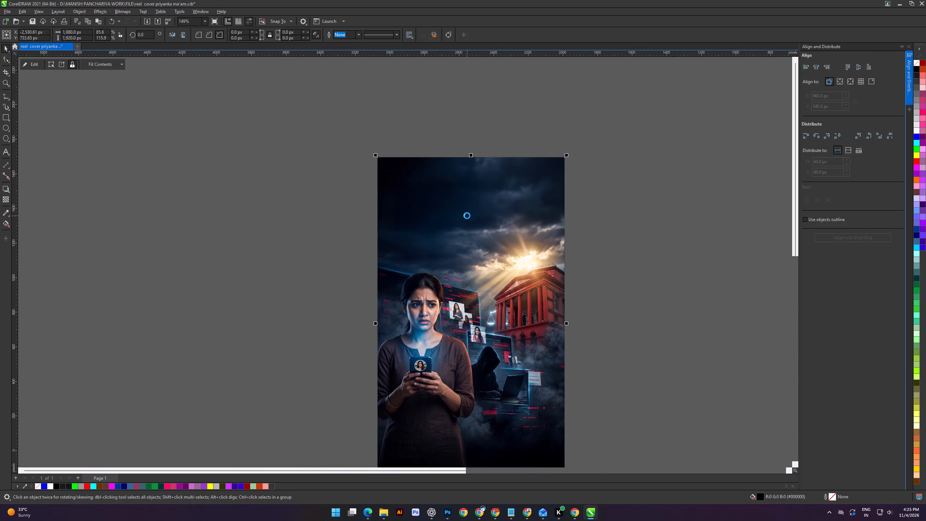
left_click(460, 199)
key("Down")
key("Down")
key("Down")
key("Down")
key("Down")
key("Down")
key("Down")
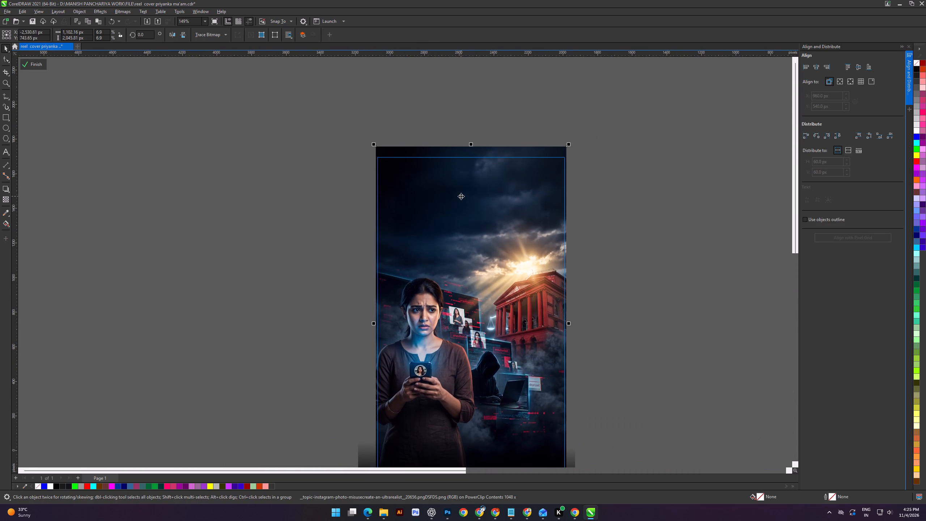
key("Down")
key("Down")
key("Down")
key("Down")
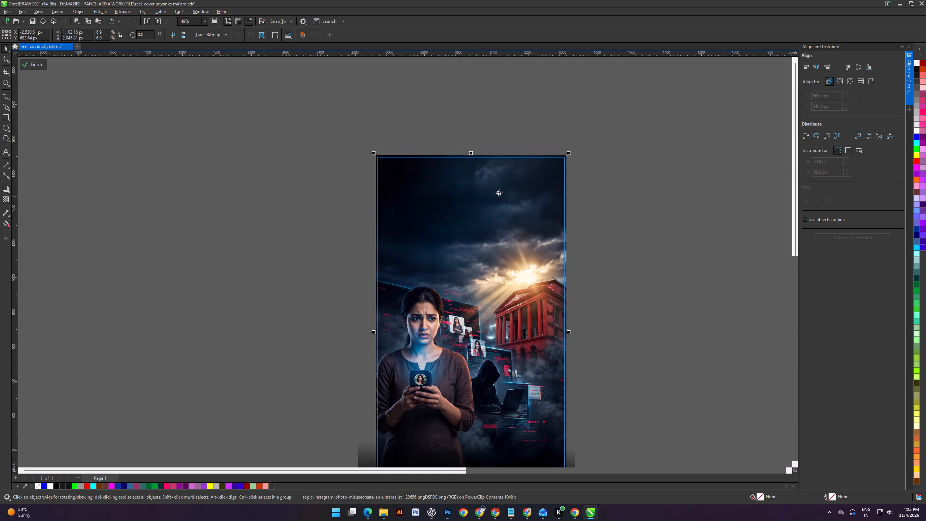
left_click(28, 62)
left_click_drag(149, 192, 155, 192)
scroll(381, 204, "down", 4)
scroll(388, 224, "up", 3, "shift")
scroll(416, 236, "up", 6)
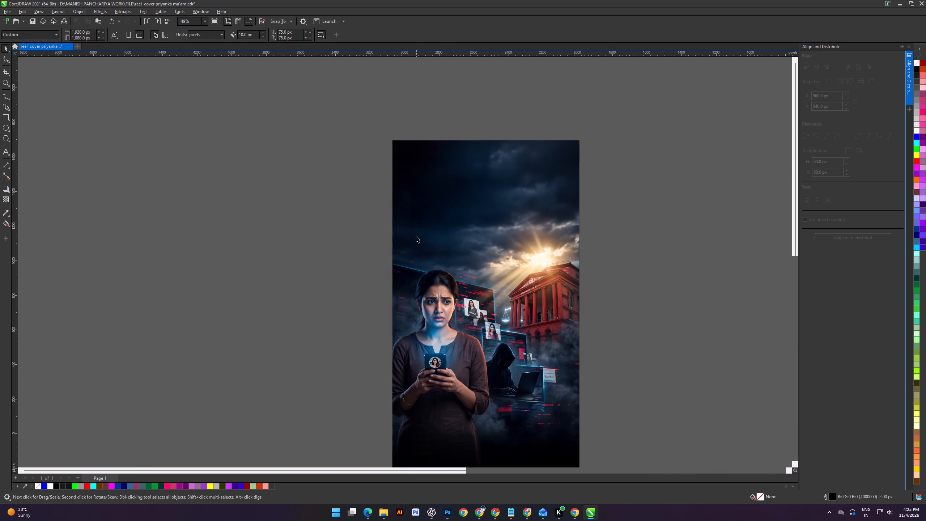
Add the placeholder text SADSAD above the new cover and set its font to Anek Devanagari.
scroll(416, 236, "up", 2)
scroll(504, 249, "up", 3)
scroll(370, 251, "up", 3, "alt")
left_click(326, 254)
scroll(371, 255, "down", 4)
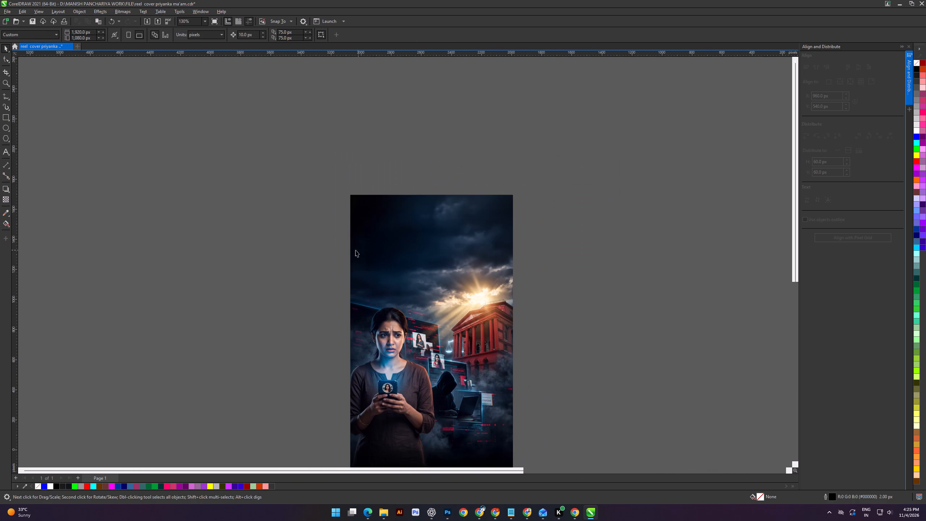
scroll(352, 249, "up", 1, "alt")
scroll(355, 249, "up", 2, "shift")
scroll(456, 238, "up", 2)
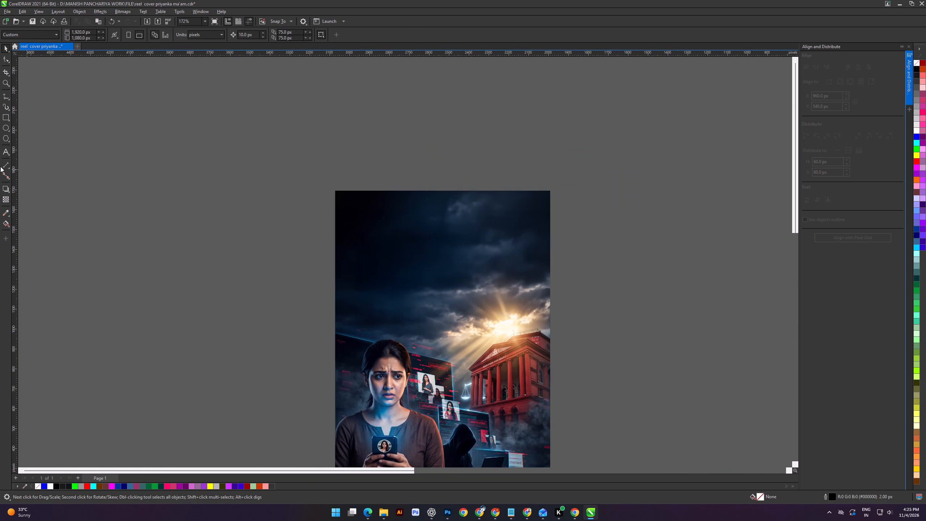
left_click(5, 156)
left_click(327, 125)
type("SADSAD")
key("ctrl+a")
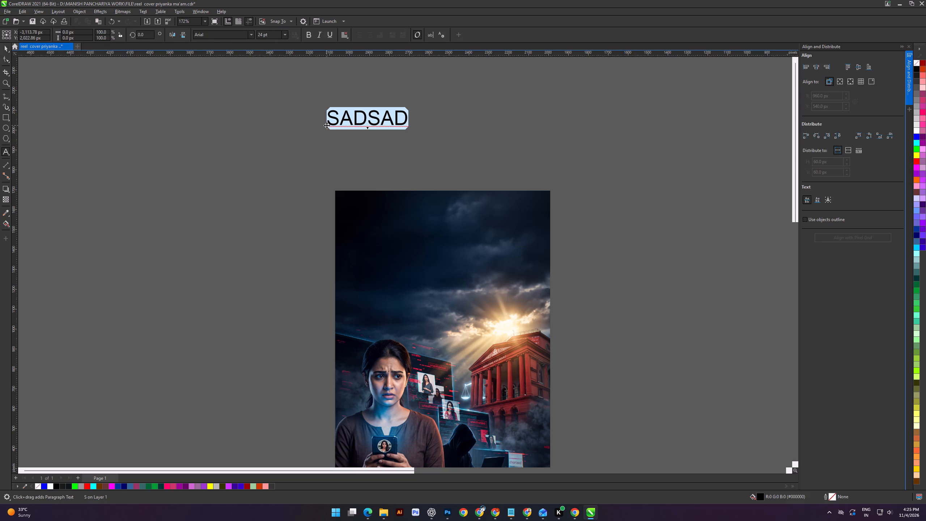
left_click(224, 33)
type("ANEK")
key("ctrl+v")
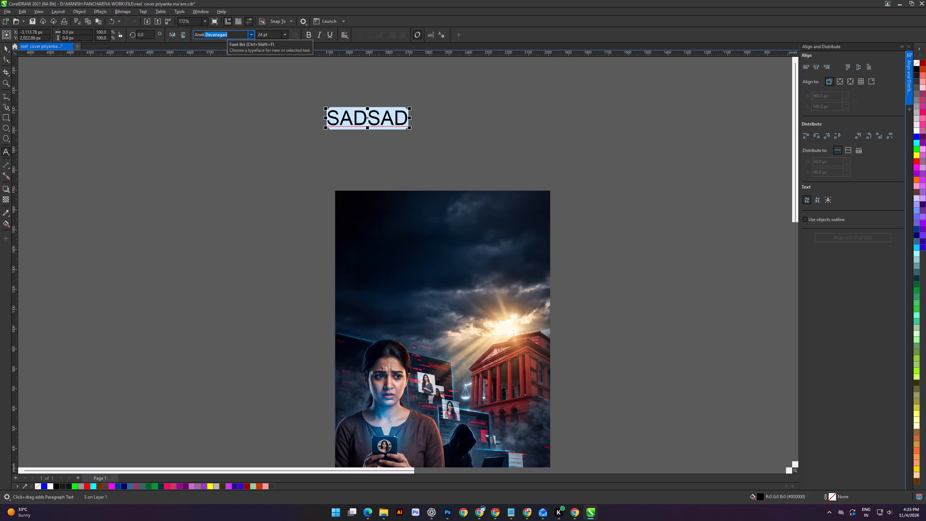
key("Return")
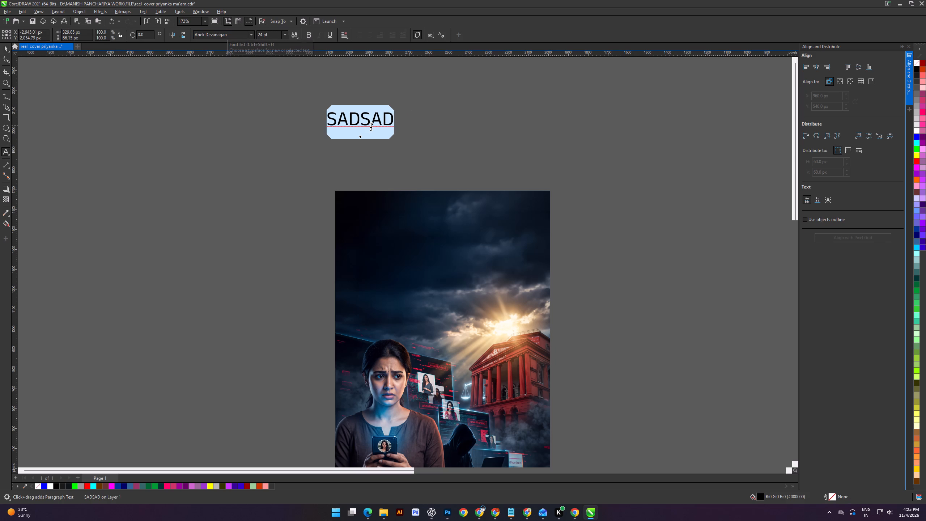
Replace the placeholder text with the copied headline "INSTAGRAM PHOTO का MISUSE? Karnataka HC का बड़ा फैसला" from the clipboard history.
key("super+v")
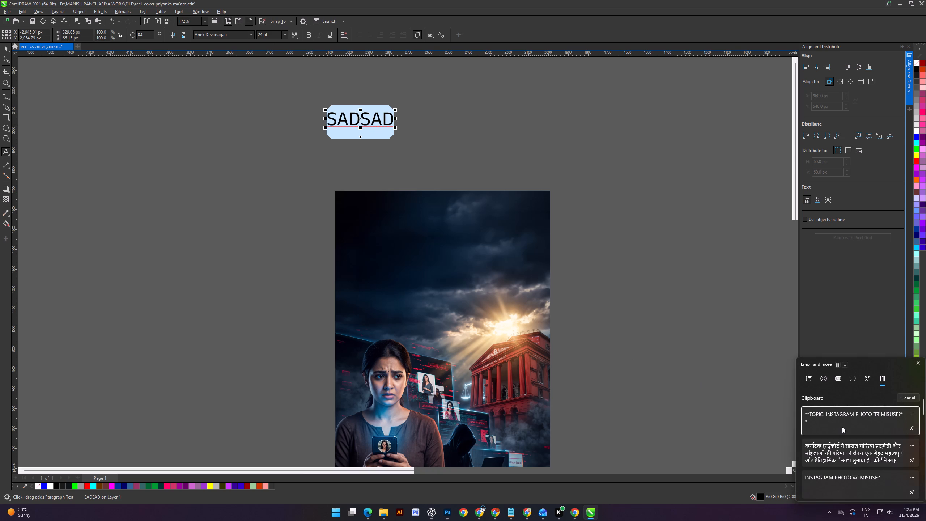
scroll(853, 425, "down", 3)
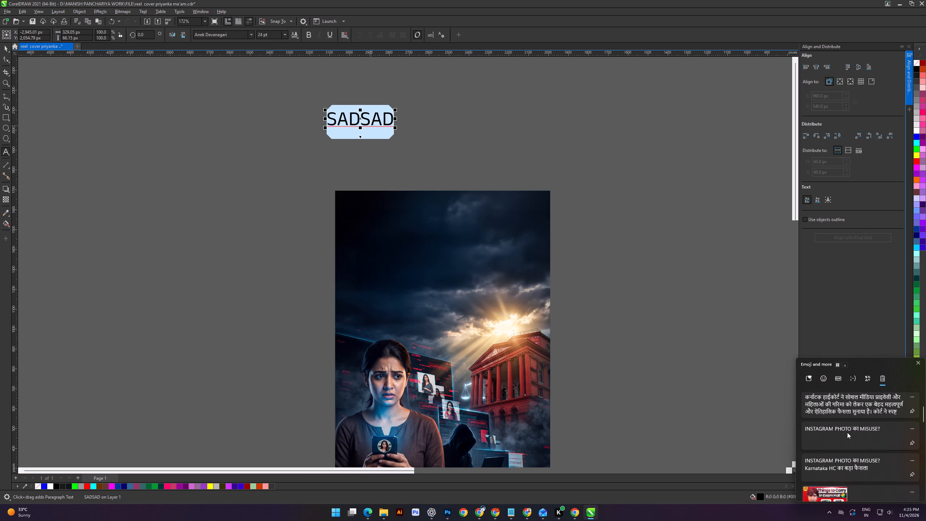
left_click(844, 462)
key("ctrl+v")
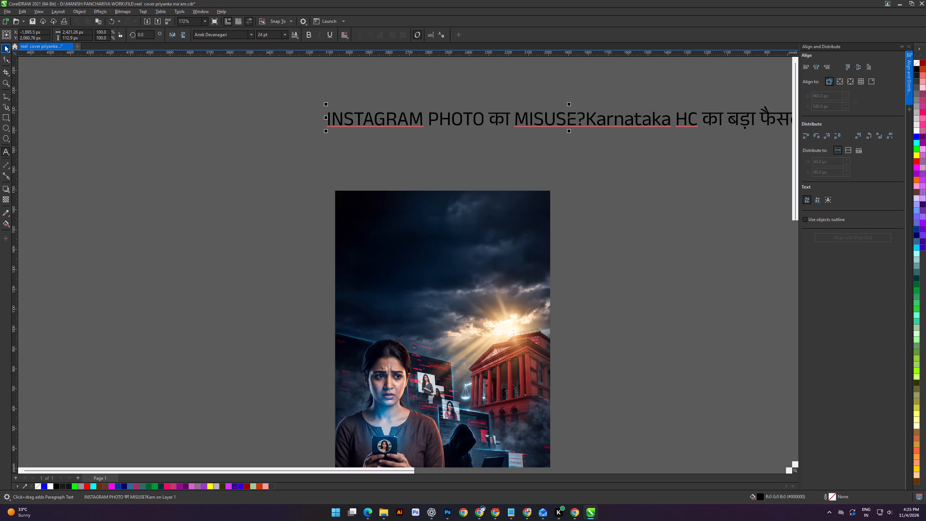
Move the headline text slightly higher above the cover and deselect it.
left_click(5, 45)
left_click(215, 197)
scroll(413, 220, "down", 3)
scroll(438, 186, "up", 3, "alt")
scroll(438, 183, "up", 1)
left_click_drag(441, 175, 433, 164)
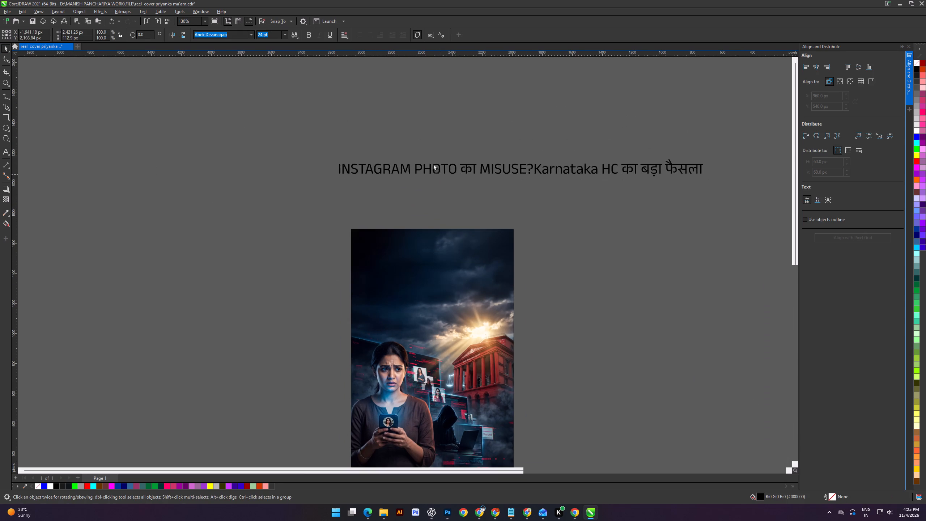
left_click_drag(433, 164, 433, 161)
left_click(425, 191)
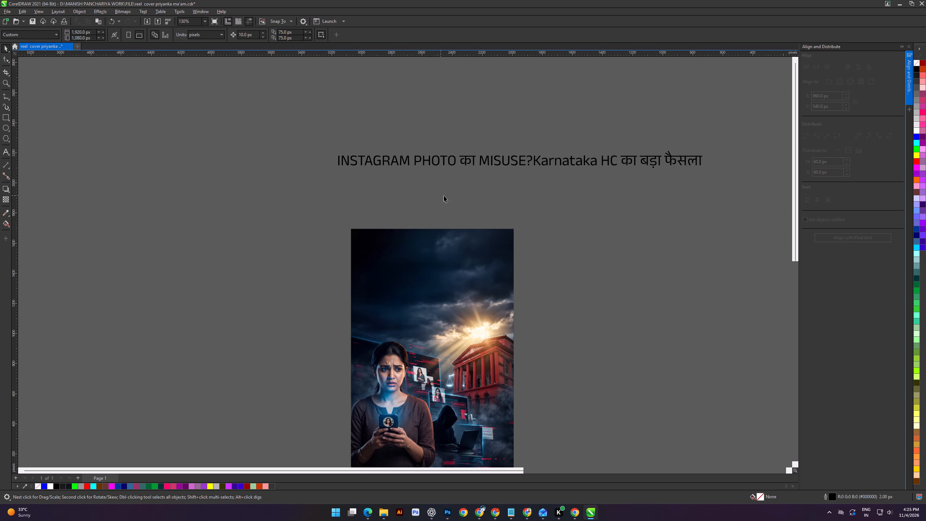
Insert a line break in the headline between "MISUSE?" and "Karnataka".
double_click(537, 162)
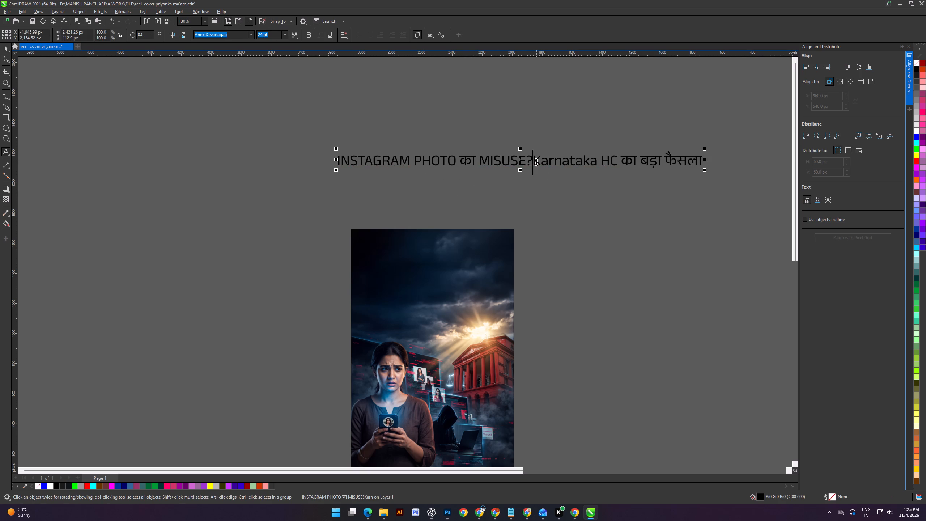
key("Return")
Switch to the FILE folder in File Explorer.
key("alt+Tab")
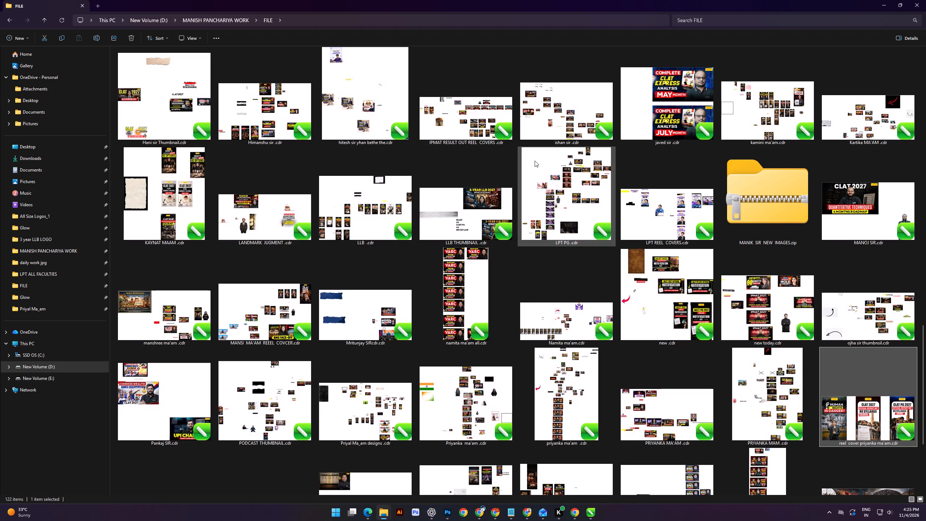
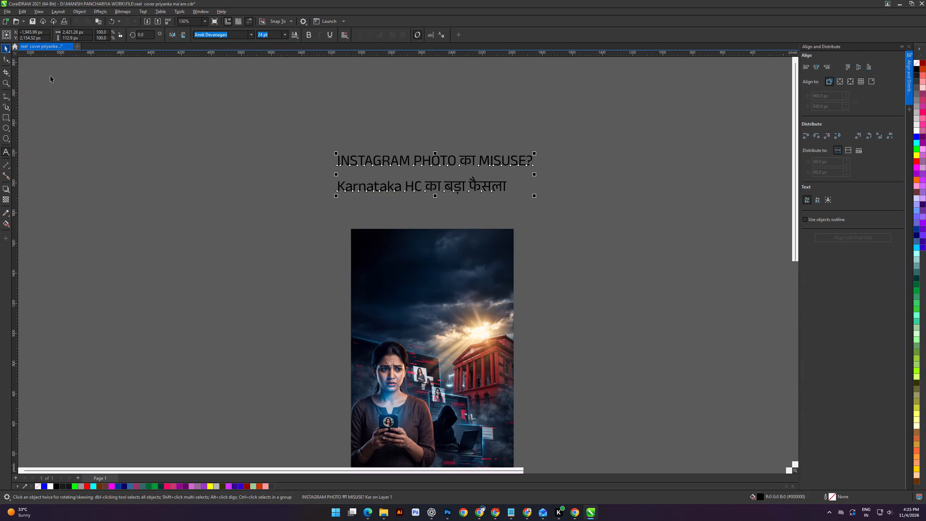
Import the "magnific__topic-instagram-photo-misuse" JPG poster from Downloads and place it as a small reference beside the headline text and cover.
left_click_drag(221, 149, 228, 151)
key("ctrl+i")
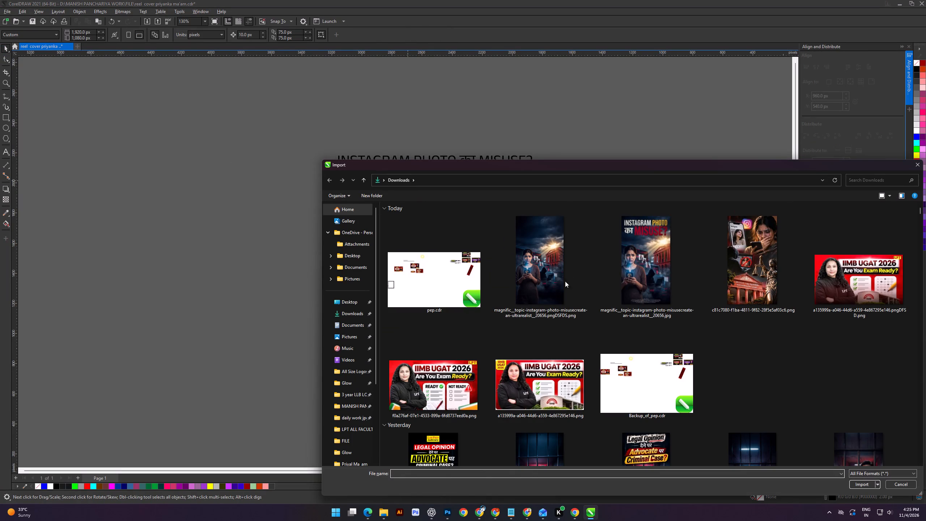
double_click(642, 253)
left_click_drag(616, 153, 695, 340)
left_click(636, 321)
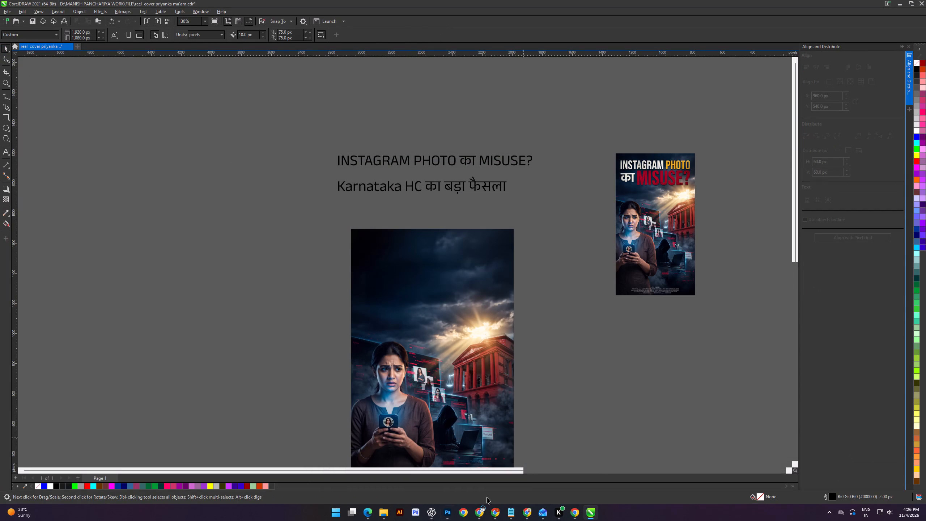
Move the two-line headline text slightly up above the cover and set its font to Anek Devanagari Bold.
scroll(483, 158, "up", 2, "alt")
left_click(426, 94)
scroll(430, 163, "up", 2)
scroll(430, 162, "up", 2, "shift")
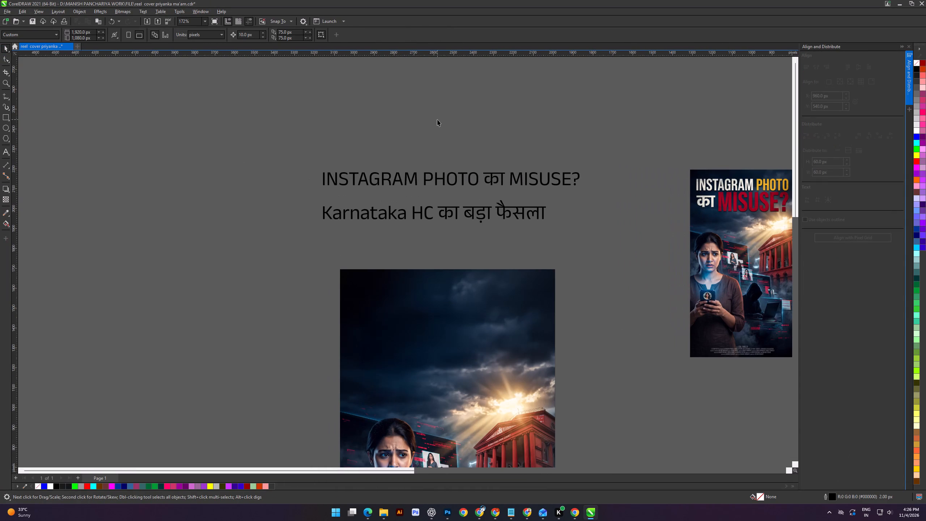
left_click(437, 119)
scroll(455, 151, "down", 1)
scroll(455, 151, "up", 2, "shift")
left_click(451, 121)
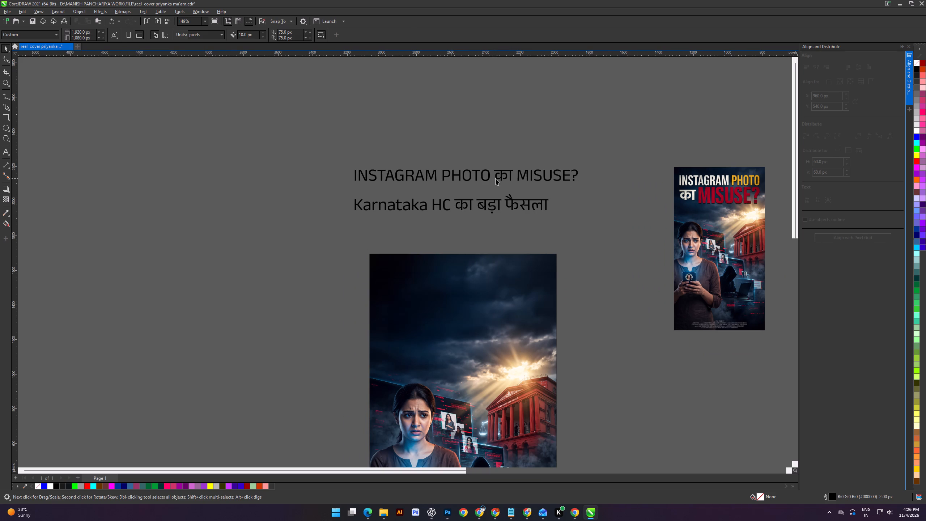
left_click_drag(498, 178, 494, 155)
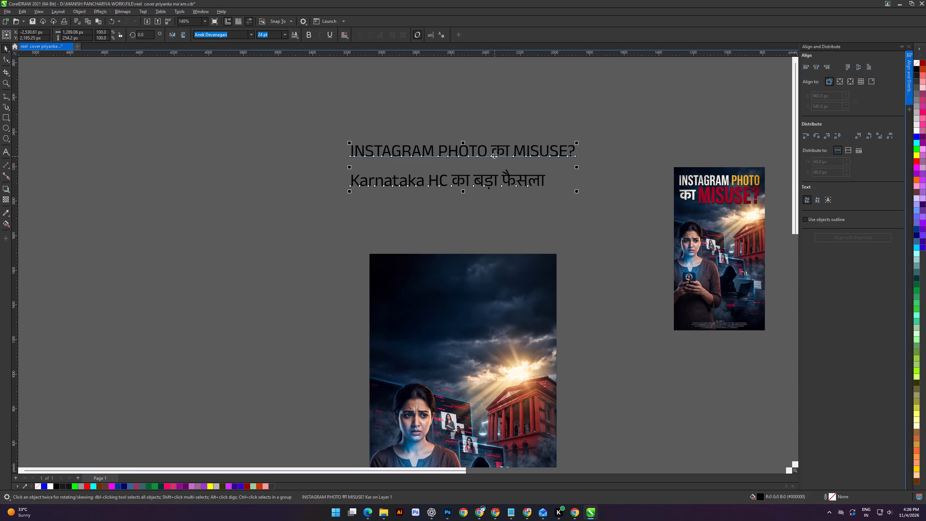
left_click(254, 35)
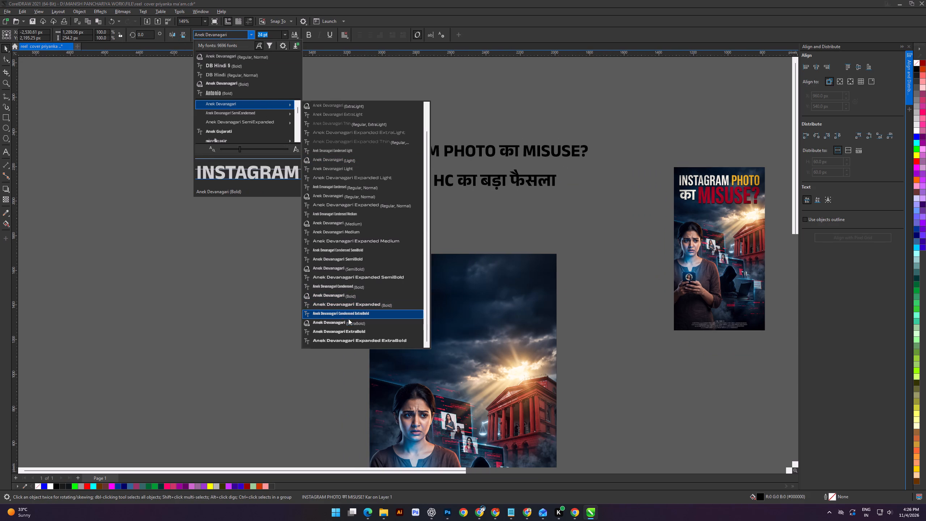
left_click(351, 295)
left_click_drag(288, 224, 296, 224)
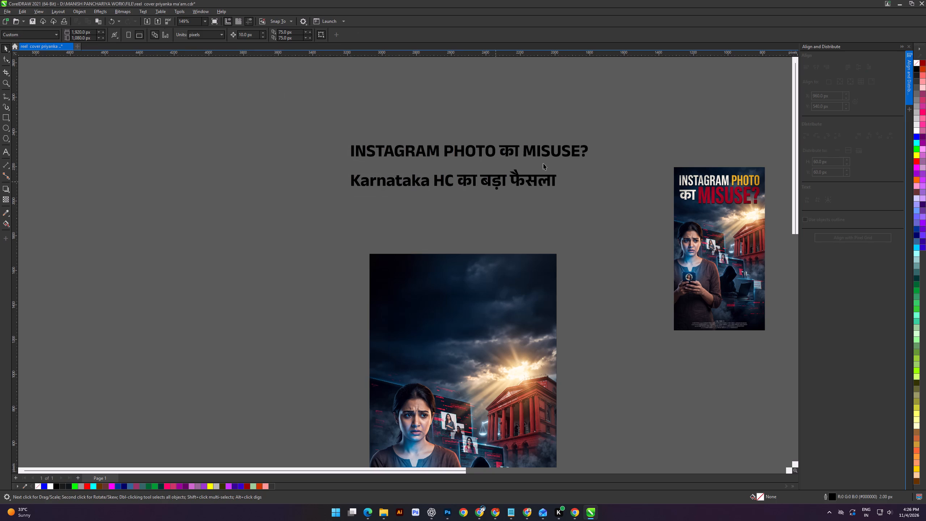
Split the headline after "INSTAGRAM PHOTO", break it apart into separate lines, and centre "का MISUSE?" closely beneath the first line.
double_click(500, 153)
key("Return")
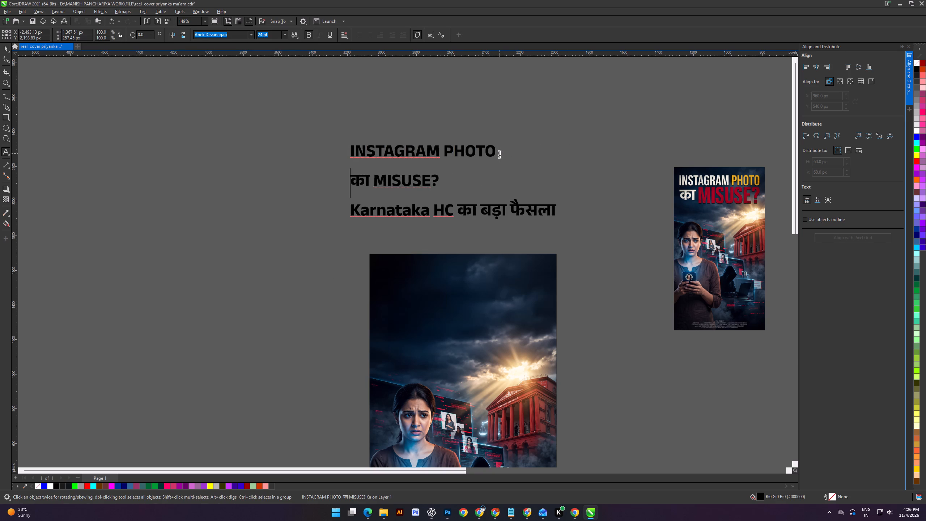
key("ctrl+k")
left_click_drag(249, 185, 252, 185)
scroll(459, 158, "up", 4, "shift")
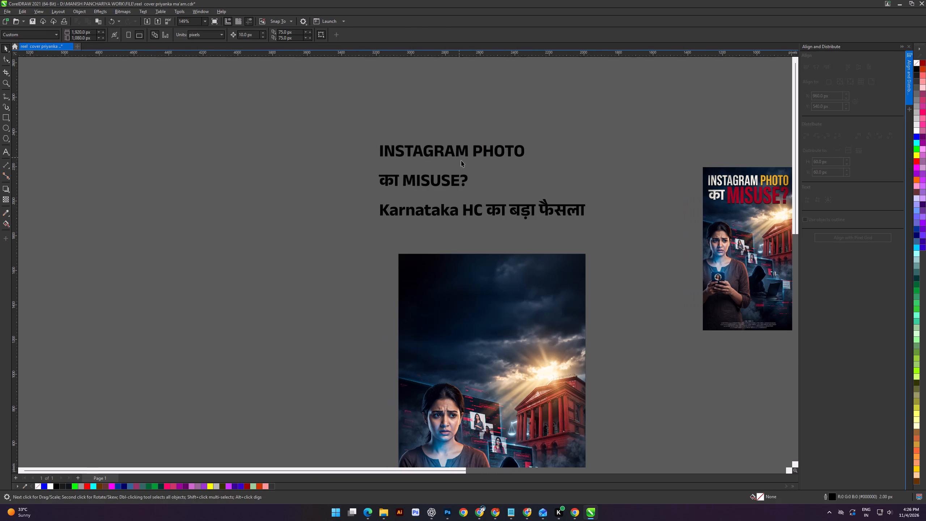
scroll(461, 160, "up", 2, "shift")
left_click_drag(450, 182, 493, 165)
left_click(462, 206)
Move the "Karnataka HC का बड़ा फैसला" line up closer to the headline and change its case to uppercase.
scroll(471, 199, "down", 1)
scroll(479, 211, "up", 2)
left_click_drag(479, 216, 476, 200)
triple_click(476, 200)
double_click(476, 200)
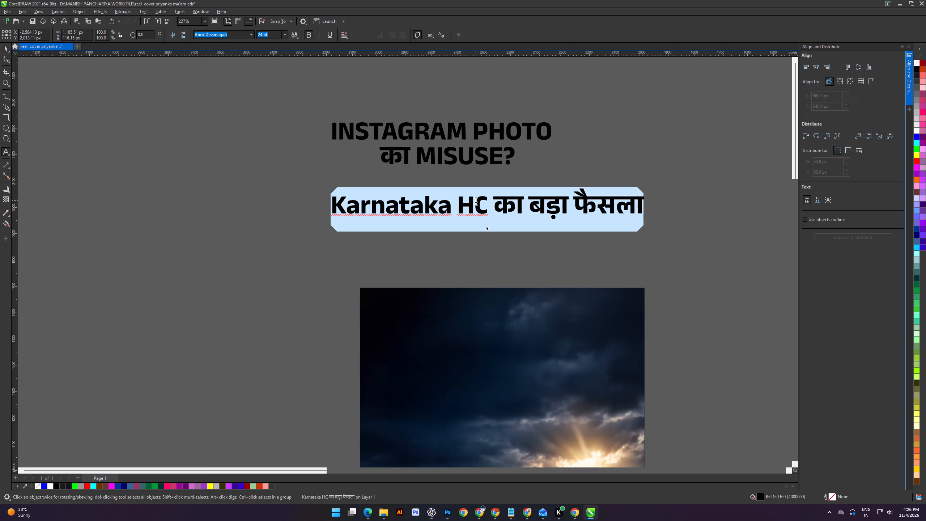
key("shift+F3")
left_click(449, 244)
left_click(450, 247)
left_click(450, 278)
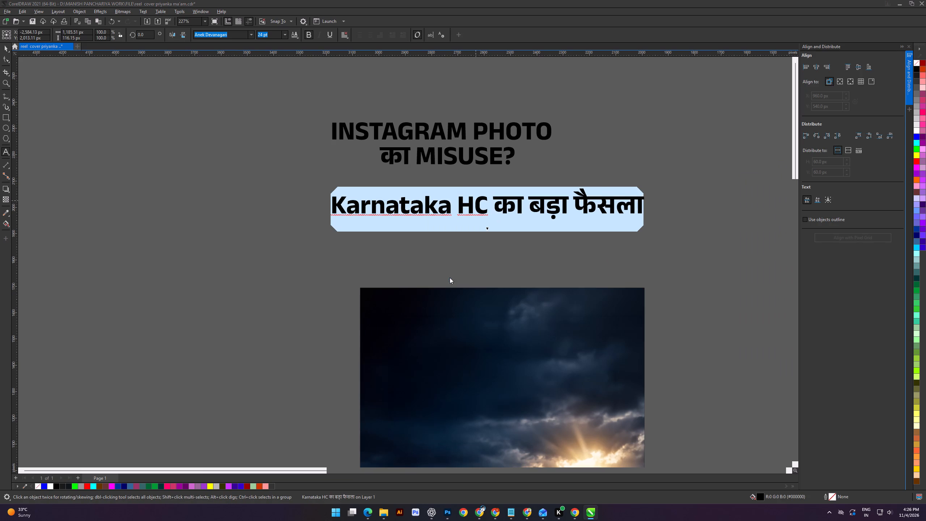
left_click(6, 49)
left_click_drag(118, 158, 129, 162)
Split the Karnataka line after "KARNATAKA HC", break it apart, and stack both parts closely beneath "का MISUSE?".
left_click_drag(519, 209, 541, 192)
double_click(540, 190)
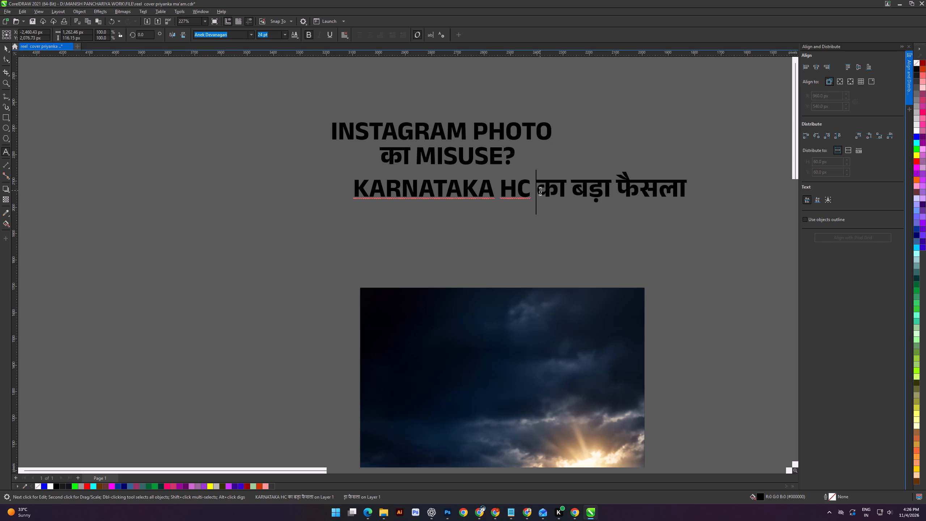
key("Return")
key("ctrl+k")
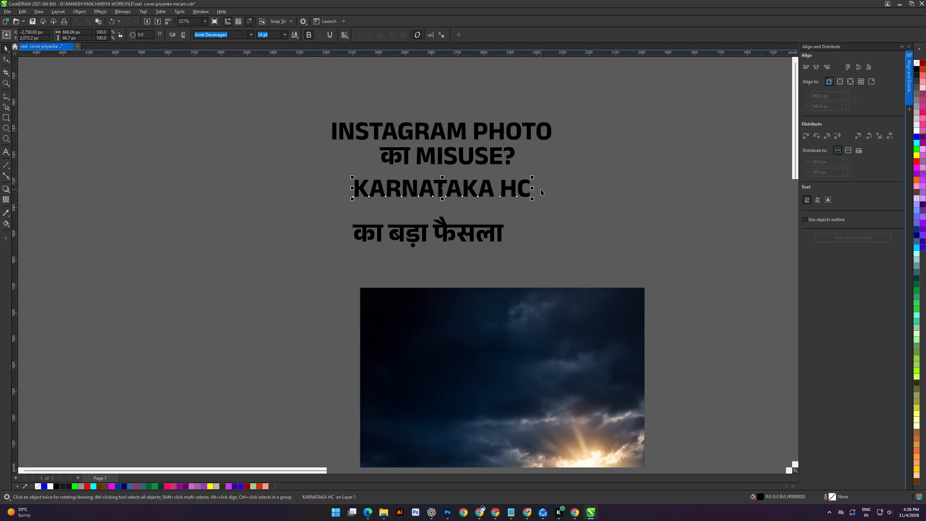
left_click_drag(257, 202, 263, 202)
scroll(523, 188, "up", 3, "alt")
left_click_drag(492, 256, 506, 245)
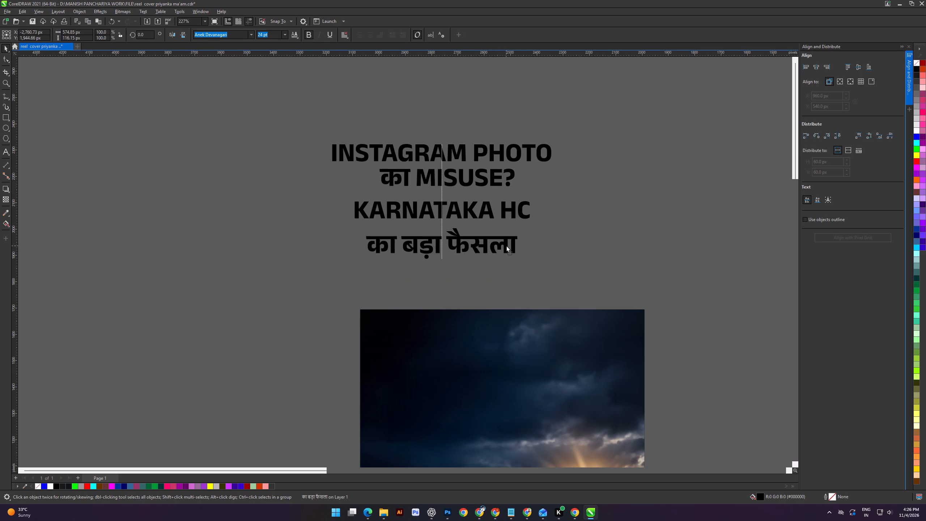
left_click_drag(506, 245, 506, 242)
Align all four headline lines to a common horizontal centre.
left_click_drag(284, 118, 617, 267)
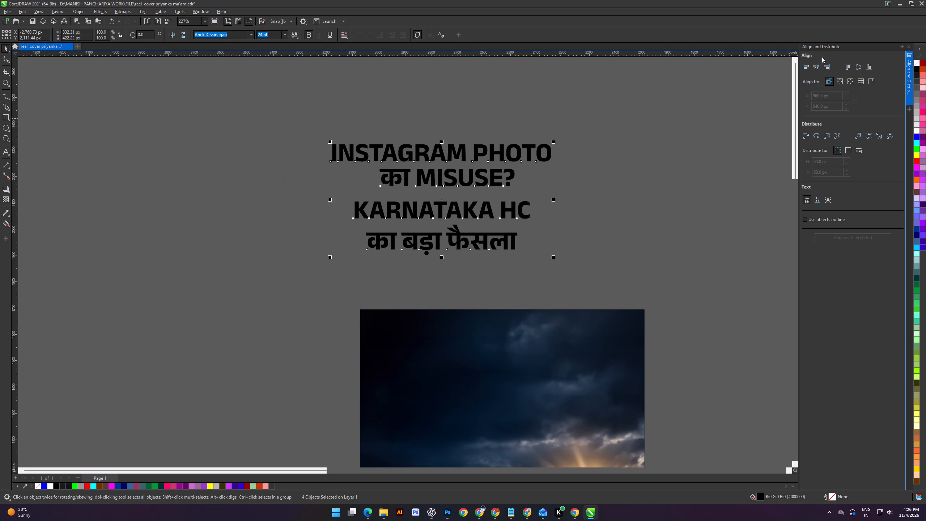
left_click(816, 66)
left_click(689, 131)
left_click_drag(207, 183, 212, 182)
Scale the four headline lines up together to about 1029 by 522 px.
scroll(421, 137, "up", 1)
left_click_drag(228, 114, 645, 280)
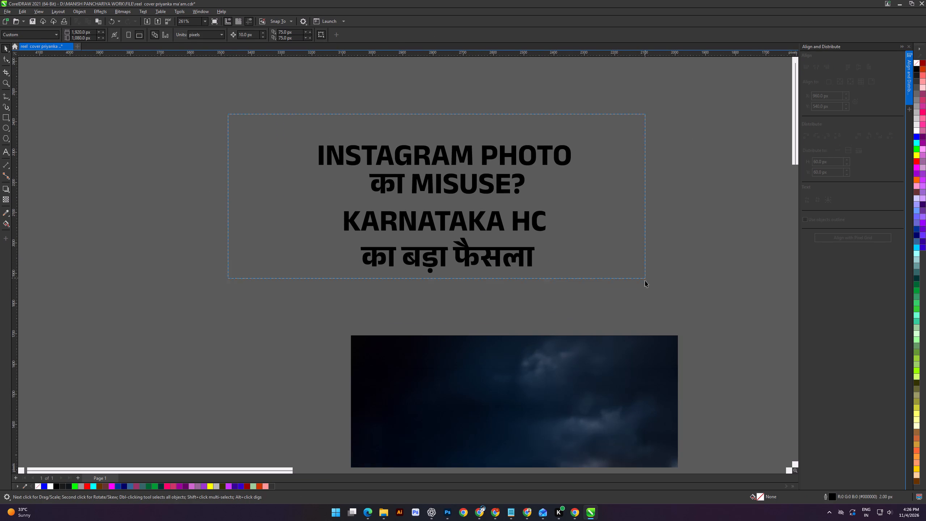
left_click_drag(645, 280, 642, 298)
left_click_drag(573, 275, 611, 290, "shift")
scroll(477, 215, "down", 4)
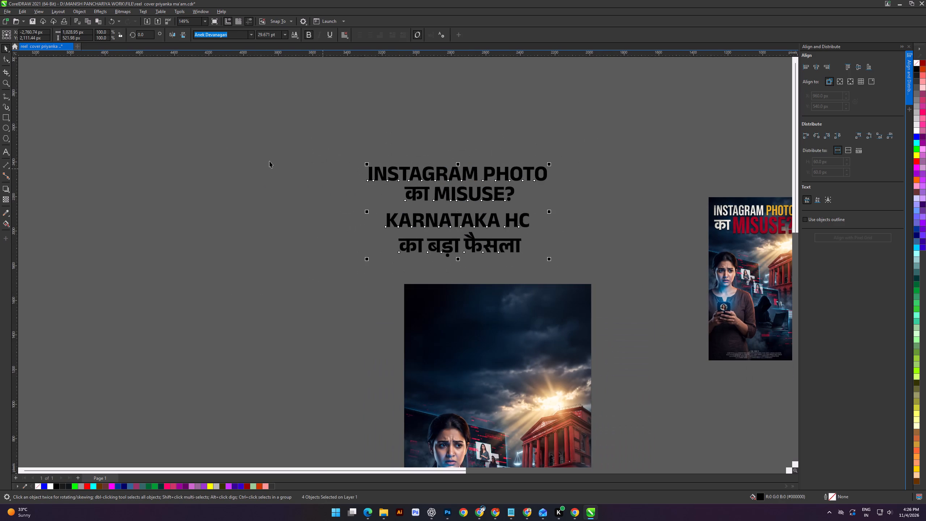
left_click(249, 156)
Select the "INSTAGRAM PHOTO", "का MISUSE?" and "KARNATAKA HC" lines and open their font choices.
scroll(446, 183, "up", 3, "alt")
left_click_drag(320, 151, 603, 249)
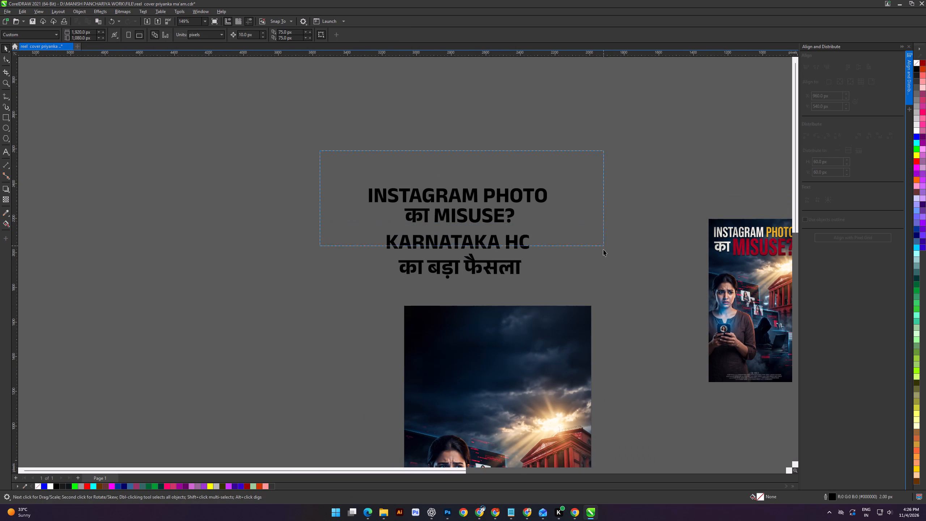
left_click_drag(603, 249, 609, 260)
left_click(251, 34)
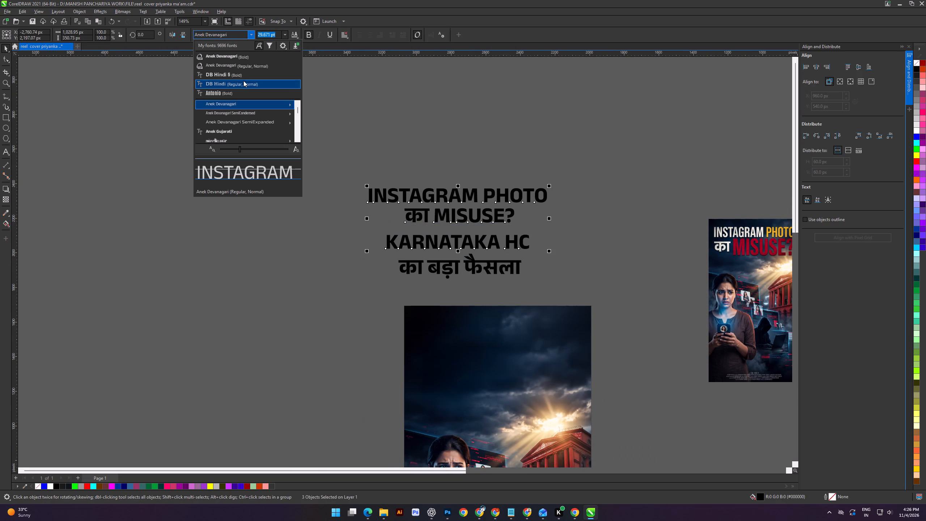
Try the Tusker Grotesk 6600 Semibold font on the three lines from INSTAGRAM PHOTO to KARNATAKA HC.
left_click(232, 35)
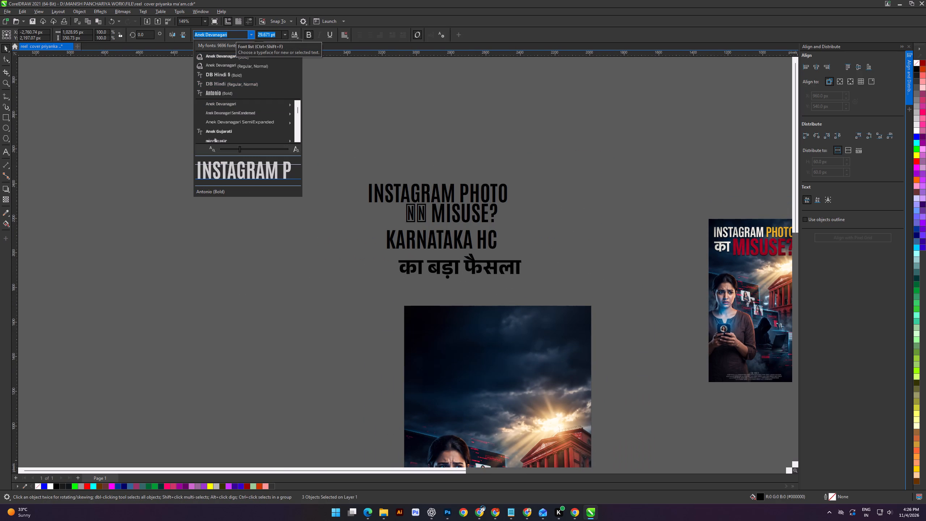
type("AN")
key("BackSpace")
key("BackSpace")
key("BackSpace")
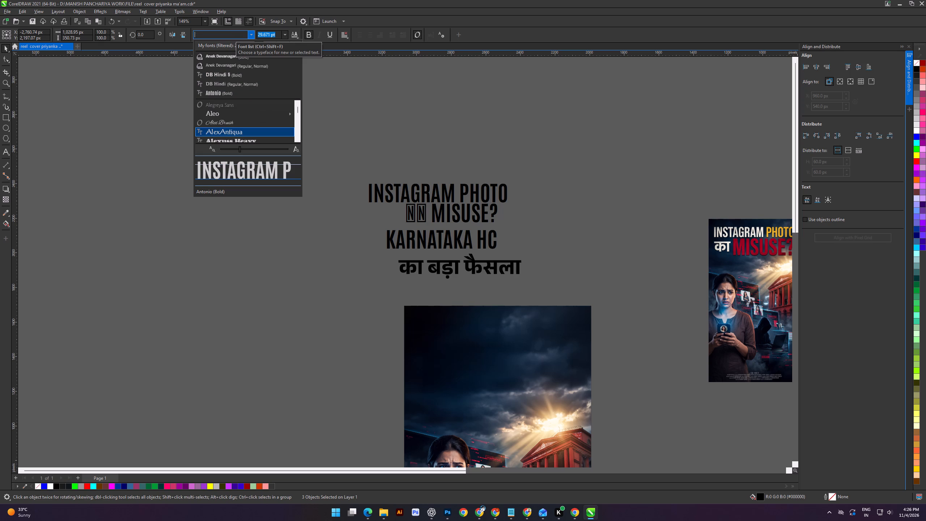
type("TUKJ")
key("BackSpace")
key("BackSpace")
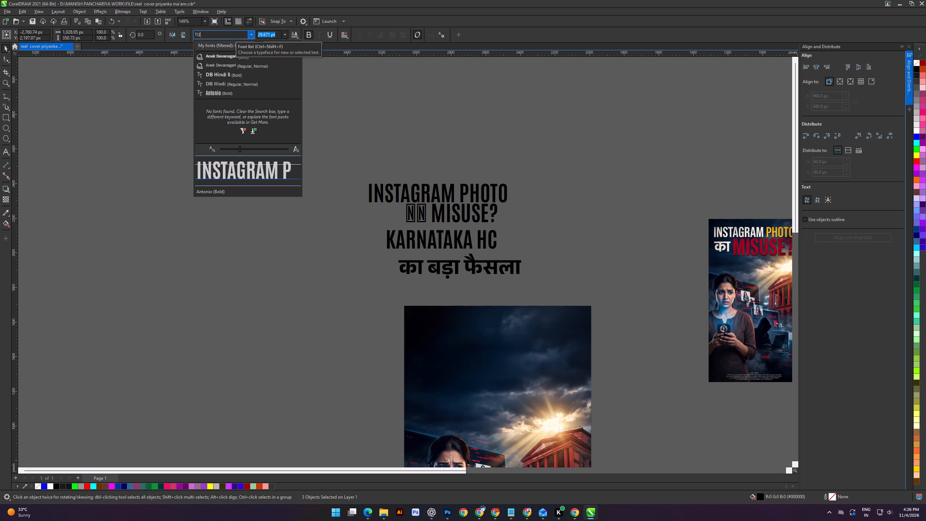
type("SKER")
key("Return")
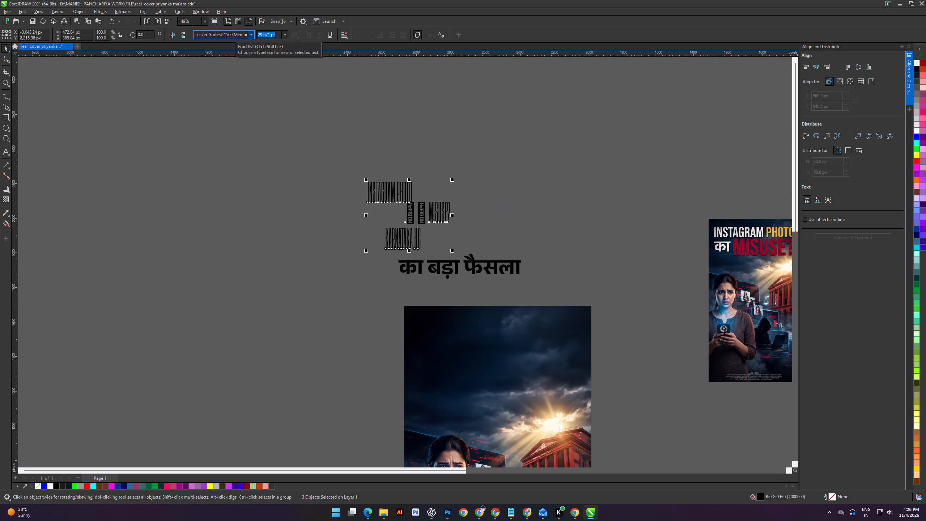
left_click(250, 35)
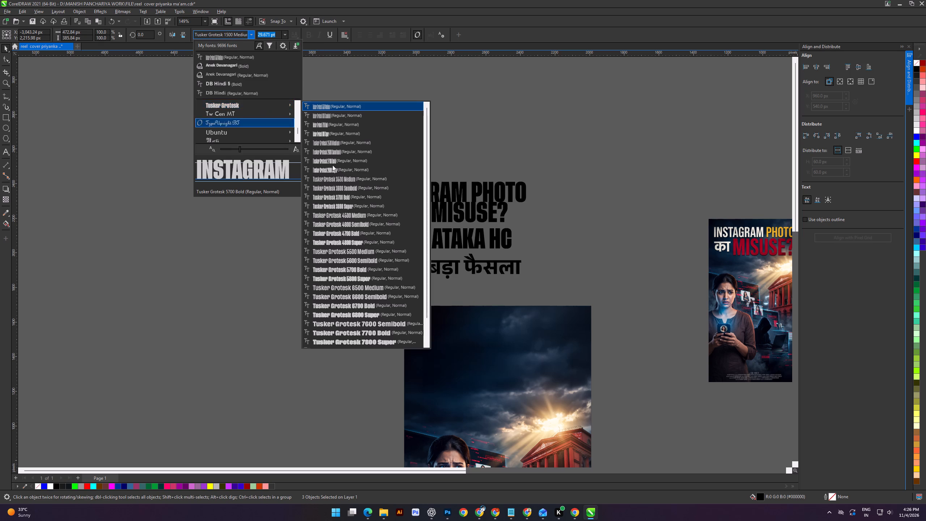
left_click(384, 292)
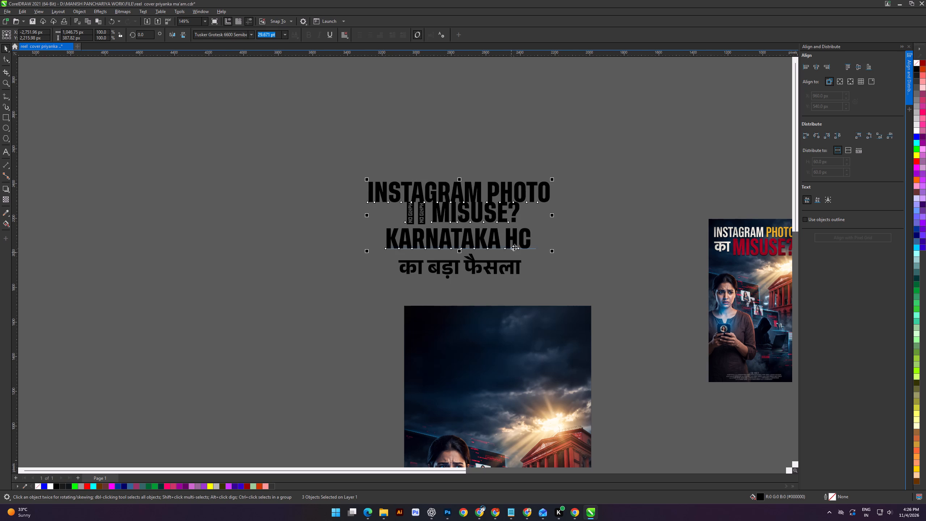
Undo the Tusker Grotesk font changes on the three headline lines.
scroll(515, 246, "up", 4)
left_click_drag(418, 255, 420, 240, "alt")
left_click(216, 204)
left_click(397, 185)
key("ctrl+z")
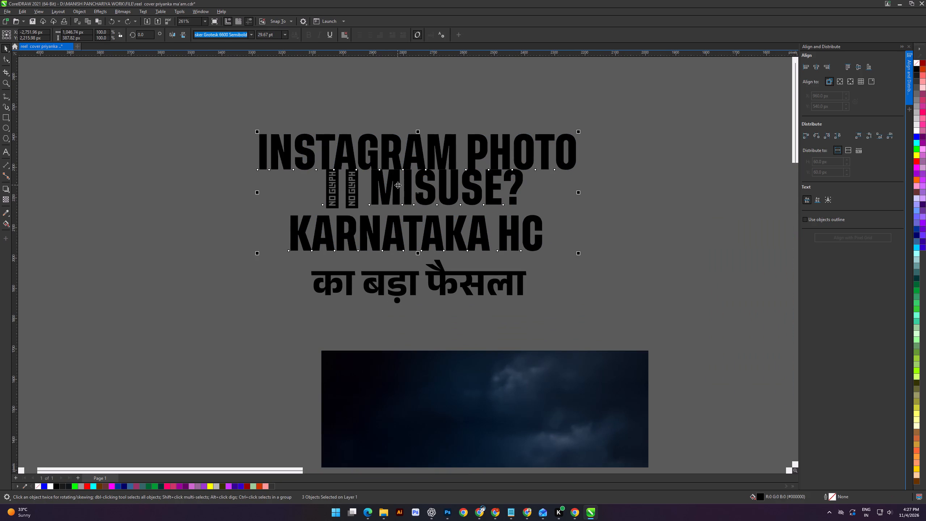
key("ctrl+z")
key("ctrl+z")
Shift the "का MISUSE?" line slightly down to even out the gaps between the upper three headline lines.
scroll(398, 184, "down", 5)
left_click(308, 178)
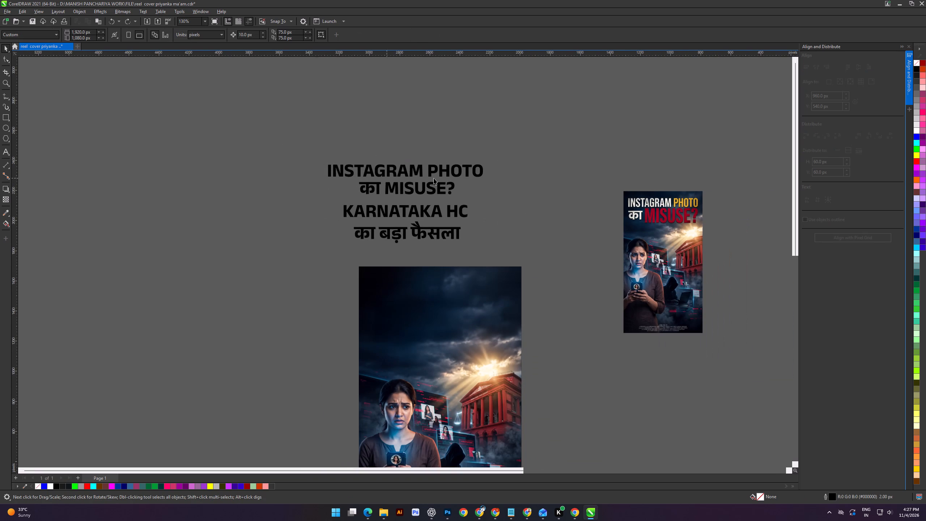
scroll(472, 179, "up", 13, "shift")
left_click(460, 177)
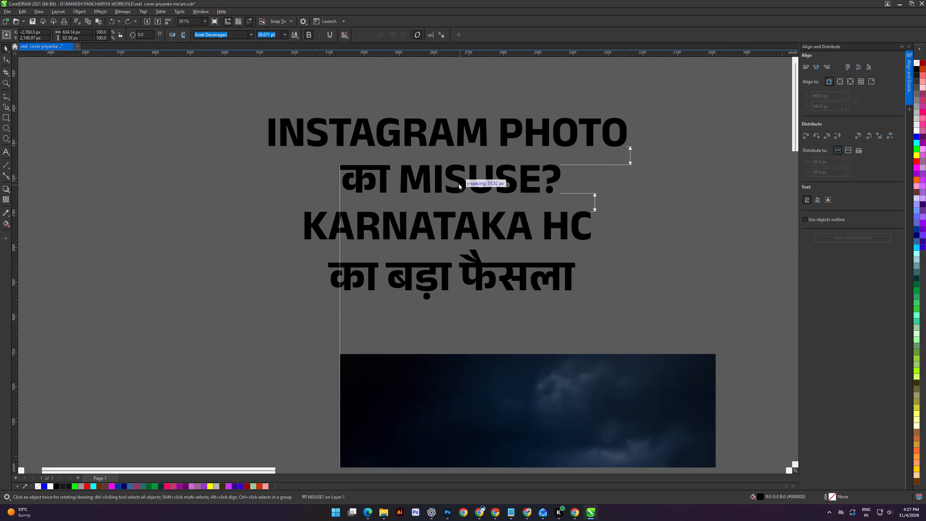
scroll(460, 180, "down", 5)
left_click(270, 172)
Set the INSTAGRAM PHOTO, का MISUSE? and KARNATAKA HC lines in Tusker Grotesk 6600 Semibold.
left_click_drag(314, 123, 565, 219)
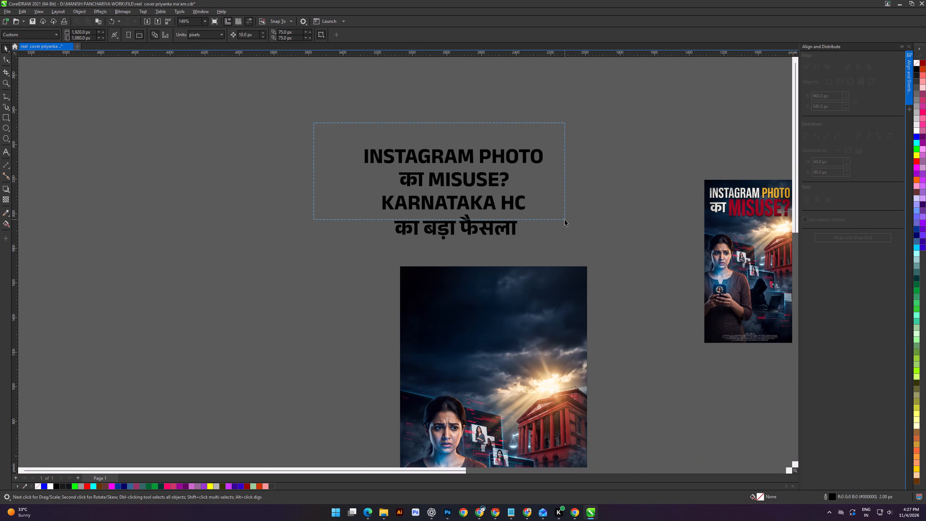
left_click_drag(565, 219, 566, 219)
left_click(253, 35)
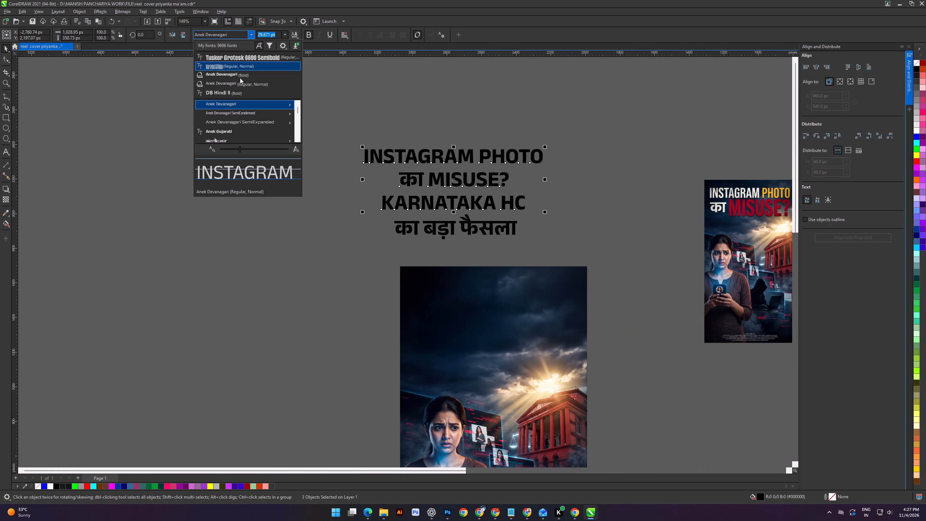
left_click(236, 56)
left_click_drag(301, 143, 305, 143)
scroll(514, 171, "up", 3)
scroll(428, 161, "up", 4, "shift")
Compress the three Tusker Grotesk lines vertically to about 345 px total height, keeping their width.
left_click_drag(250, 96, 604, 243)
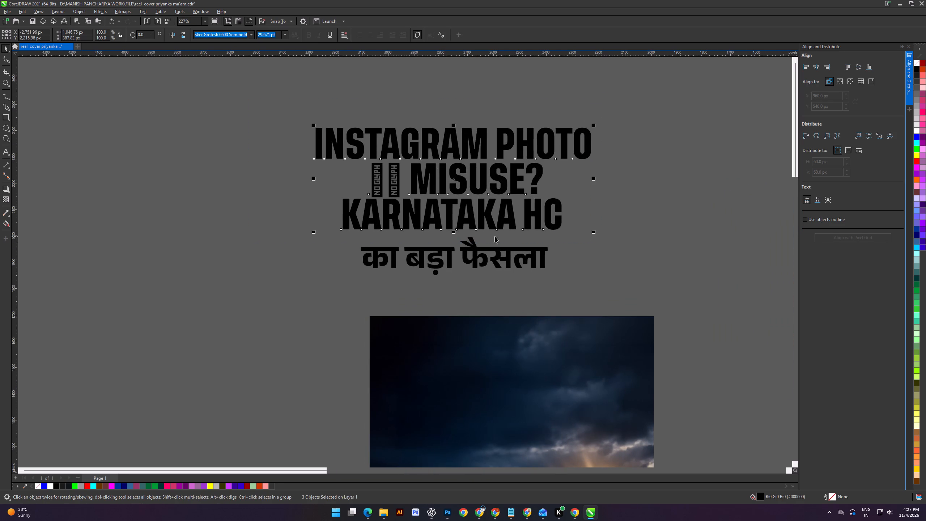
left_click_drag(453, 232, 454, 227, "shift")
scroll(453, 209, "down", 5)
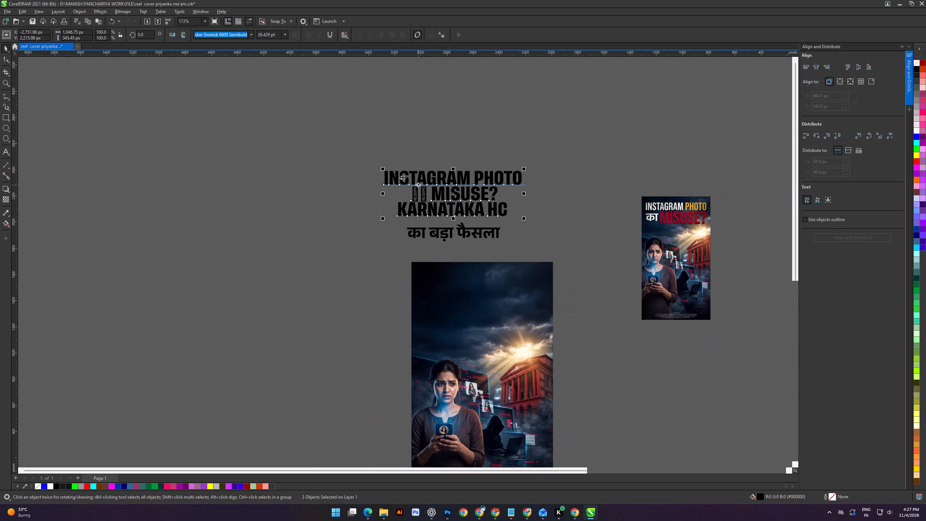
left_click(354, 149)
Move all four headline lines together onto the new cover, over the sky area.
left_click_drag(341, 141, 556, 253)
left_click_drag(481, 208, 514, 340)
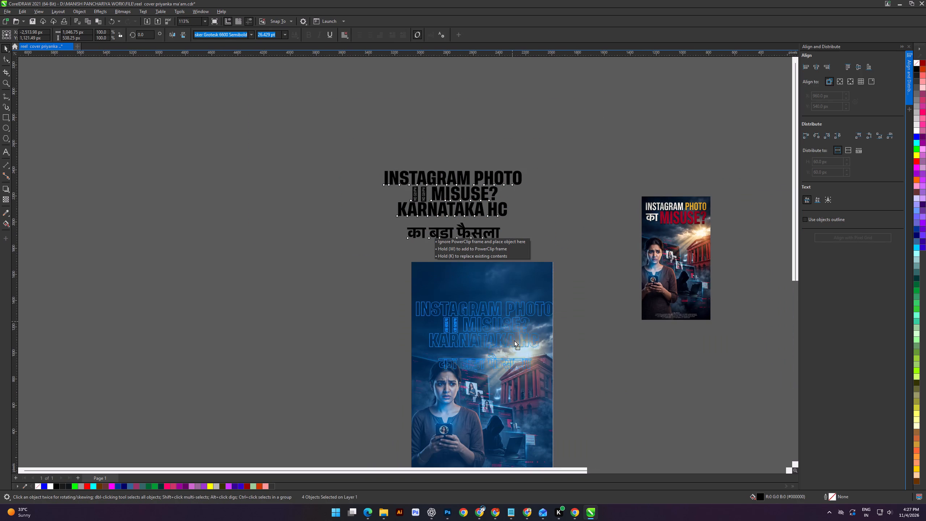
left_click_drag(514, 340, 514, 344)
scroll(513, 344, "down", 5, "alt")
scroll(517, 346, "up", 3)
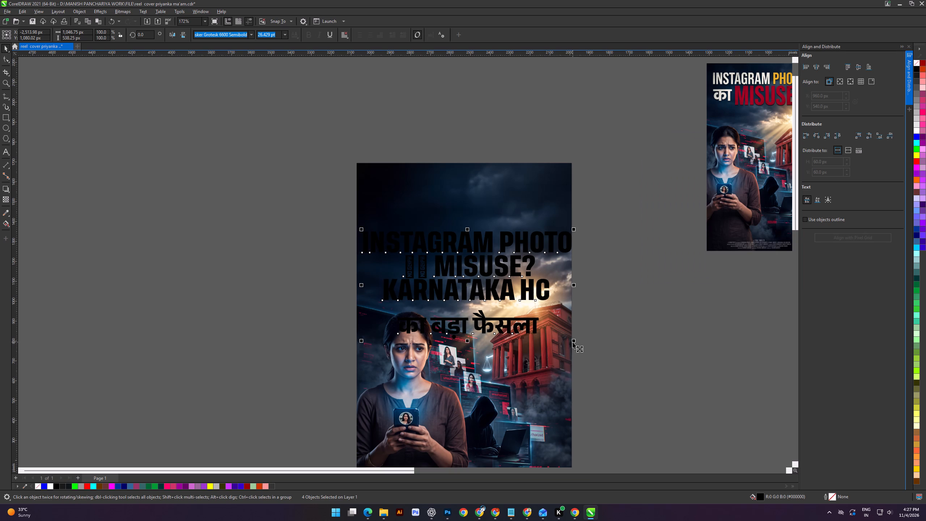
Scale the four-line headline down to about 922 px wide and move it up a little on the cover.
left_click_drag(576, 342, 564, 343, "shift")
scroll(485, 266, "up", 2)
left_click_drag(486, 243, 488, 235)
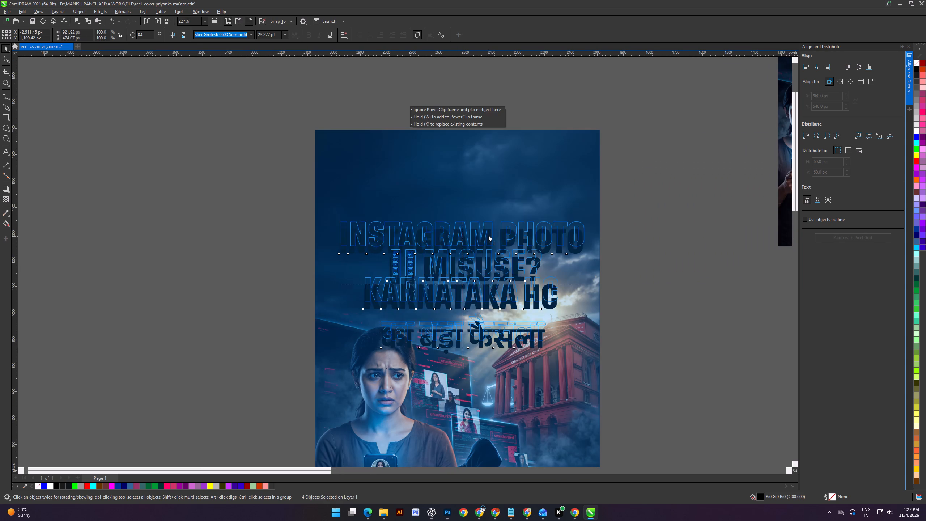
left_click_drag(488, 235, 487, 224)
scroll(466, 218, "down", 2)
left_click_drag(202, 193, 211, 196)
Set only the word "का" in the "का MISUSE?" line in Anek Devanagari Bold.
scroll(434, 230, "up", 2, "shift")
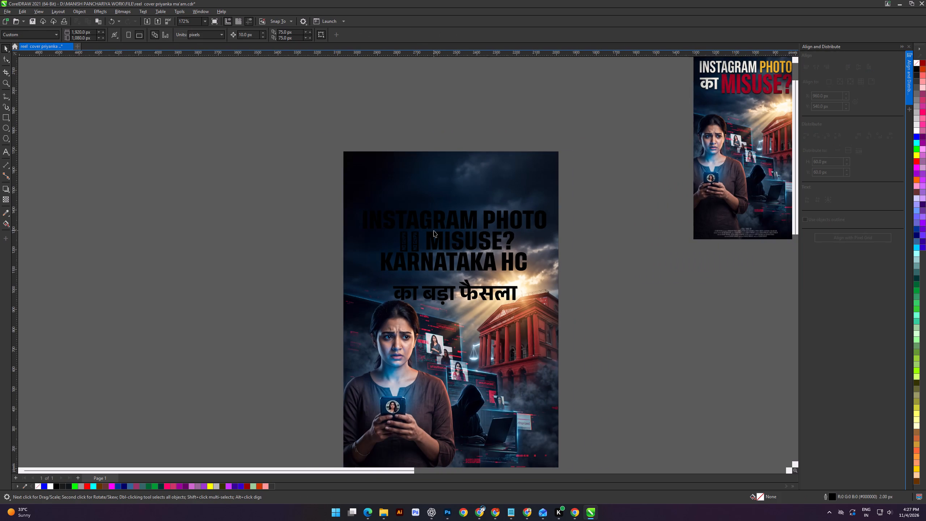
scroll(434, 230, "up", 5, "shift")
double_click(469, 229)
left_click_drag(467, 228, 258, 234)
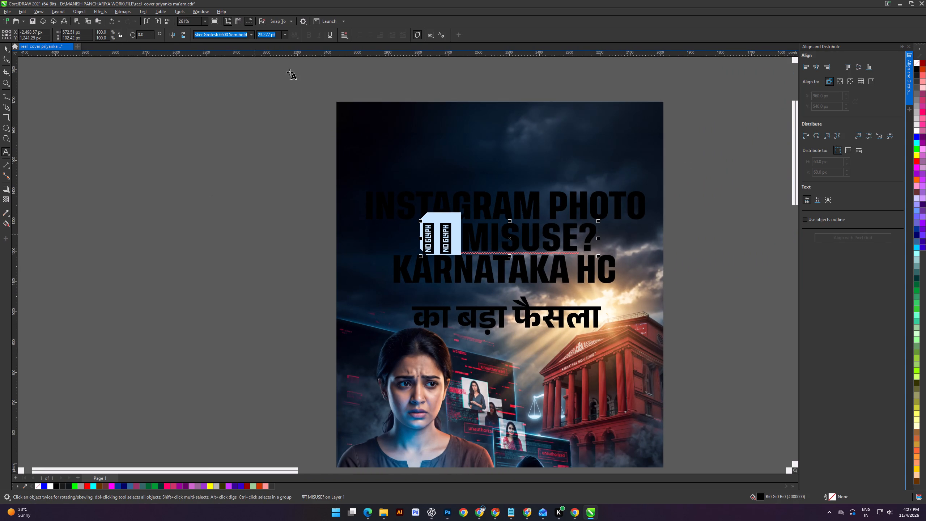
left_click(253, 34)
left_click(248, 72)
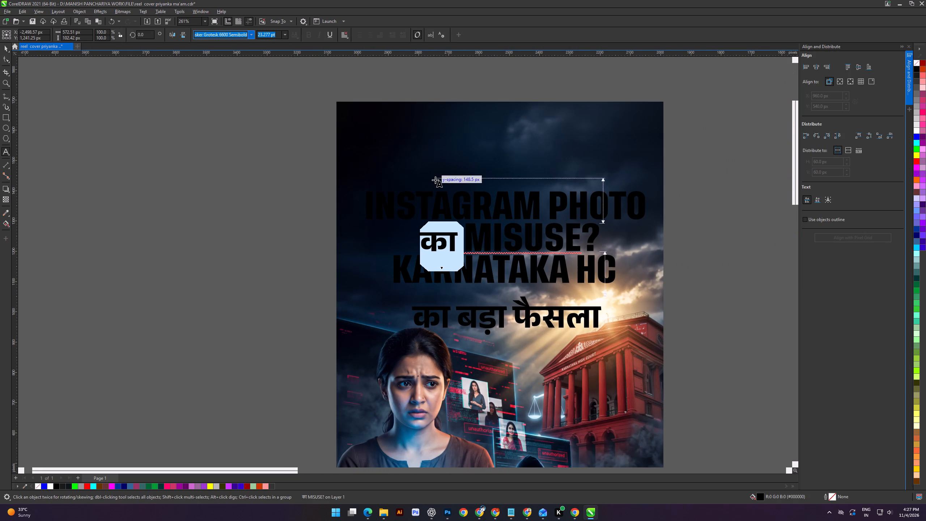
left_click(4, 47)
left_click(146, 208)
Break the "का MISUSE?" line into separate words and raise "का" to line up with MISUSE?.
scroll(477, 231, "up", 1)
scroll(483, 232, "down", 4, "shift")
scroll(467, 234, "up", 3)
left_click(458, 235)
key("ctrl+k")
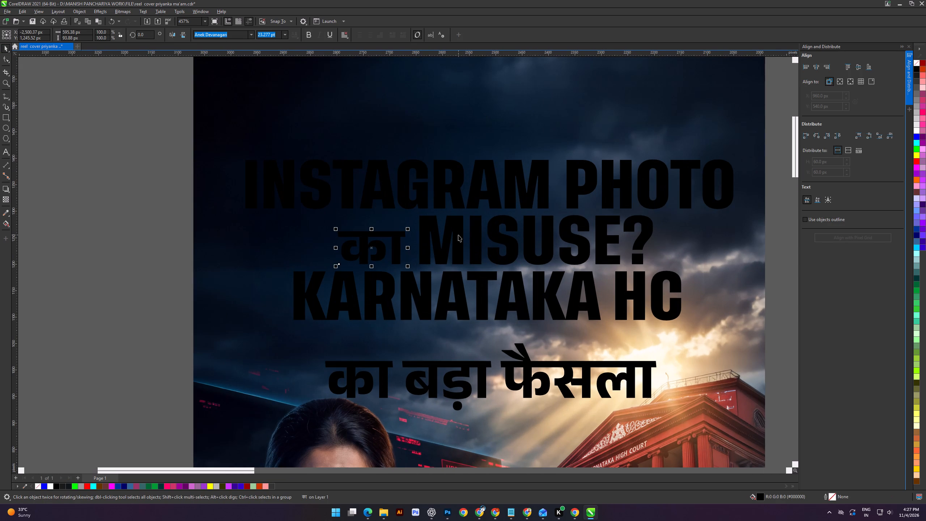
scroll(319, 217, "up", 6)
left_click_drag(400, 247, 404, 233)
scroll(404, 237, "down", 11)
scroll(303, 224, "down", 5)
left_click(241, 194)
scroll(349, 224, "up", 4, "shift")
scroll(332, 216, "down", 1, "shift")
left_click_drag(242, 201, 234, 203)
Group "का" with MISUSE? as one object.
left_click_drag(229, 208, 518, 261)
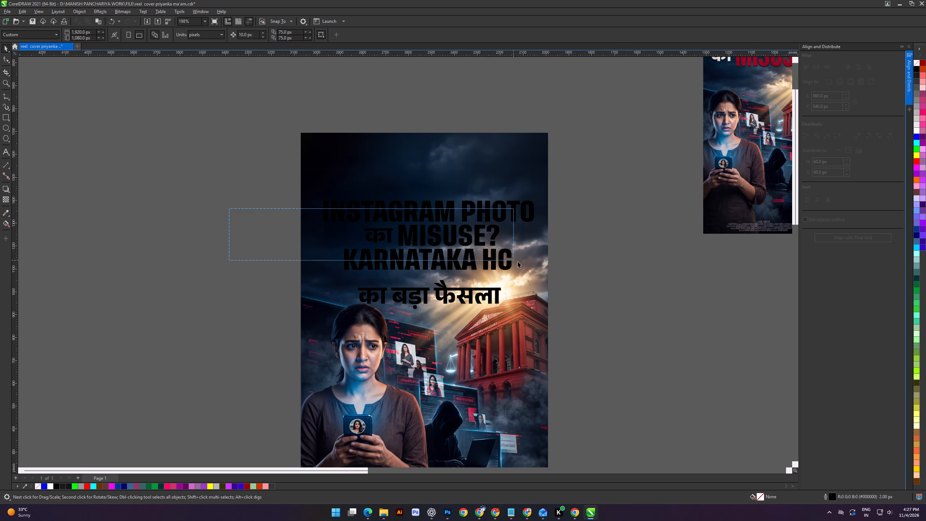
left_click_drag(518, 261, 523, 262)
key("ctrl+g")
left_click(251, 227)
Select all four headline lines and align their centers horizontally.
left_click_drag(247, 170, 490, 298)
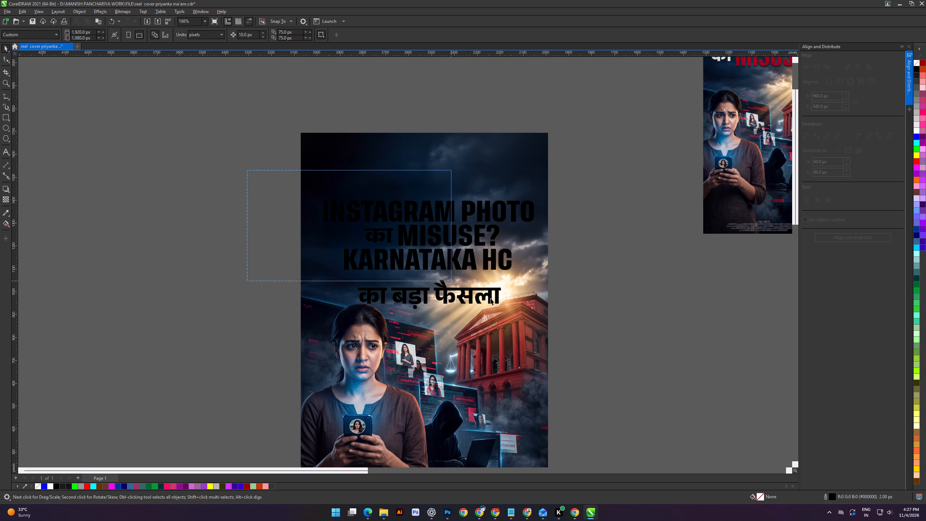
left_click_drag(490, 298, 560, 328)
left_click(815, 67)
left_click(679, 185)
Move the KARNATAKA HC line and the "का MISUSE?" group down to even out the line spacing.
scroll(538, 276, "up", 9, "shift")
scroll(505, 257, "up", 1, "alt")
left_click_drag(509, 266, 509, 279)
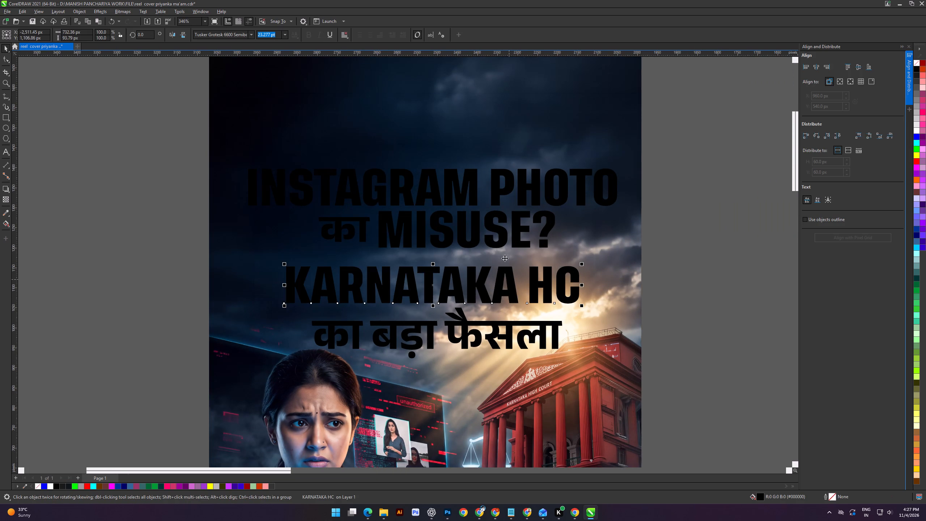
left_click_drag(502, 236, 502, 243)
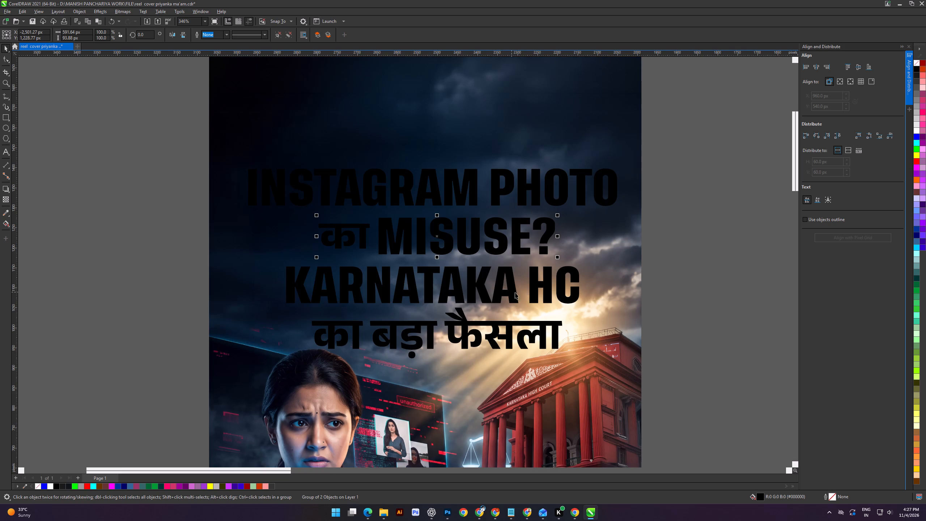
scroll(519, 334, "up", 3)
Scale the "का बड़ा फैसला" line to about 537 px wide and nudge it into place beneath KARNATAKA HC.
left_click(512, 275)
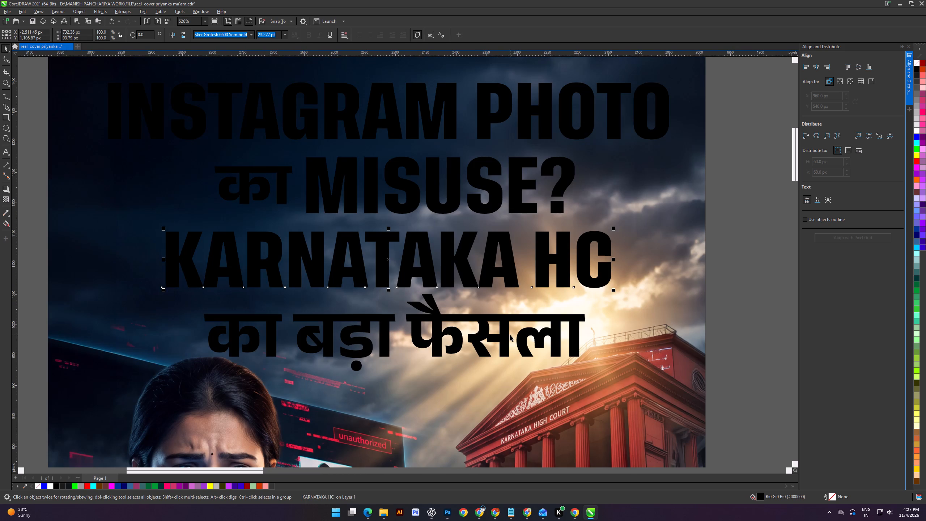
left_click(503, 335)
left_click_drag(589, 372, 556, 376, "shift")
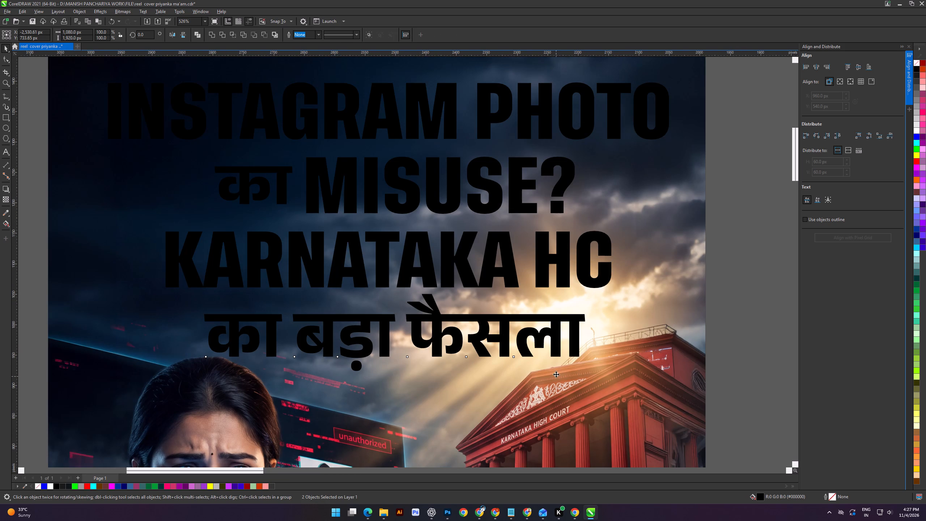
scroll(565, 308, "down", 5)
left_click(712, 281)
left_click(541, 325)
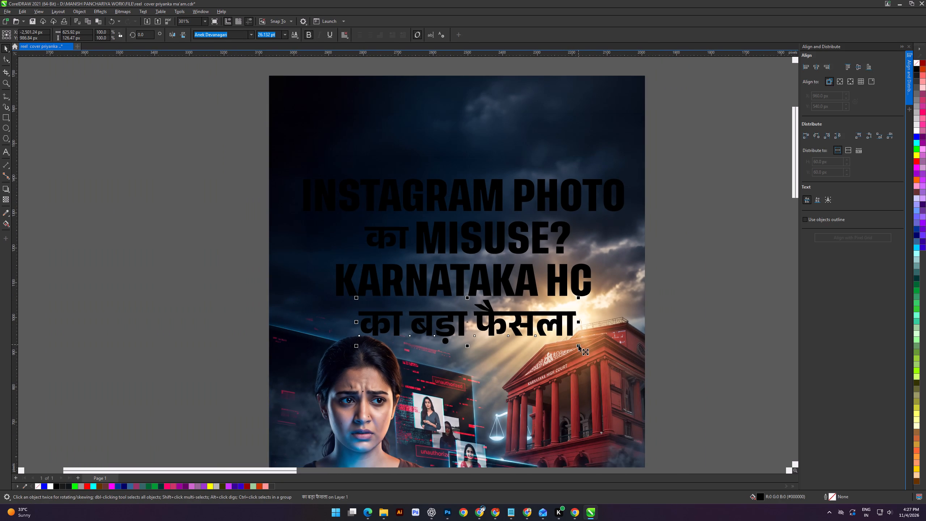
left_click_drag(578, 345, 563, 352, "shift")
scroll(489, 334, "up", 2)
left_click(487, 315)
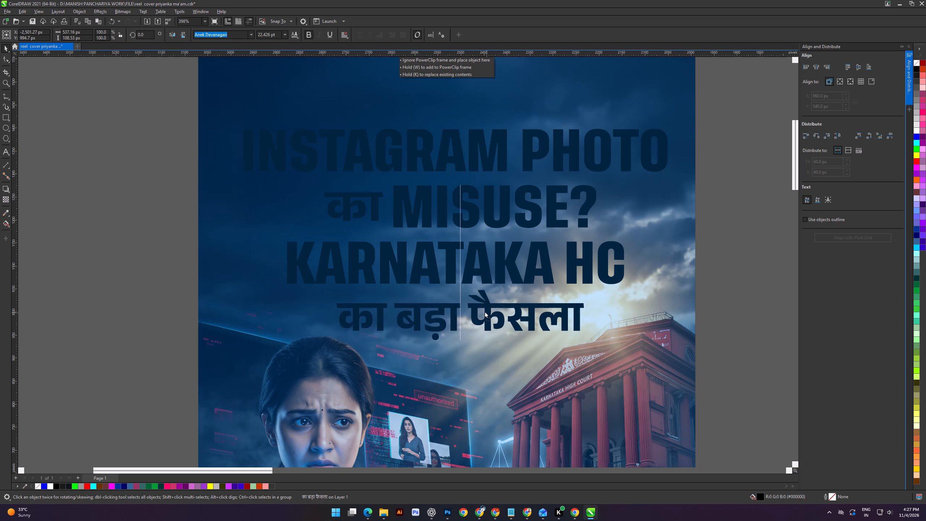
scroll(487, 313, "down", 5)
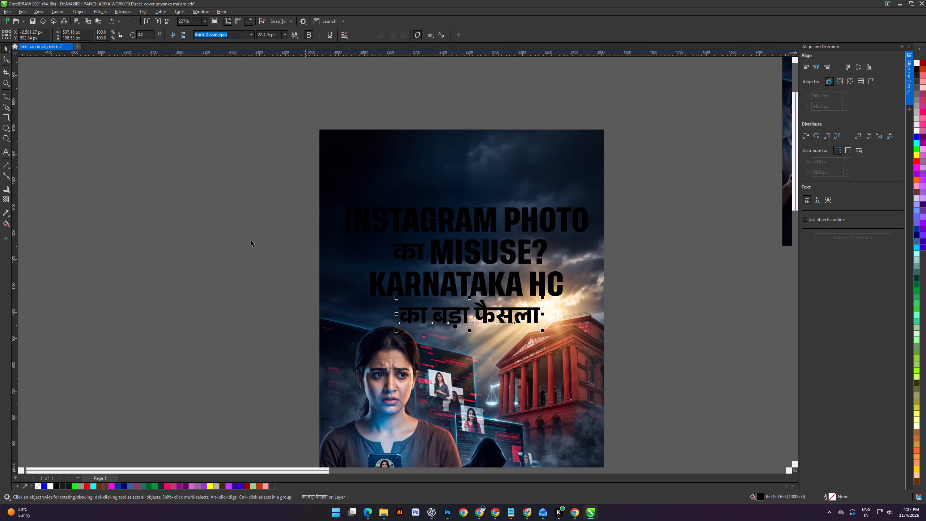
left_click(209, 223)
Fill all four headline lines on the cover with white.
scroll(318, 239, "down", 2)
scroll(425, 240, "up", 4)
scroll(429, 246, "down", 3)
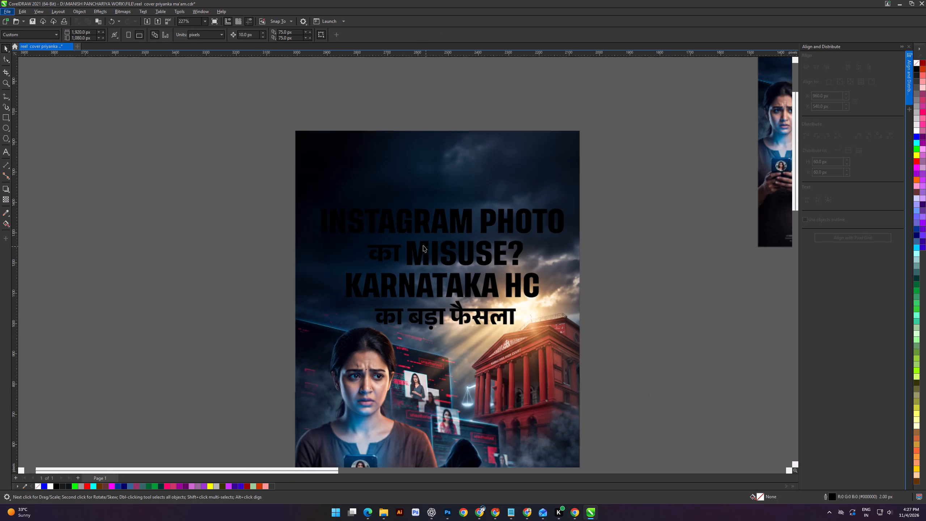
scroll(396, 228, "down", 11, "shift")
scroll(393, 210, "up", 1, "alt")
scroll(394, 246, "up", 6)
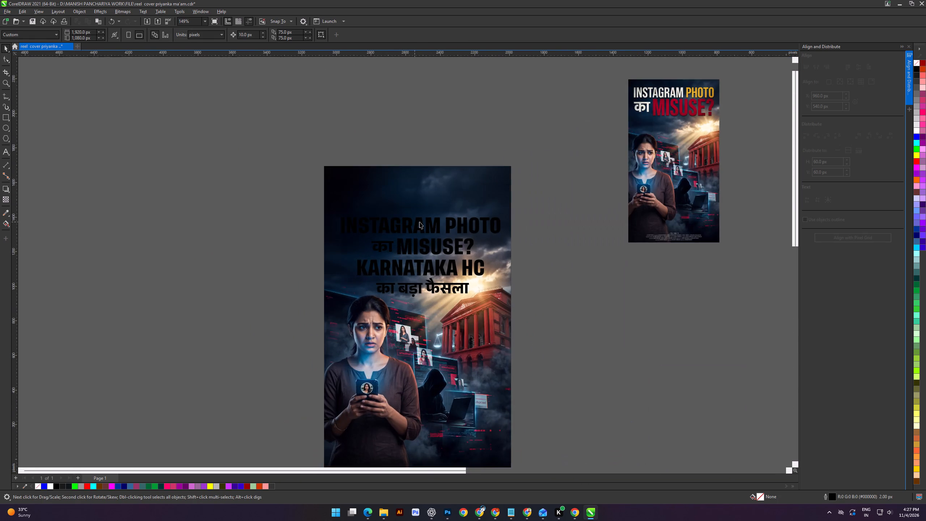
scroll(420, 222, "up", 3)
left_click_drag(247, 192, 633, 360)
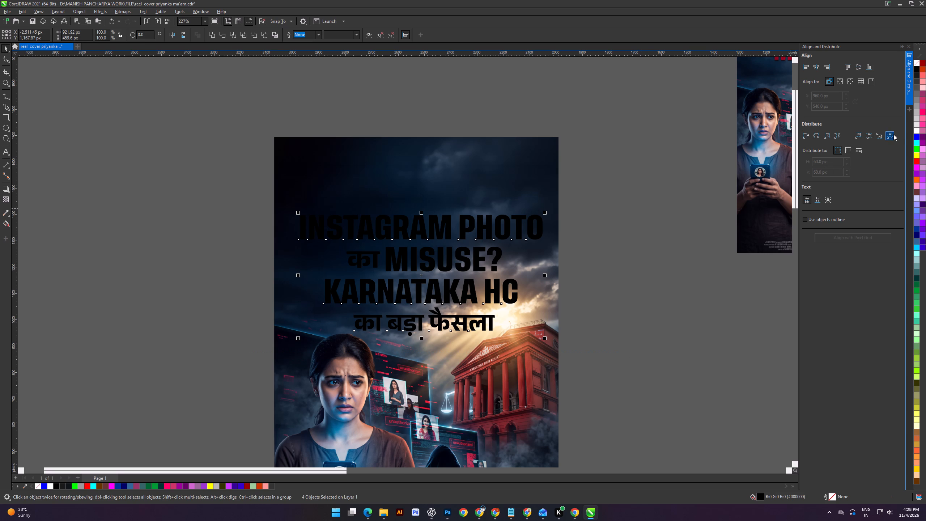
left_click(917, 130)
left_click_drag(704, 232, 699, 233)
scroll(426, 260, "down", 4)
left_click(281, 235)
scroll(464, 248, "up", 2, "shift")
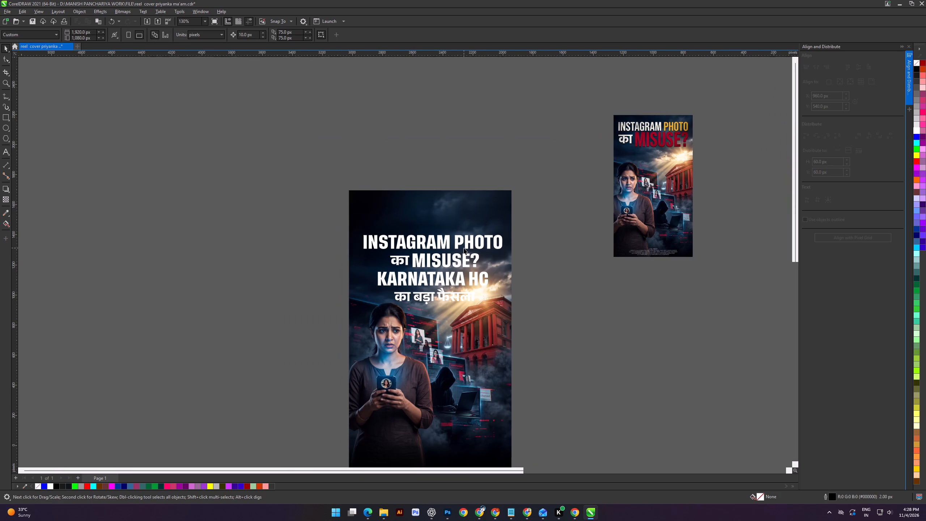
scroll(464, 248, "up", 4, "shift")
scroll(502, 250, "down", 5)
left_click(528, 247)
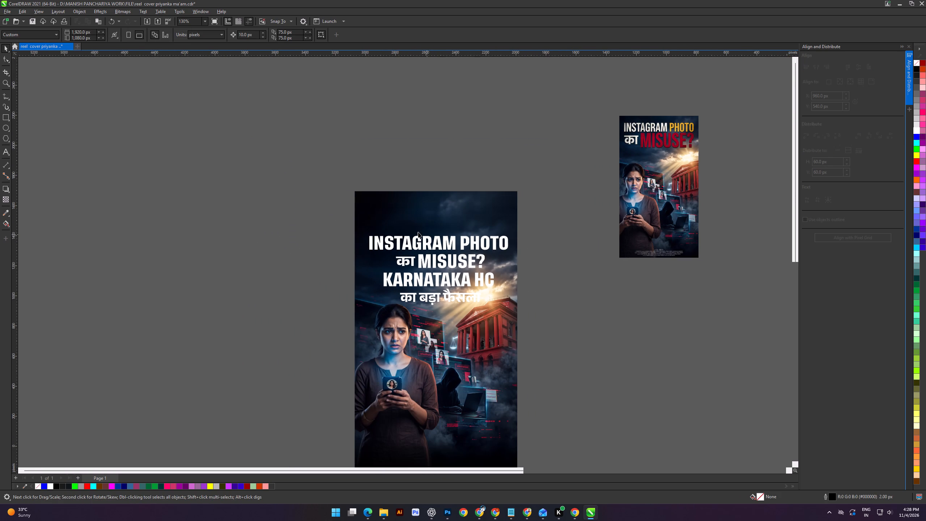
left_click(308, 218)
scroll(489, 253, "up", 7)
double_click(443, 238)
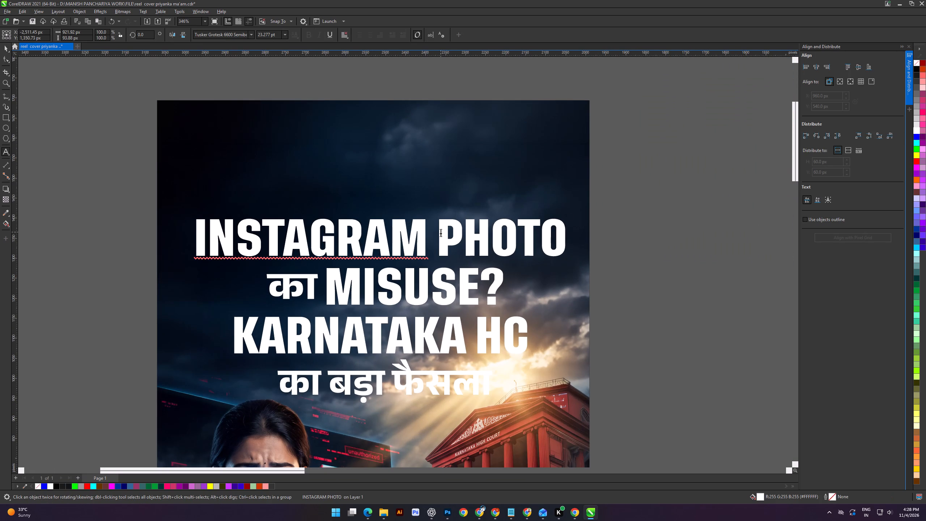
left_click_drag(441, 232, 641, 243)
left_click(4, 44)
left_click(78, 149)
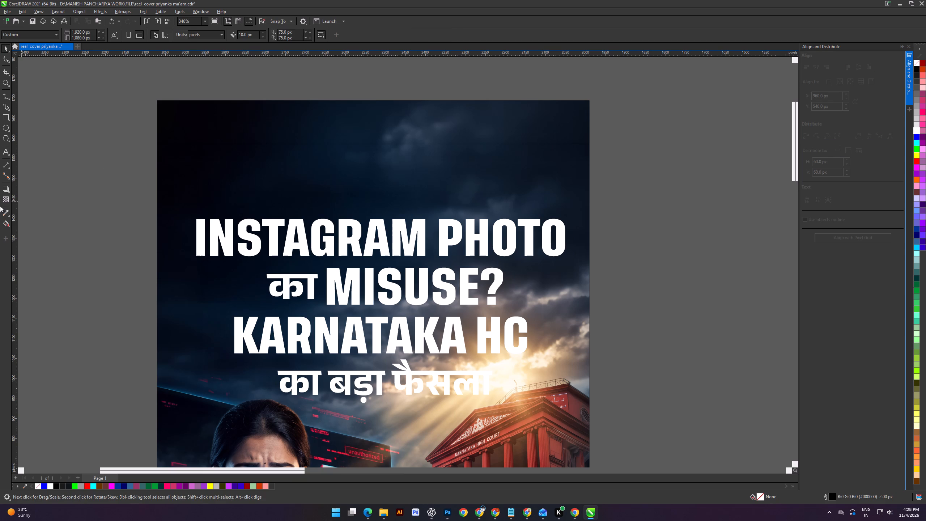
Draw a rectangle about 353 by 120 px around the word PHOTO, filled yellow with no outline.
left_click(4, 117)
scroll(546, 241, "up", 5)
left_click_drag(317, 186, 499, 272)
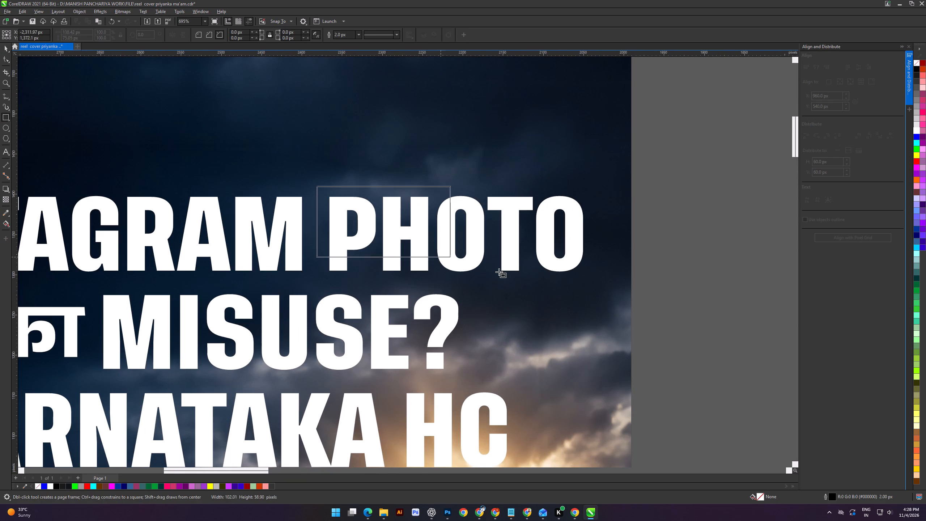
left_click_drag(499, 272, 601, 283)
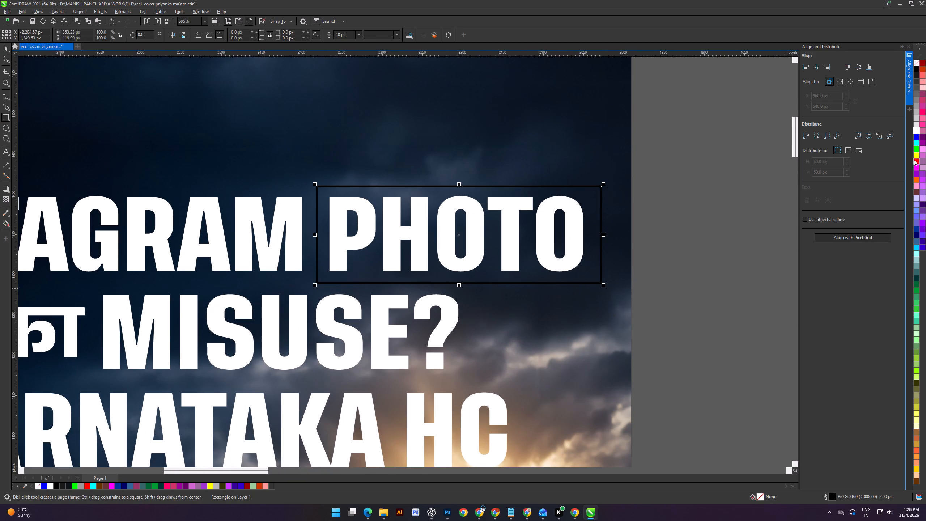
left_click(915, 156)
right_click(916, 63)
left_click(906, 68)
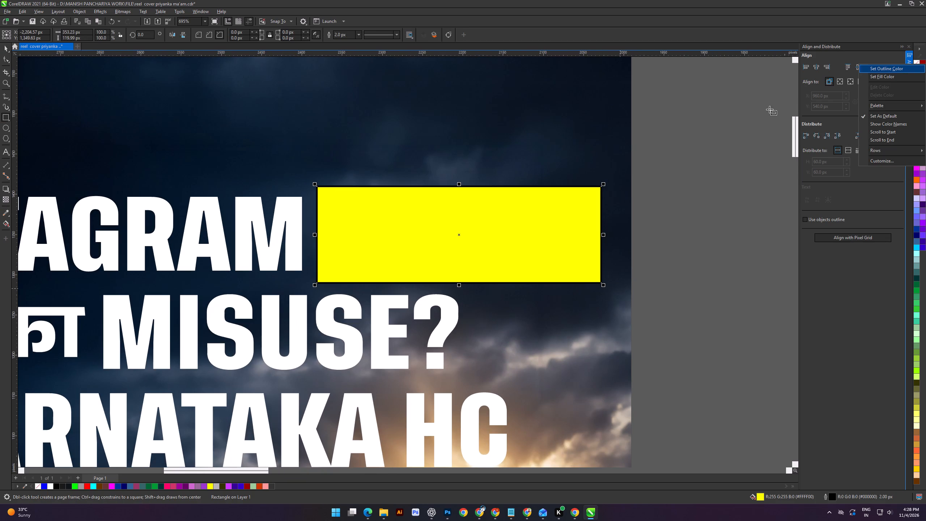
Send the yellow rectangle back in the stacking order so it sits behind the word PHOTO but above the background image.
key("ctrl+Page_Down")
key("ctrl+Page_Down")
key("ctrl+Page_Down")
key("ctrl+Page_Down")
key("ctrl+Page_Down")
key("ctrl+Page_Down")
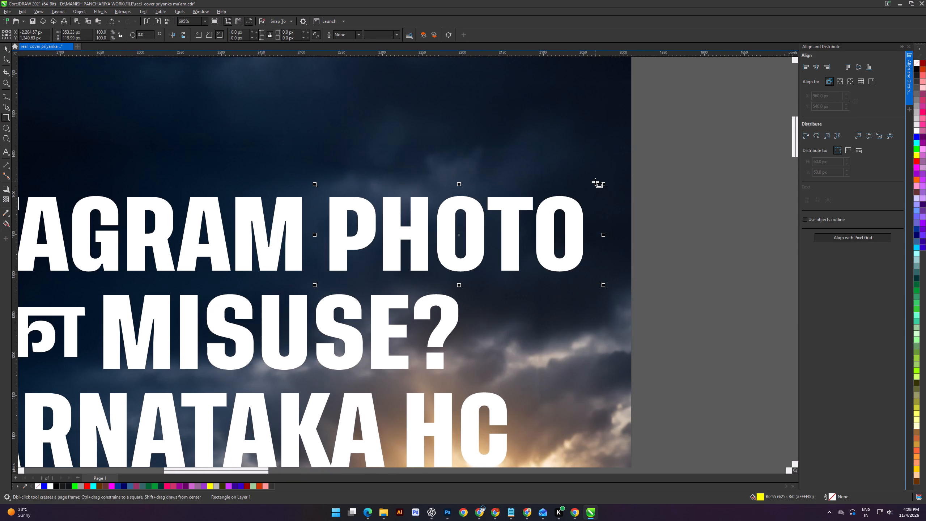
key("ctrl+Page_Up")
left_click(718, 192)
Narrow the yellow rectangle behind PHOTO to about 345 px wide by pulling in its right edge.
scroll(555, 206, "up", 4)
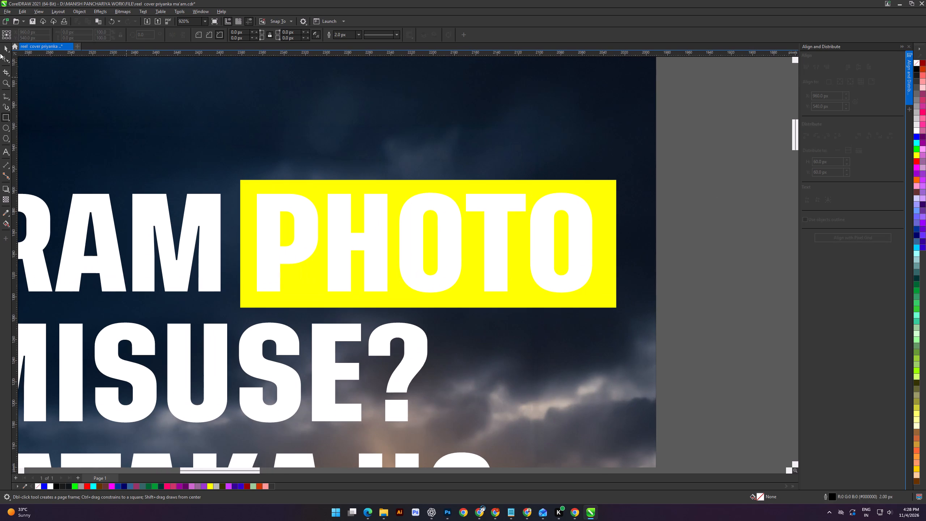
left_click(4, 49)
scroll(587, 194, "up", 4)
left_click(589, 194)
left_click_drag(629, 260, 617, 260)
Recolour only the word PHOTO in the INSTAGRAM PHOTO line black.
double_click(589, 260)
left_click_drag(593, 257, 162, 259)
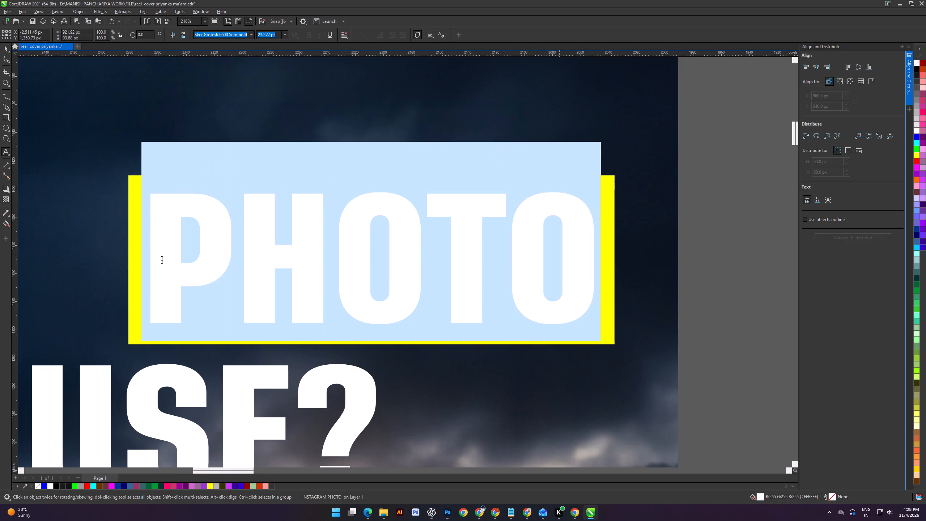
left_click_drag(162, 259, 161, 259)
left_click(916, 68)
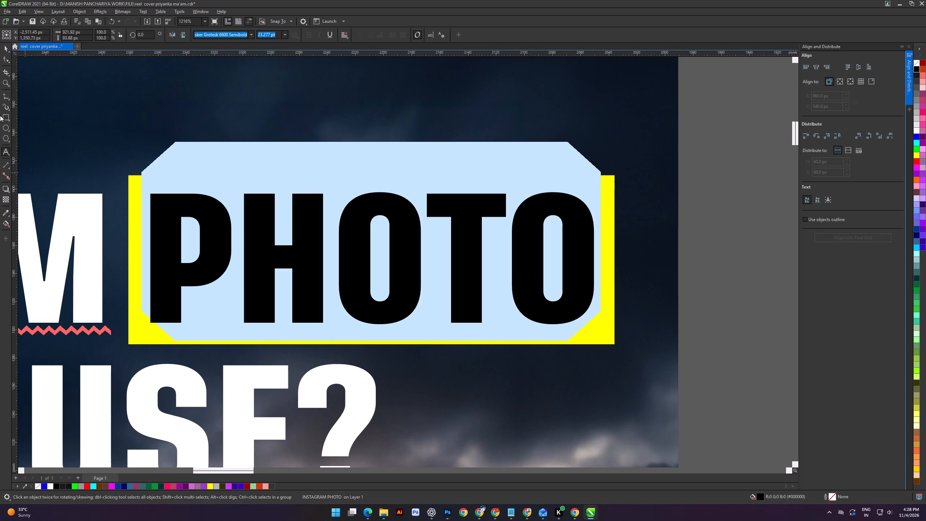
left_click(3, 45)
left_click_drag(797, 150, 794, 150)
Examine the four-line headline and its yellow PHOTO highlight against the whole cover.
scroll(611, 199, "down", 9)
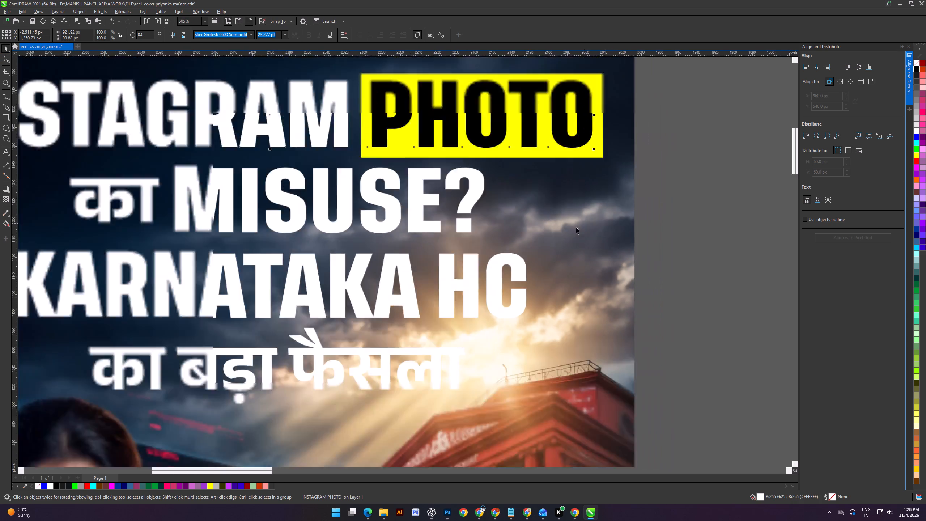
scroll(576, 227, "down", 8)
left_click(603, 213)
scroll(543, 204, "up", 4, "alt")
left_click(262, 209)
scroll(455, 229, "up", 4)
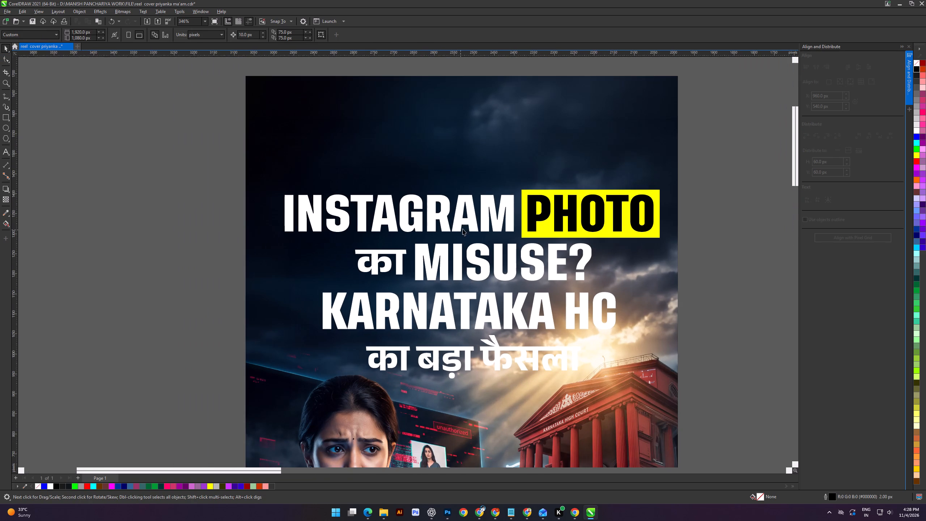
scroll(470, 228, "down", 4, "shift")
scroll(464, 241, "down", 3, "alt")
left_click(176, 209)
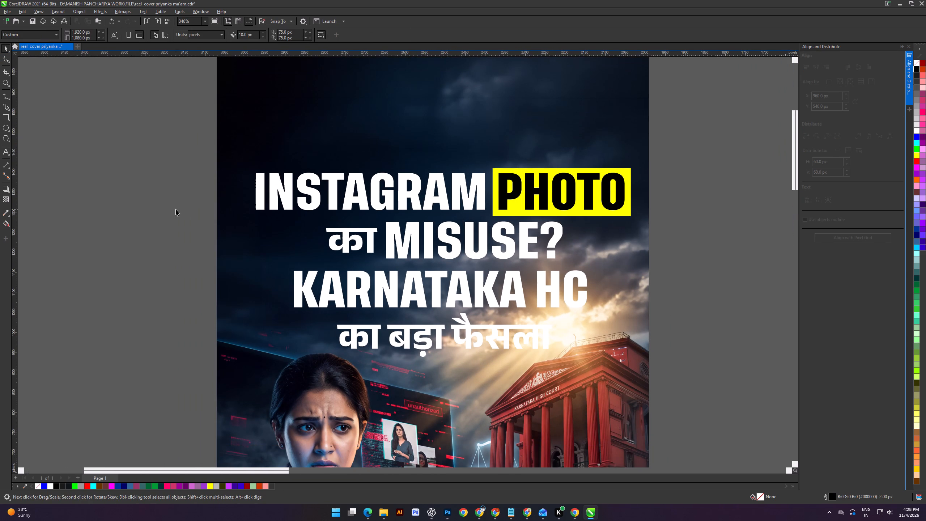
scroll(431, 221, "down", 1)
scroll(451, 240, "down", 2, "alt")
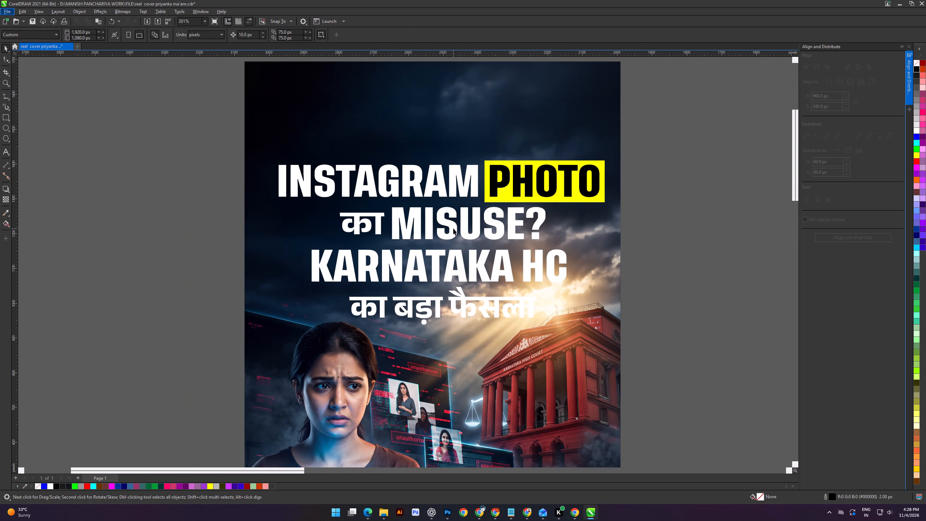
scroll(453, 228, "down", 4)
scroll(453, 225, "up", 6)
Copy the yellow rectangle down onto the "का MISUSE?" line and widen it to about 634 px to span the line.
left_click(454, 228)
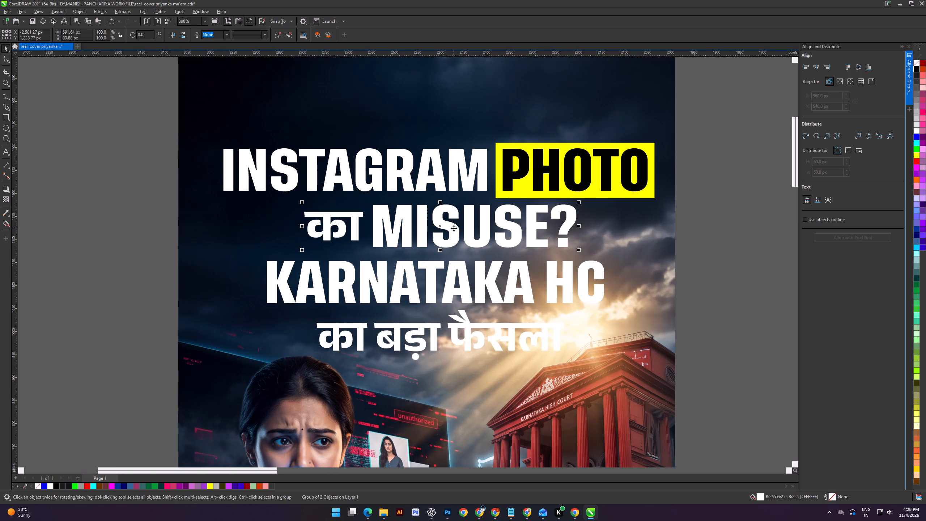
scroll(537, 187, "up", 2)
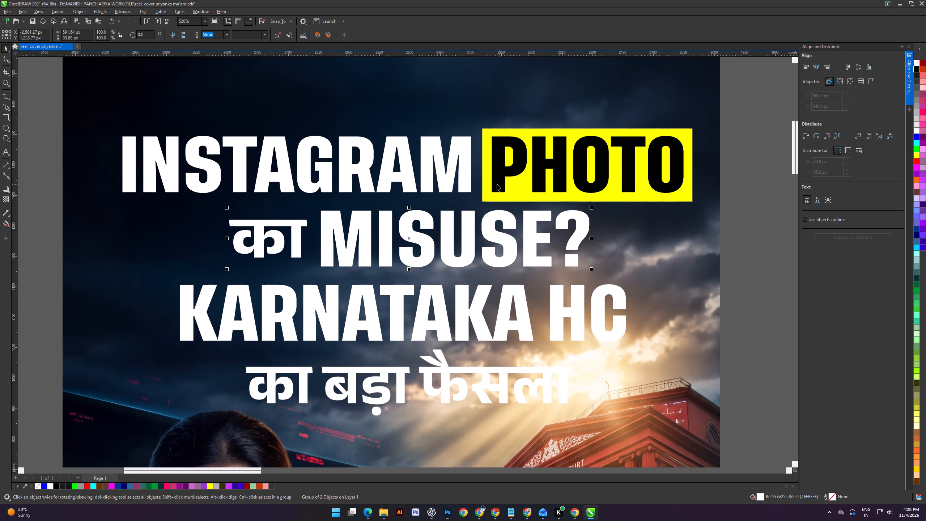
left_click(483, 171)
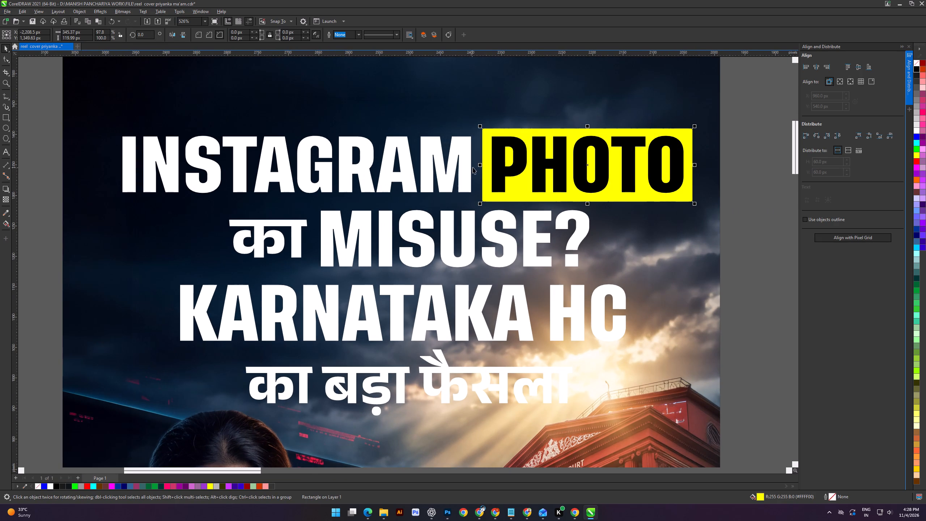
right_click_drag(488, 161, 364, 235)
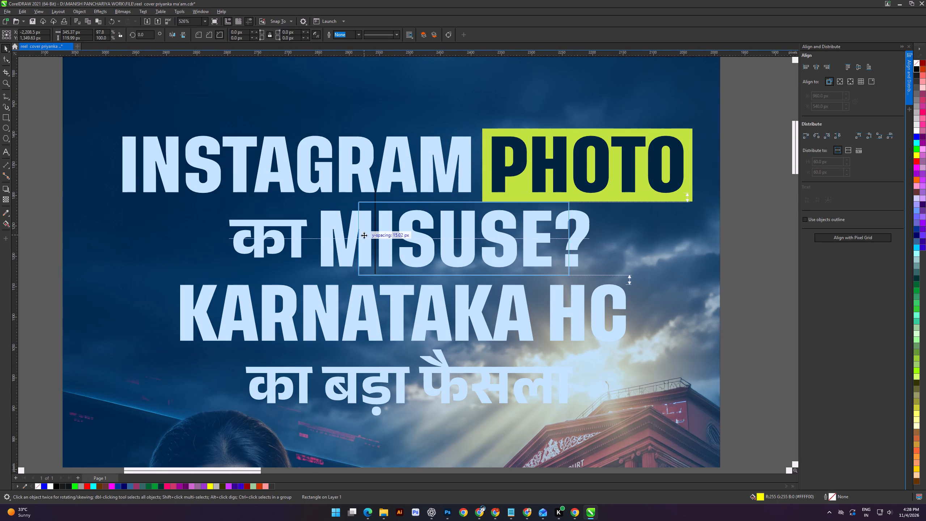
left_click(389, 267)
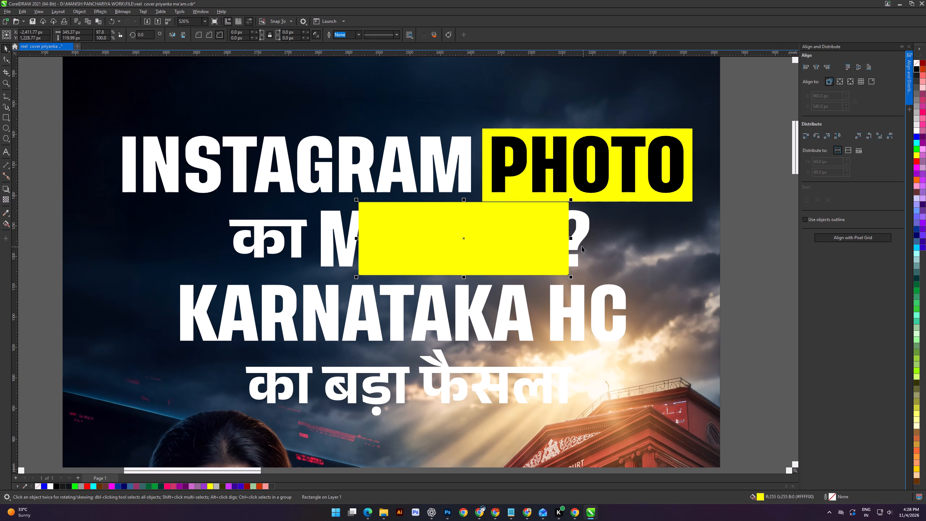
left_click_drag(572, 237, 605, 241)
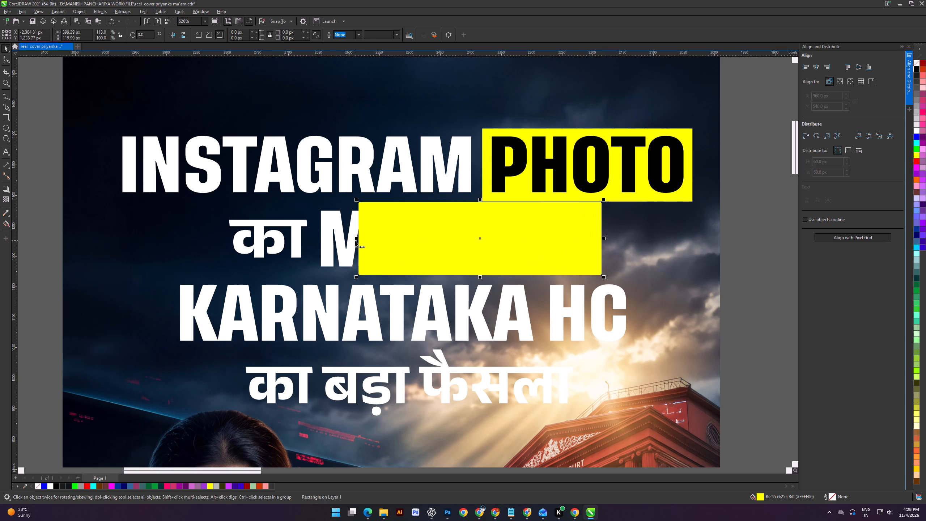
left_click_drag(356, 238, 214, 247)
Reduce the copied rectangle's height to about 105 px, keeping it centred on the "का MISUSE?" line.
scroll(439, 184, "up", 4)
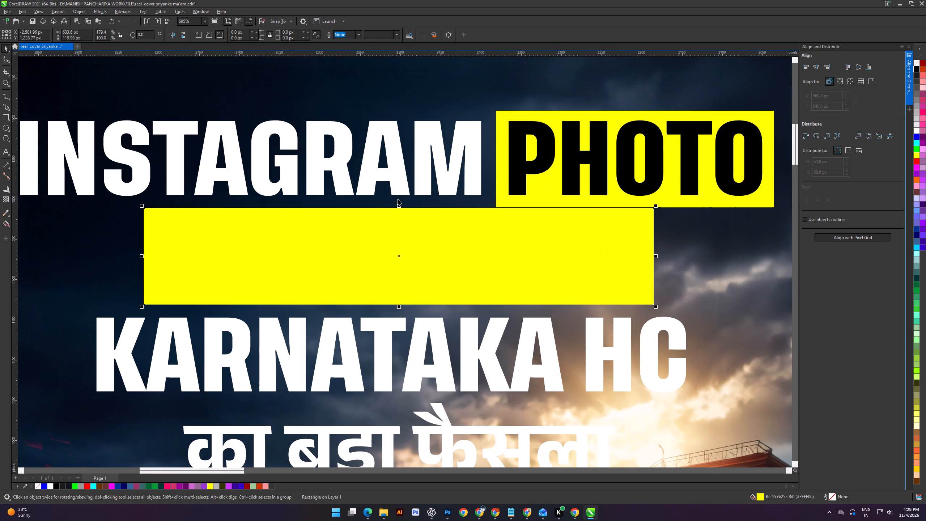
left_click_drag(399, 206, 397, 214, "shift")
left_click_drag(420, 229, 416, 229)
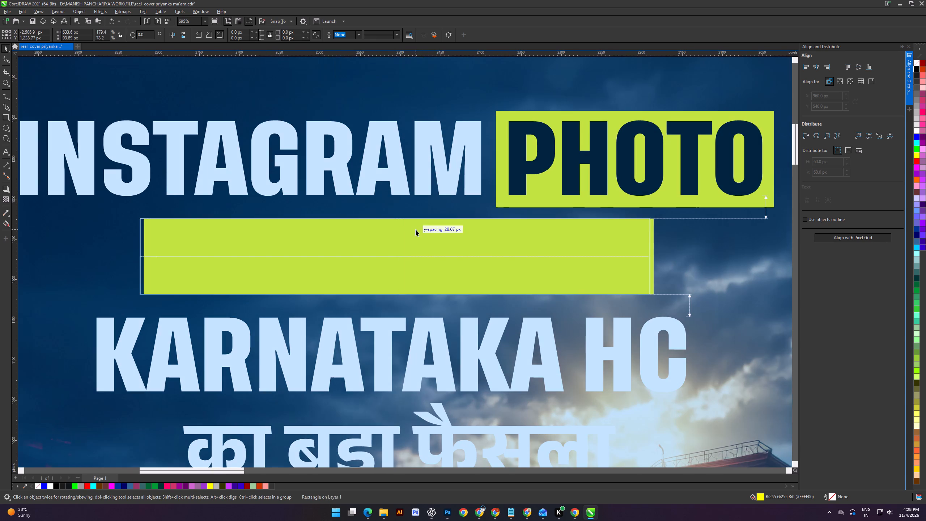
left_click(434, 236)
left_click_drag(399, 297, 398, 301, "shift")
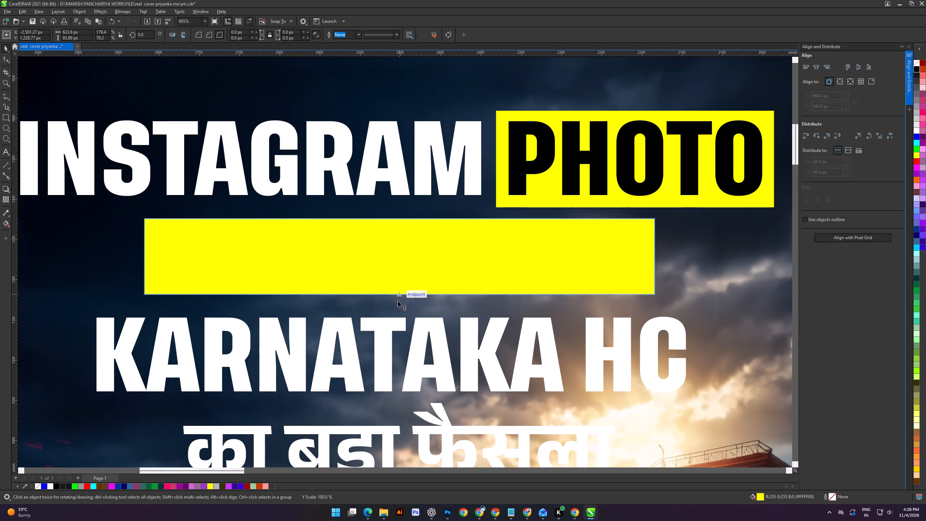
left_click_drag(398, 301, 398, 302, "shift")
Send the copied rectangle back in the stacking order so it sits behind the "का MISUSE?" text.
key("ctrl+Page_Down")
key("ctrl+Page_Down")
key("ctrl+Page_Down")
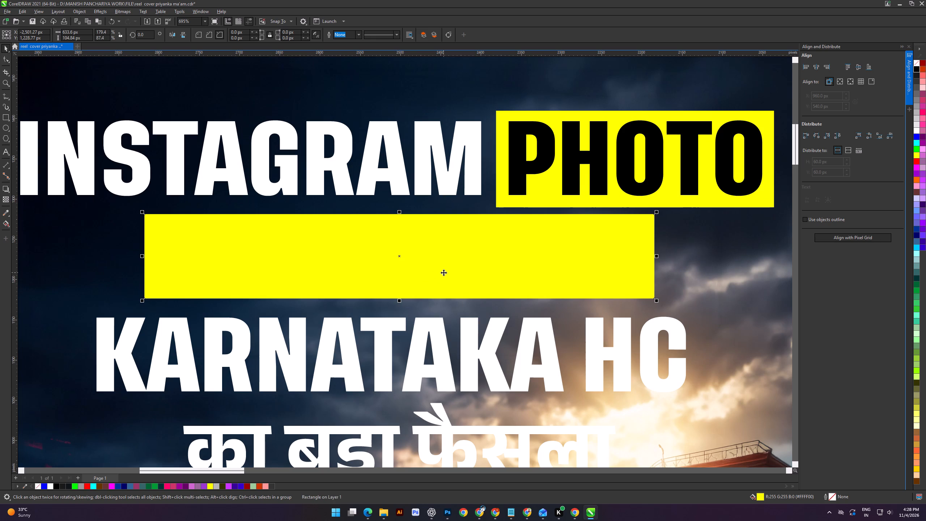
key("ctrl+Page_Down")
key("ctrl+Page_Down")
scroll(444, 272, "down", 12)
left_click(205, 235)
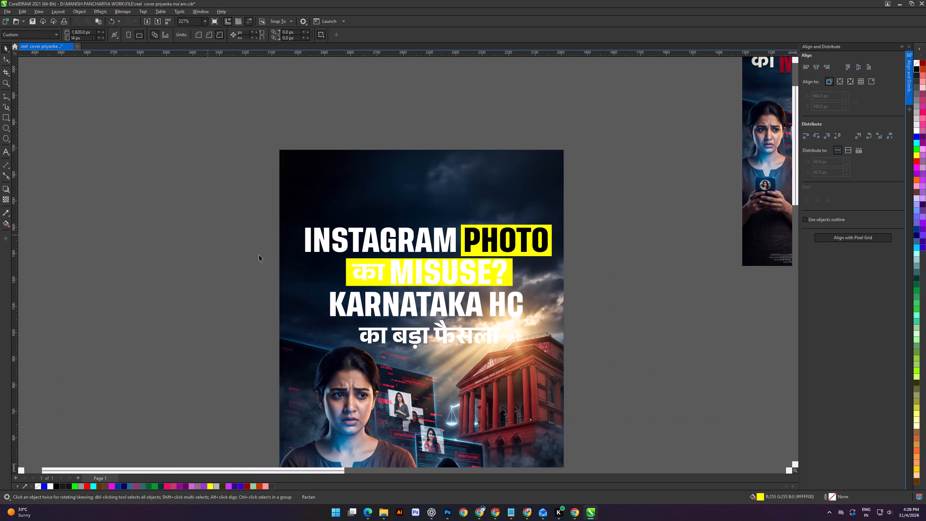
Fill the rectangle behind "का MISUSE?" with red.
scroll(485, 288, "up", 9, "shift")
left_click(516, 281)
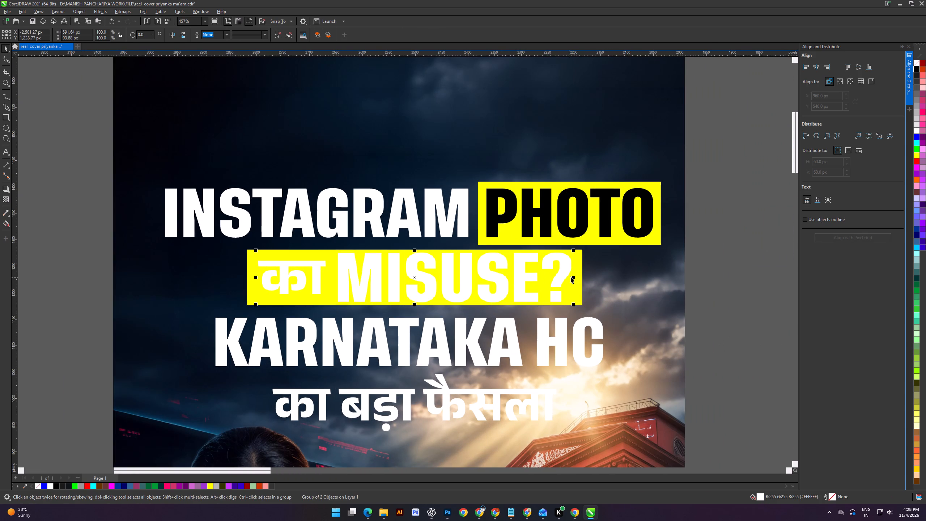
scroll(573, 274, "up", 4)
left_click(582, 264)
left_click(917, 161)
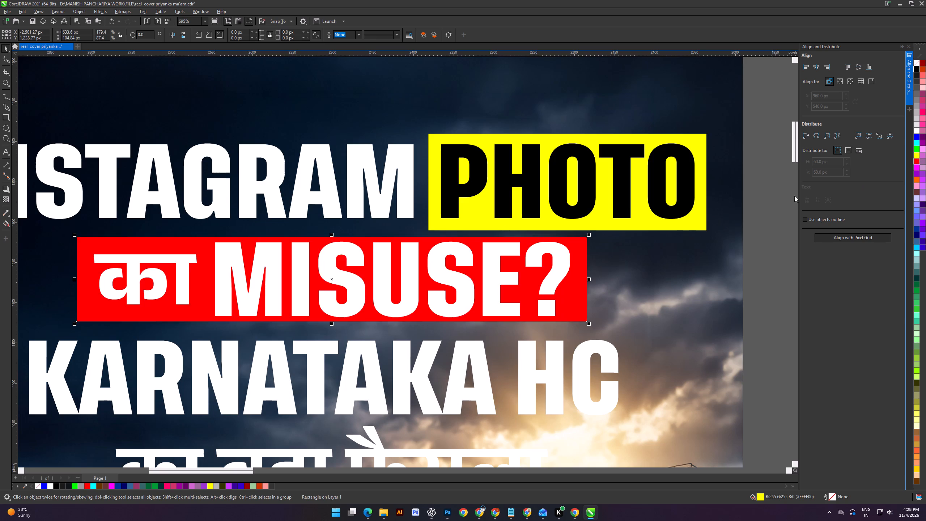
scroll(340, 255, "down", 10)
left_click(648, 222)
Increase the red rectangle's height to about 110 px, growing equally above and below the text.
scroll(484, 238, "down", 4)
scroll(401, 258, "up", 8, "shift")
left_click_drag(235, 240, 243, 241)
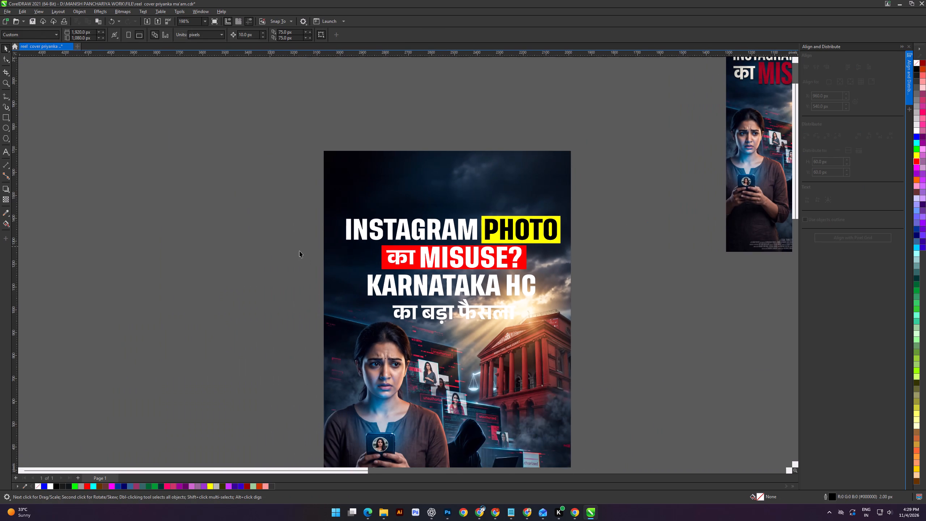
scroll(522, 255, "up", 16)
left_click(394, 226)
left_click(389, 238)
scroll(604, 218, "up", 3)
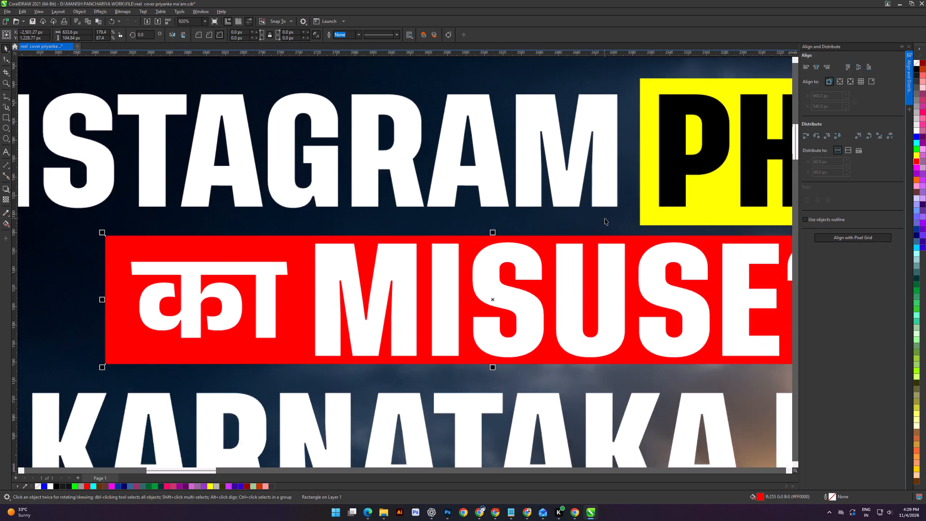
scroll(605, 218, "up", 7)
left_click_drag(464, 231, 463, 224, "shift")
scroll(463, 224, "down", 4)
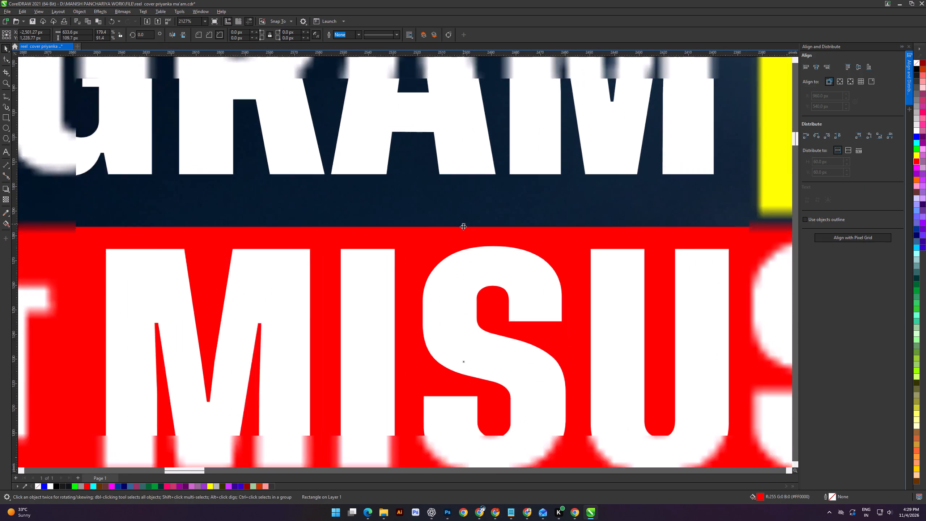
scroll(463, 226, "down", 20)
scroll(463, 226, "down", 10)
scroll(384, 273, "down", 6)
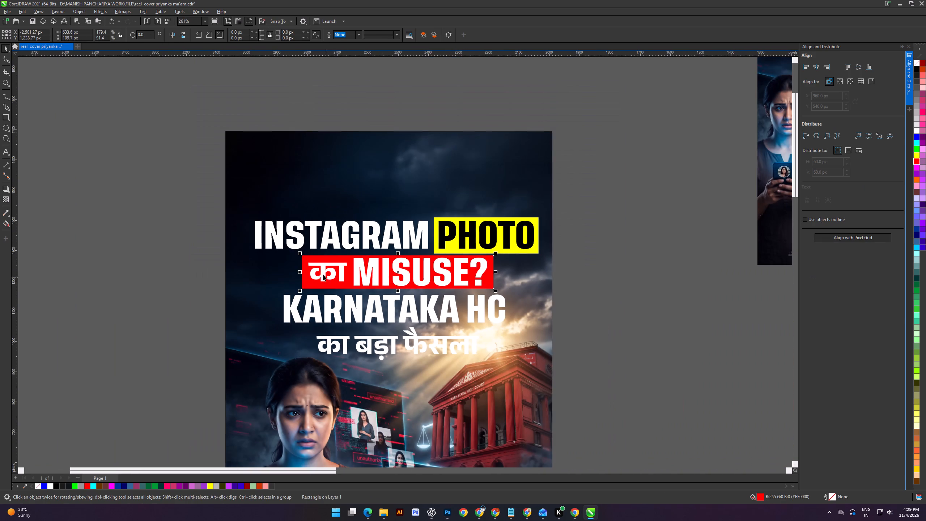
Align the "का MISUSE?" text group and the red rectangle to each other's horizontal centre.
left_click(188, 261)
scroll(412, 278, "up", 13)
left_click(400, 271)
left_click(382, 268)
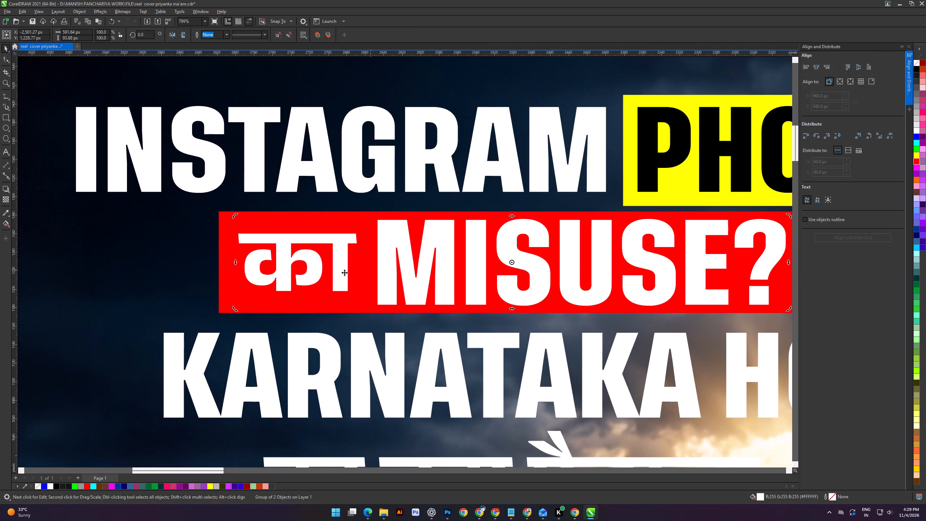
left_click(218, 251, "shift")
left_click(255, 256)
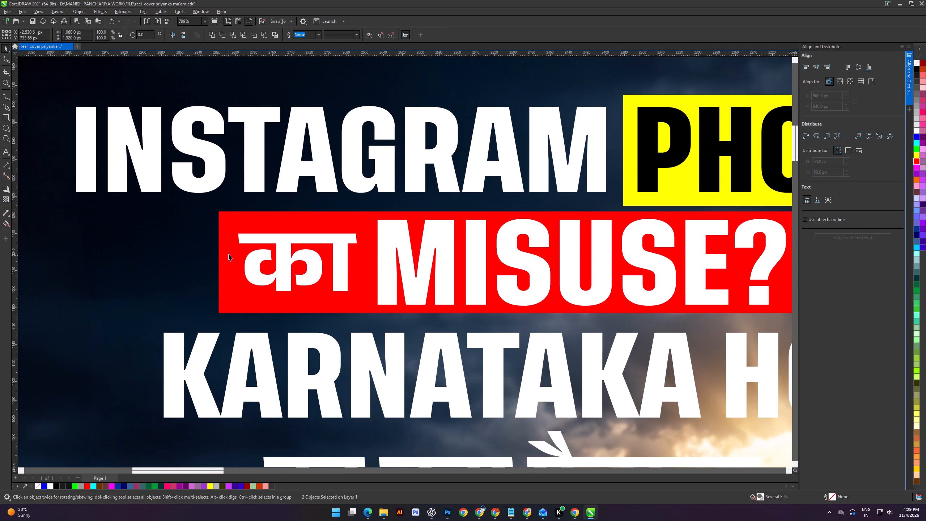
left_click(229, 254)
left_click(256, 260, "shift")
left_click(819, 64)
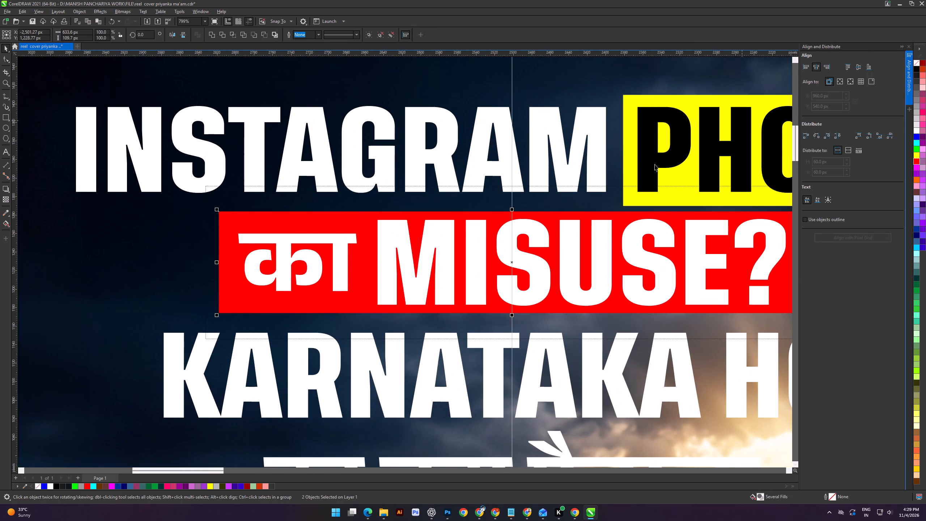
scroll(475, 223, "down", 15)
left_click(303, 215)
Trim the yellow PHOTO rectangle from its bottom and top edges to about 110 px high.
scroll(540, 213, "up", 10)
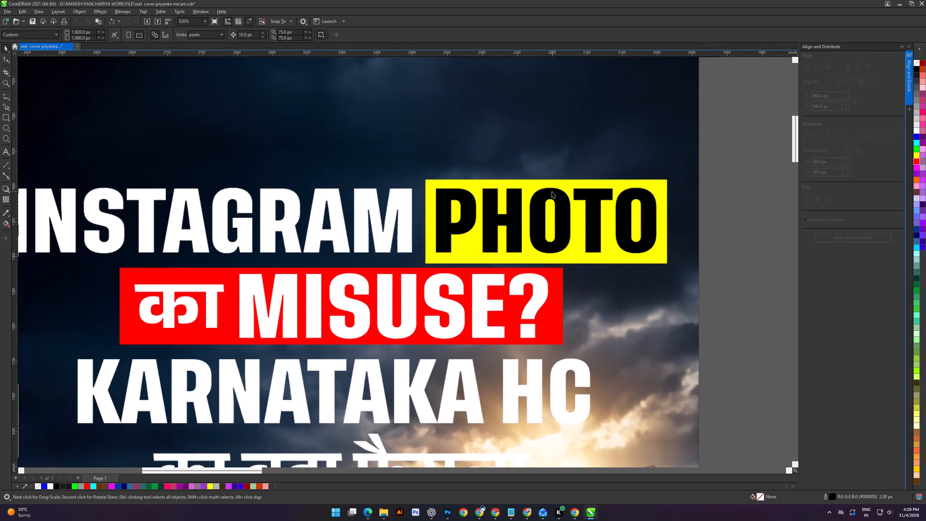
left_click(550, 177)
left_click(553, 187)
scroll(572, 243, "up", 5)
left_click(578, 292)
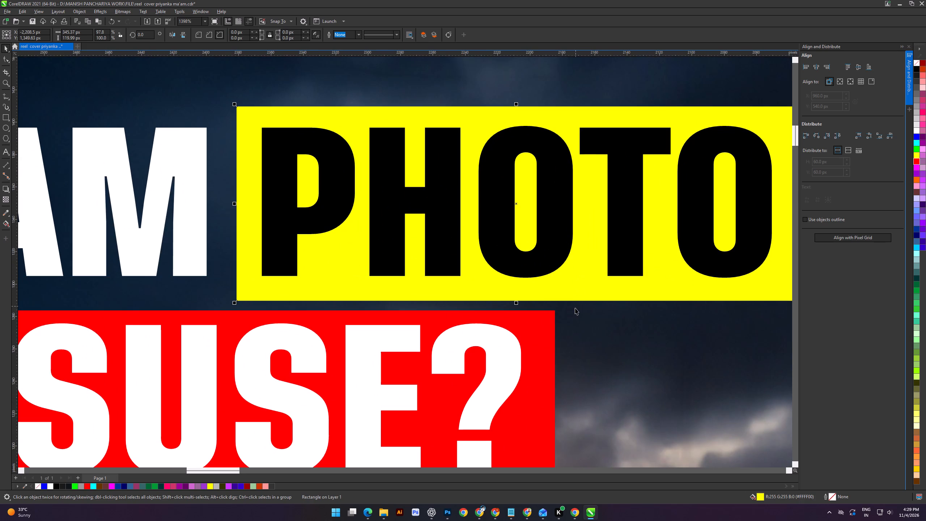
left_click_drag(518, 303, 519, 291)
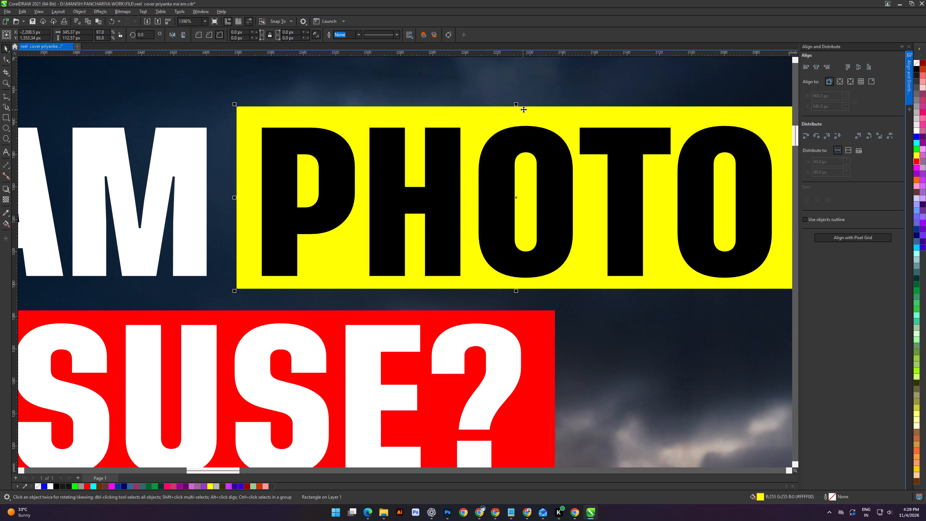
left_click_drag(517, 103, 517, 110)
scroll(524, 127, "down", 10)
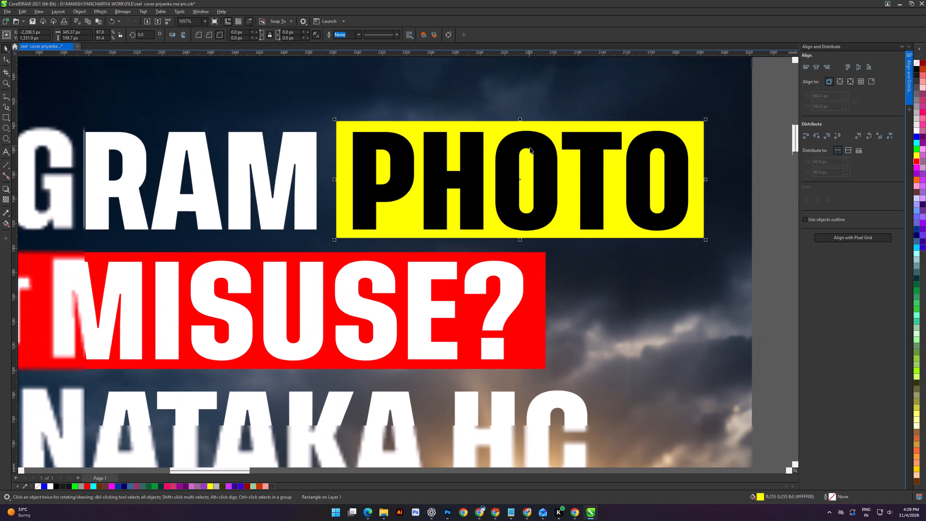
scroll(530, 147, "down", 11)
left_click(750, 166)
Examine the highlighted headline on the full cover alongside the earlier Instagram photo misuse design.
scroll(594, 197, "down", 12)
left_click(417, 227)
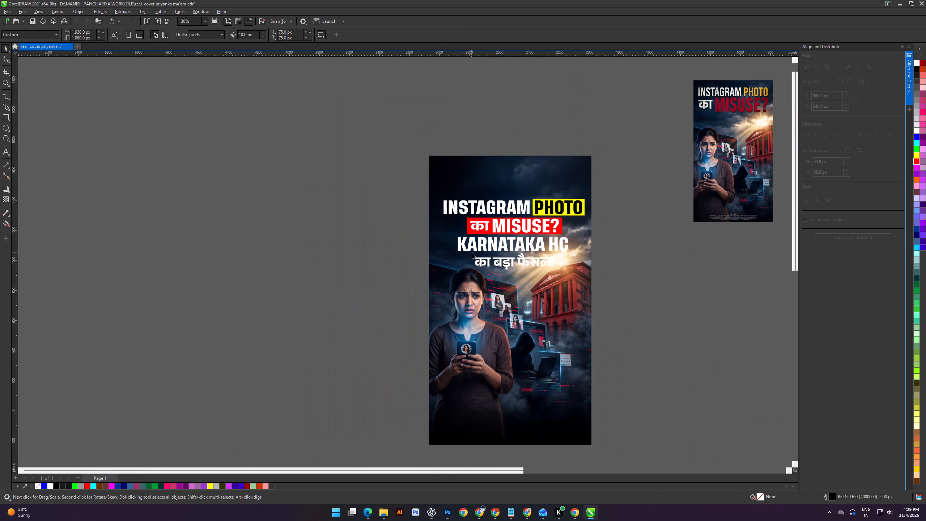
scroll(472, 253, "down", 4, "shift")
scroll(519, 233, "up", 5)
scroll(455, 218, "down", 4)
left_click(251, 230)
scroll(473, 248, "up", 5, "shift")
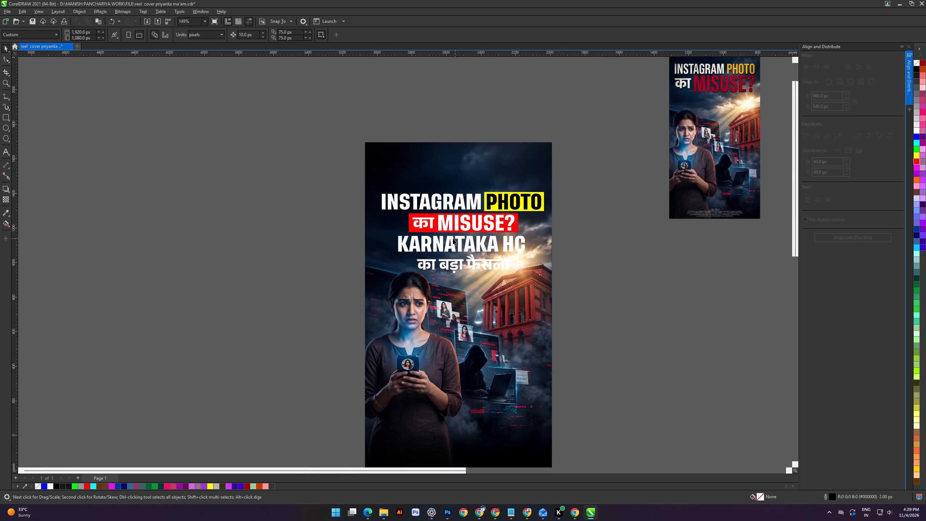
scroll(453, 238, "up", 2, "shift")
left_click(255, 232)
scroll(413, 280, "up", 3)
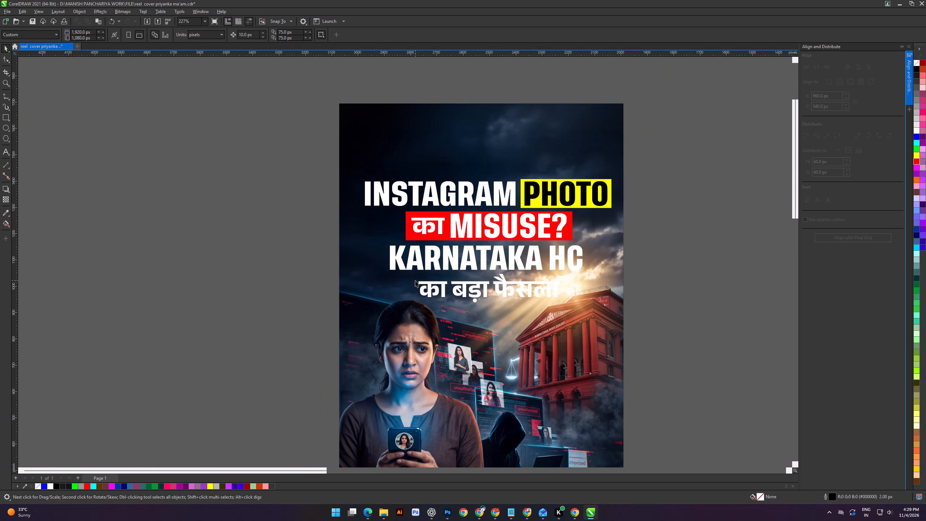
Move the four-line headline with its yellow and red boxes about 30 px up and 10 px left on the cover.
left_click(253, 178)
left_click_drag(289, 161, 660, 328)
key("Up")
key("Up")
key("Up")
key("Left")
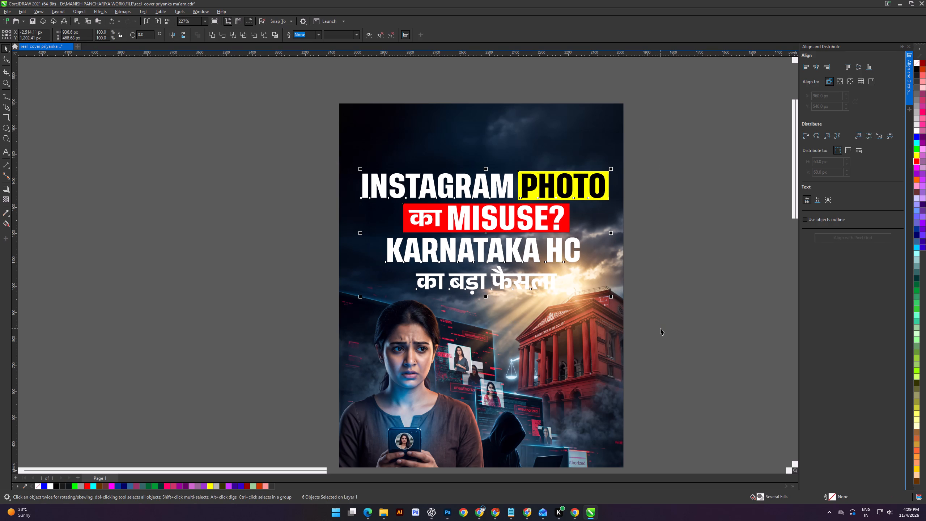
key("Left")
key("Right")
left_click(229, 238)
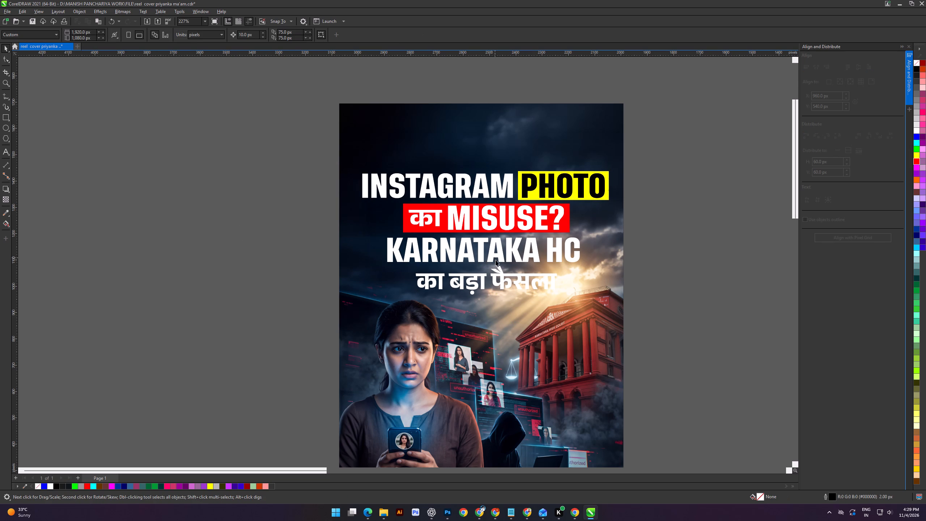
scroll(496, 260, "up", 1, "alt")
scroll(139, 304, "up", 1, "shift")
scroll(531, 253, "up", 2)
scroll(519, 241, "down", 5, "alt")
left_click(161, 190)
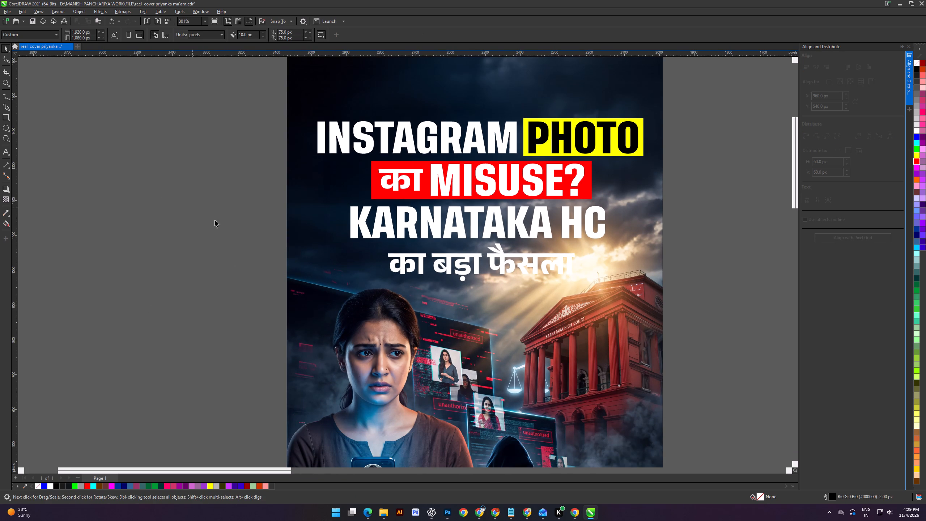
Switch to Chrome and search Google for "PAPER CUT PNG" in a new tab.
left_click(525, 517)
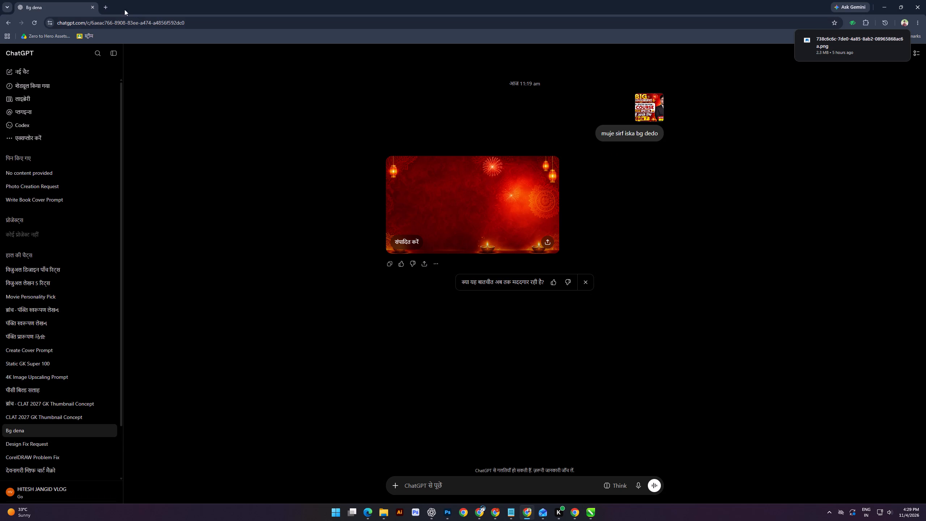
left_click(108, 5)
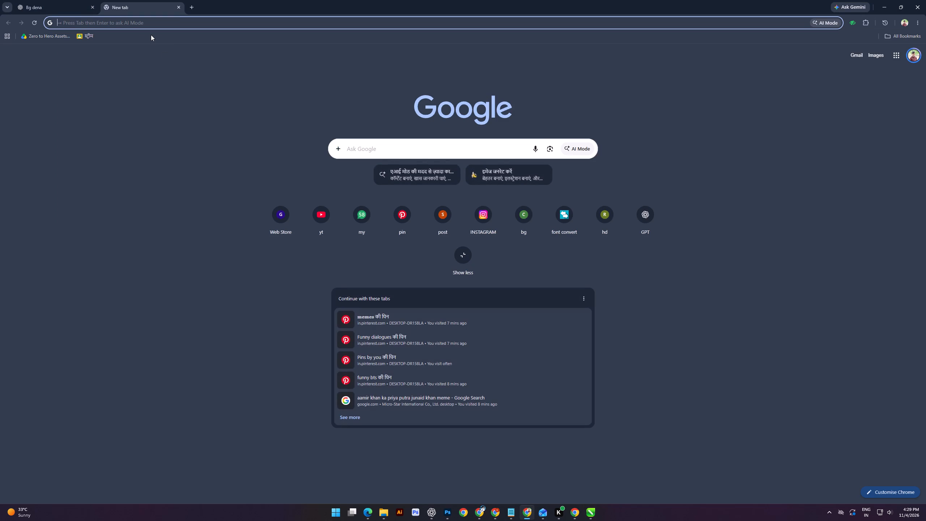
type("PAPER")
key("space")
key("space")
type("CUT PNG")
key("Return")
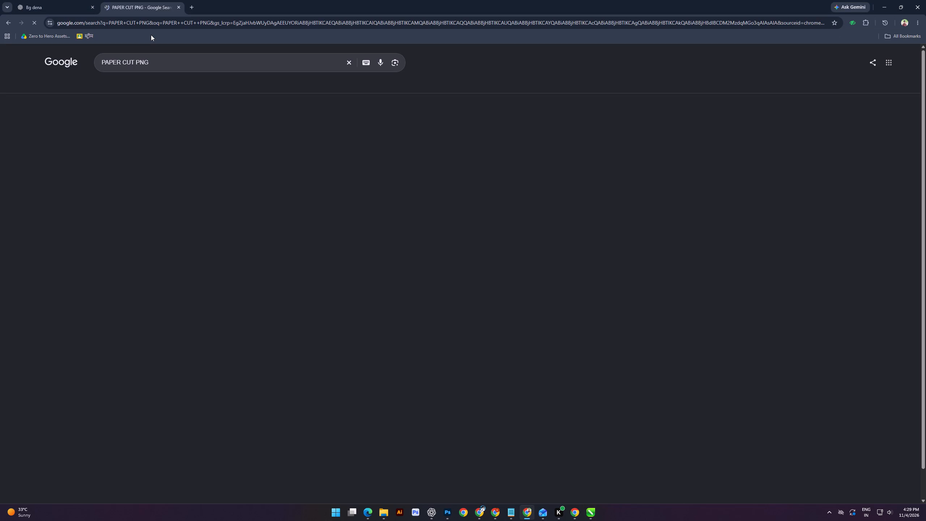
Copy the white torn-paper image from the Vecteezy "Paper Cut PNGs for Free Download" result and return to the CorelDRAW cover.
left_click(160, 152)
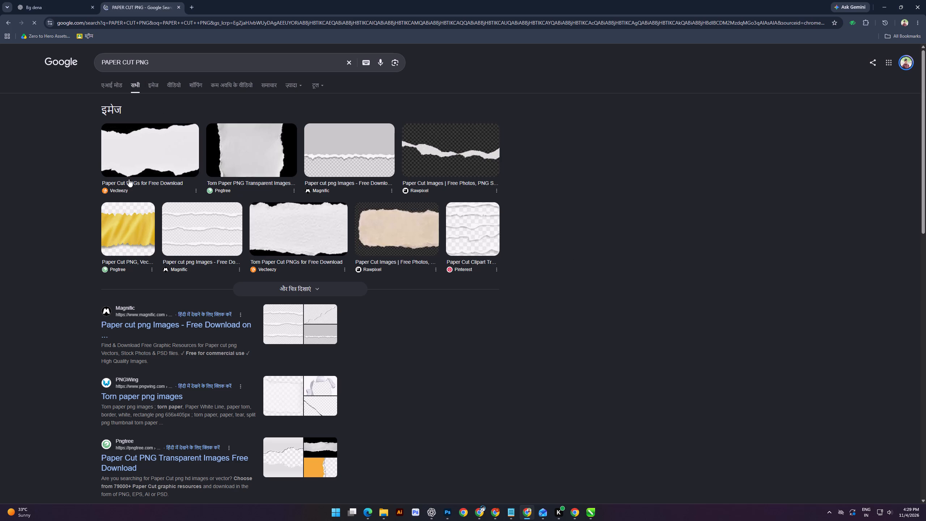
left_click(155, 167)
left_click(163, 147)
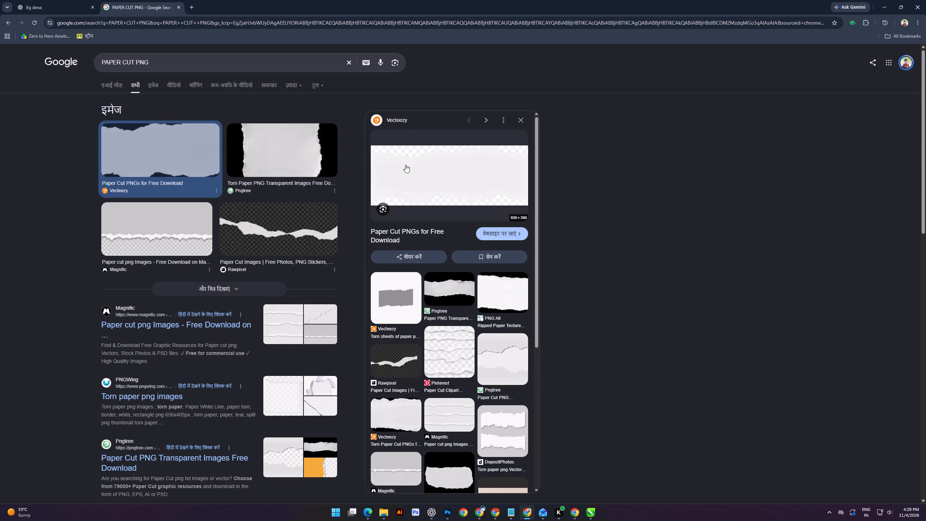
right_click(409, 165)
left_click(463, 290)
key("alt+Tab")
scroll(470, 276, "down", 3)
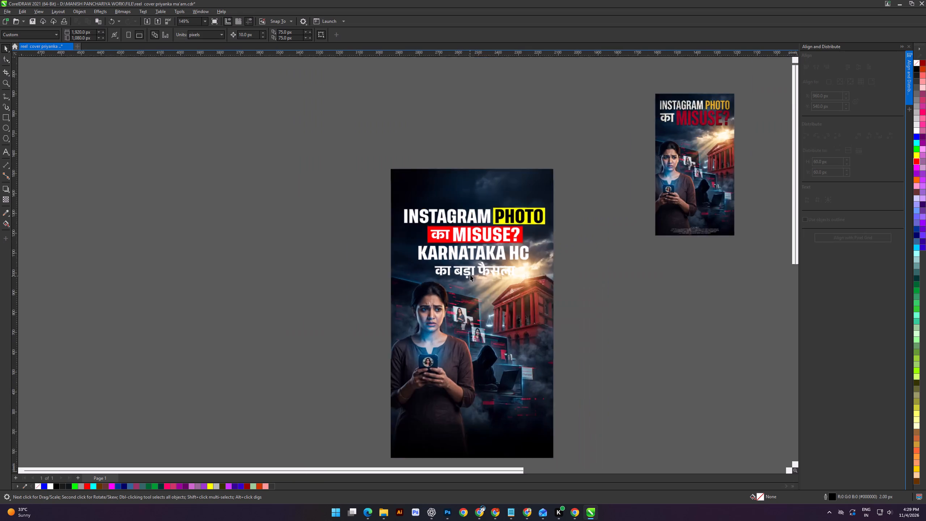
Paste the torn-paper bitmap and place it on the empty canvas above and beside the cover.
scroll(470, 275, "down", 10)
key("ctrl+v")
left_click_drag(630, 298, 260, 170)
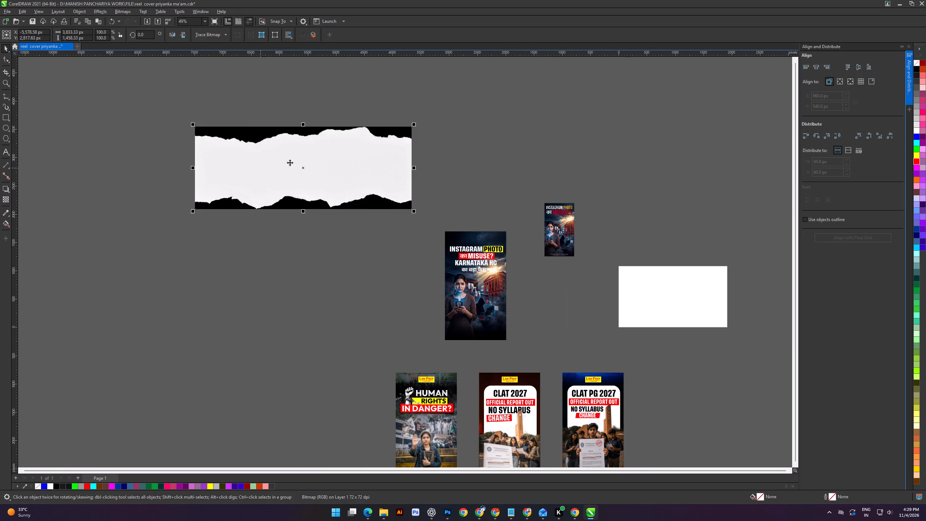
Save the reel cover file.
left_click(227, 87)
key("ctrl+s")
key("ctrl+s")
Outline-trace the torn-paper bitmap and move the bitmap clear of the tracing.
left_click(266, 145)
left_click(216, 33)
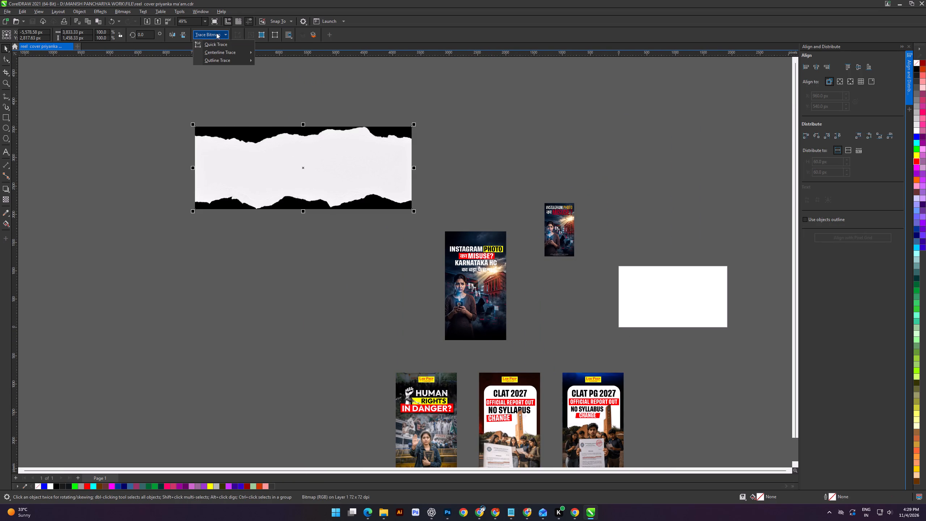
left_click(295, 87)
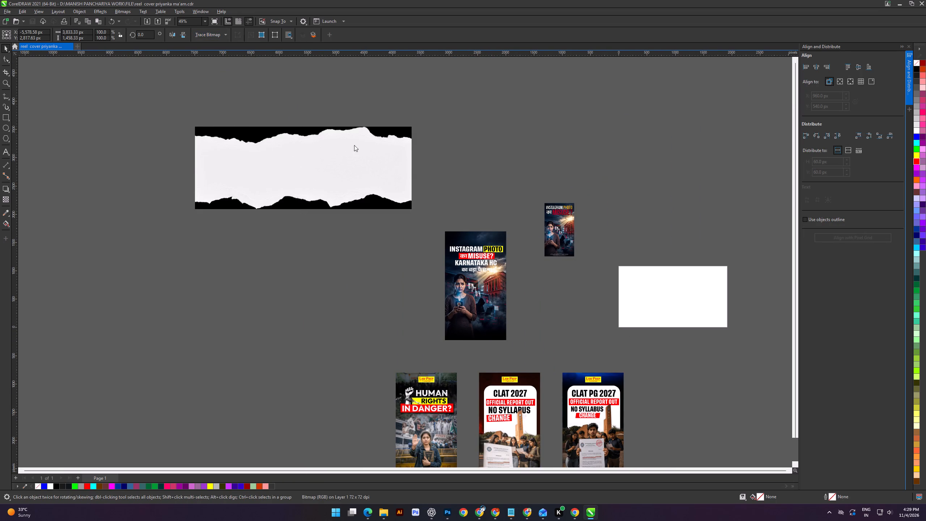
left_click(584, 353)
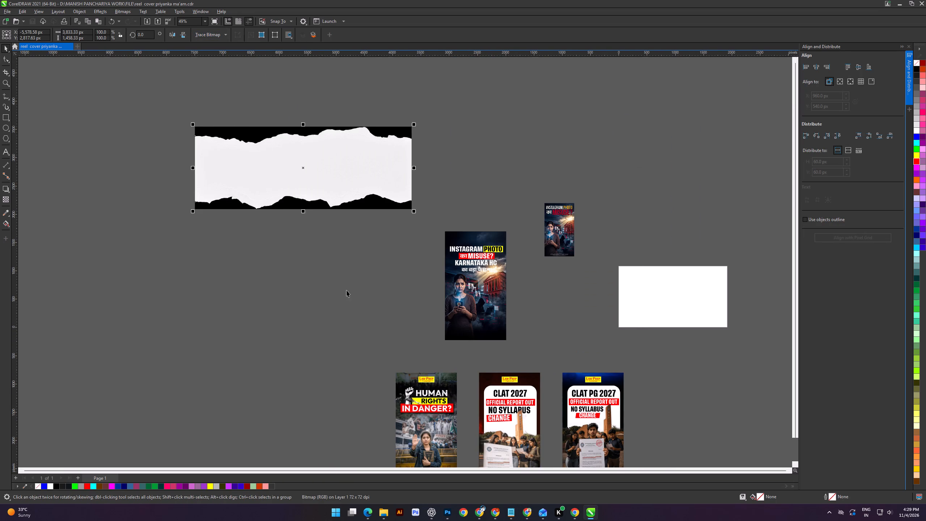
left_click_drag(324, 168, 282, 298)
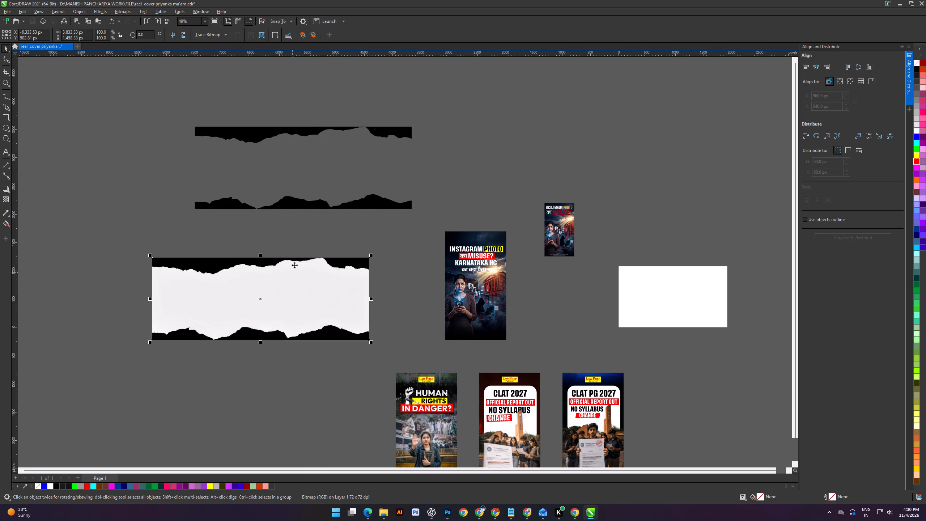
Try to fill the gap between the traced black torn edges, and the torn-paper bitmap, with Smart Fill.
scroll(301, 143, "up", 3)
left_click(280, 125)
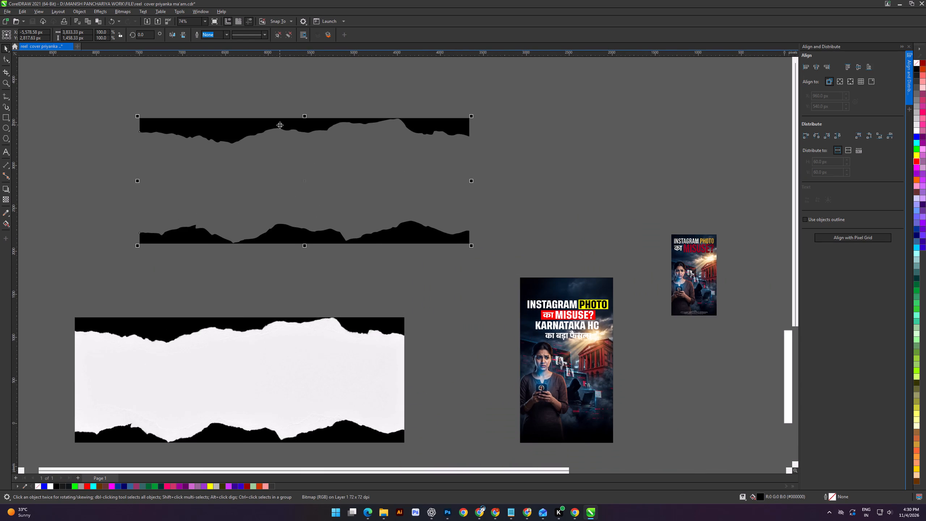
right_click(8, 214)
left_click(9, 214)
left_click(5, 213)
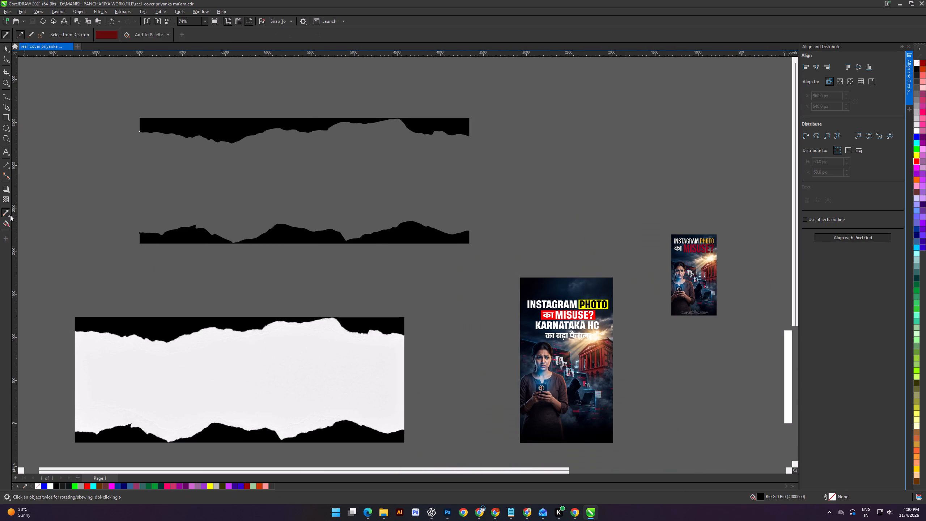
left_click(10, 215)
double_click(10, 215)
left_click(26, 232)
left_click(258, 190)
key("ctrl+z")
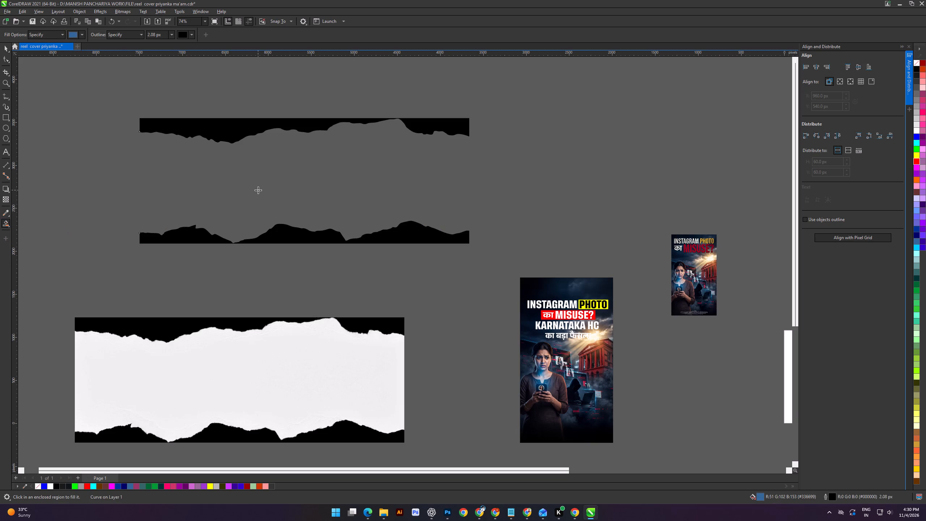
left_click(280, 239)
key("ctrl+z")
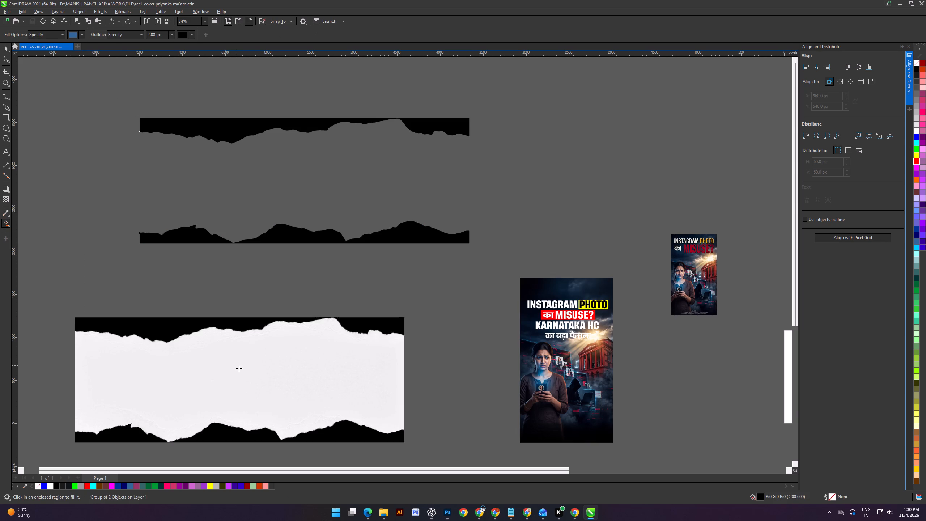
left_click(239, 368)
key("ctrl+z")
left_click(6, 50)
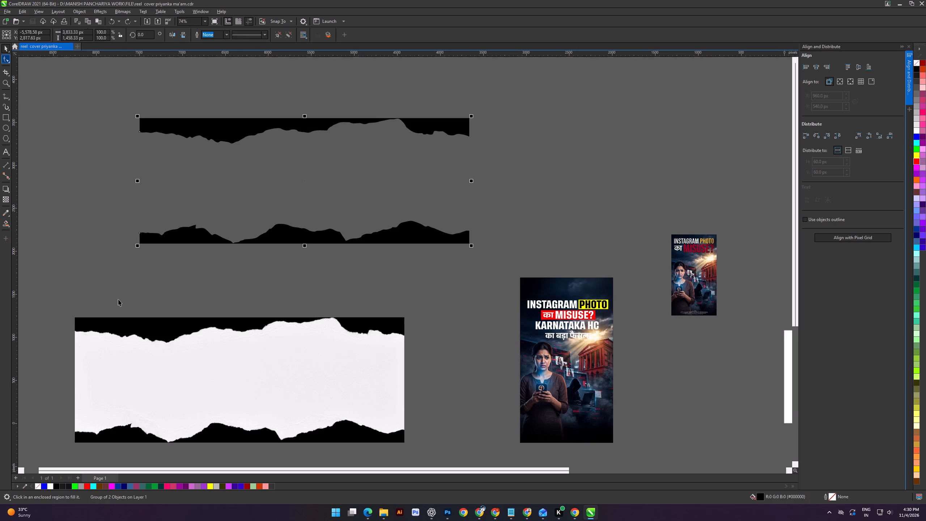
Quick Trace the torn-paper bitmap and move the new tracing below it.
left_click(122, 304)
left_click(260, 407)
left_click(211, 38)
left_click(218, 46)
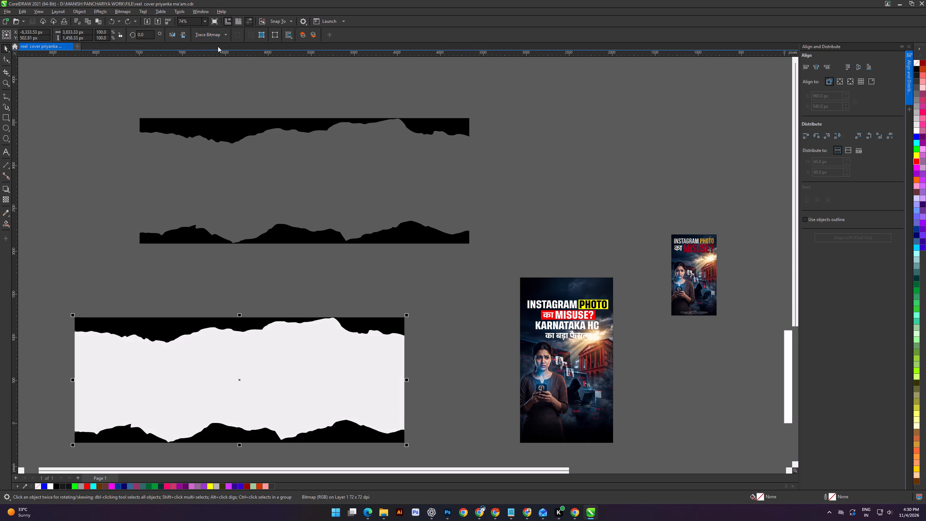
scroll(294, 94, "down", 4)
left_click_drag(304, 247, 280, 314)
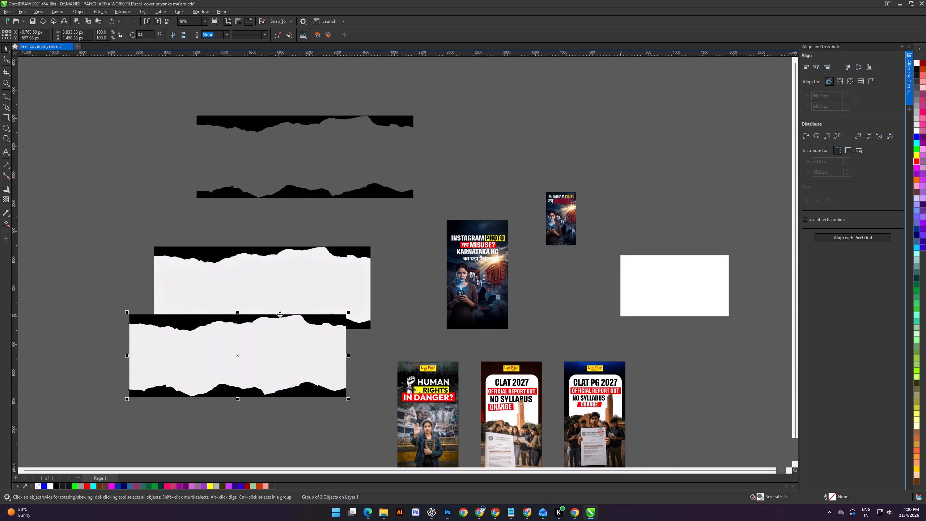
scroll(281, 313, "down", 6, "alt")
left_click_drag(280, 314, 289, 356)
Delete the original torn-paper bitmap and the first tracing that holds only the black edges.
left_click(288, 260)
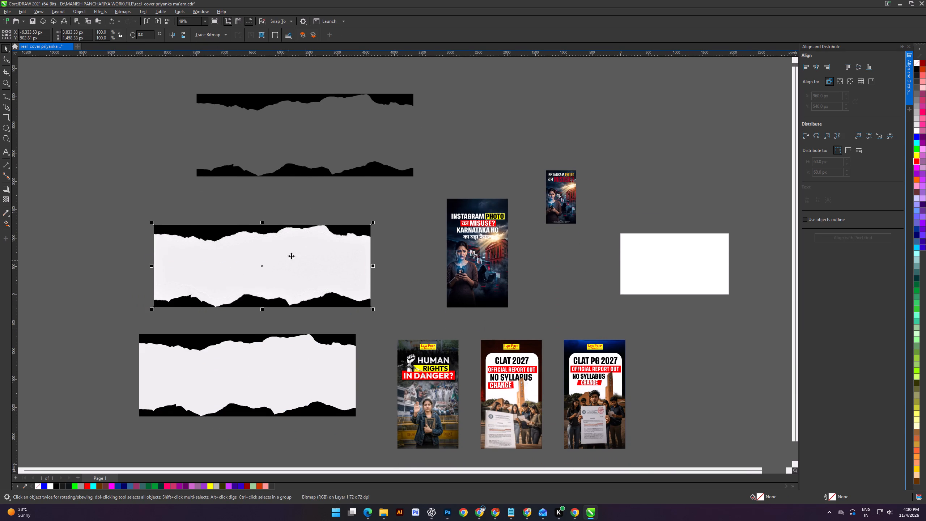
key("Delete")
left_click(270, 179)
left_click(272, 169)
left_click(285, 181)
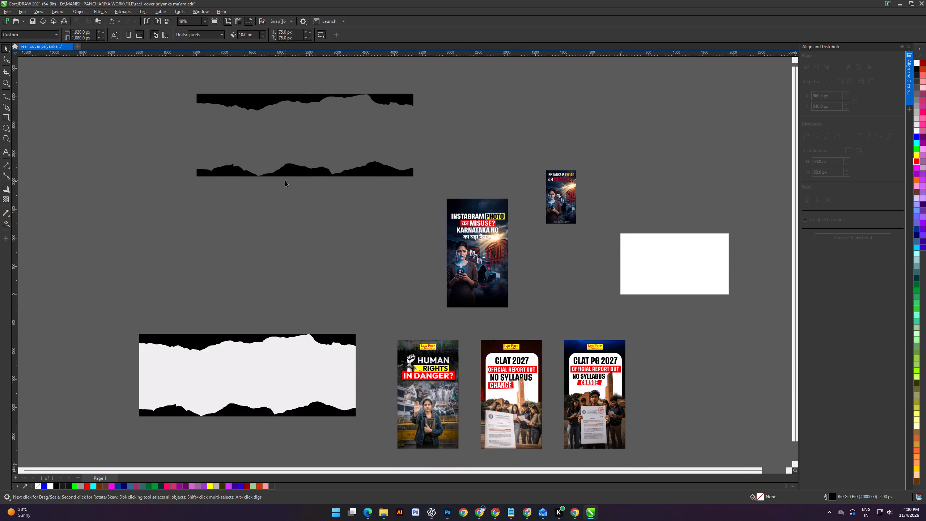
left_click(285, 174)
key("Delete")
Move the remaining tracing beside the cover, ungroup all its objects, and pull the white torn shape away from the black edges.
left_click_drag(283, 392, 311, 243)
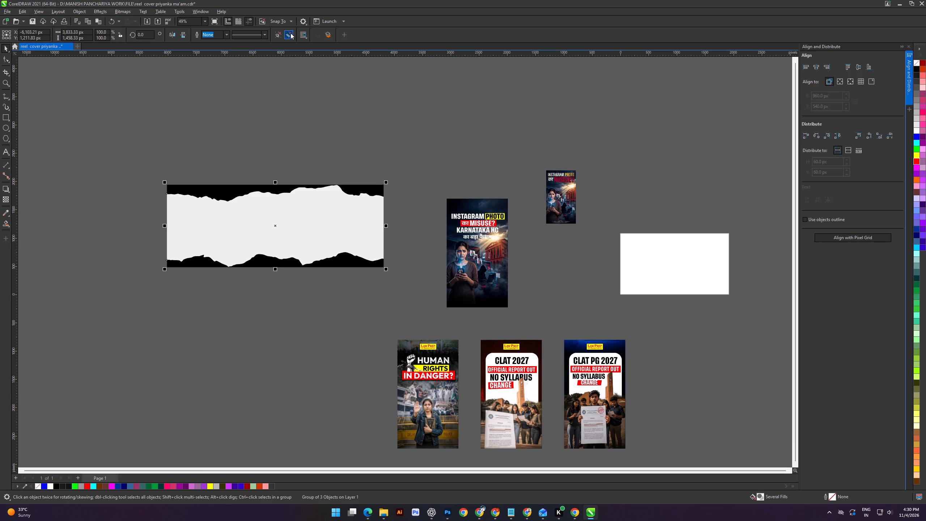
left_click(290, 33)
left_click(374, 179)
left_click_drag(303, 232, 317, 334)
left_click(286, 350)
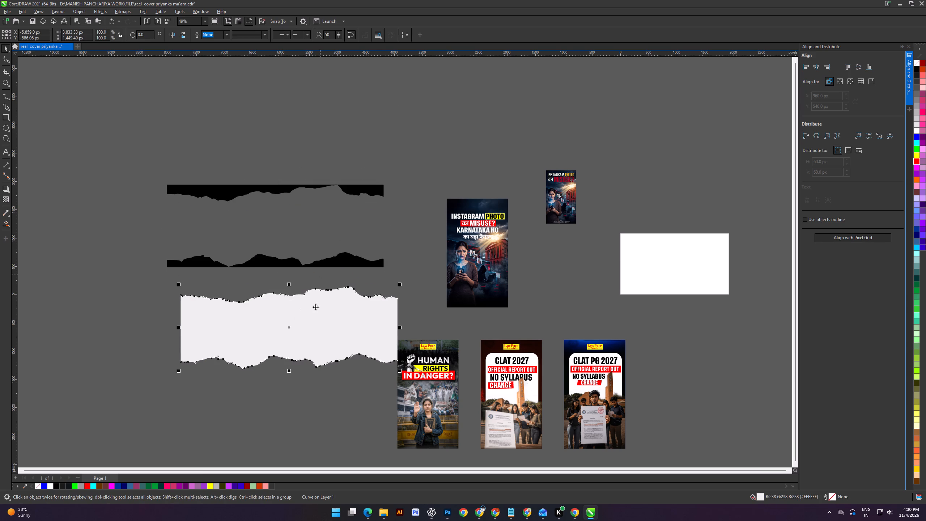
Delete the two black torn-edge shapes above the white torn shape.
left_click_drag(132, 132, 400, 297)
key("Delete")
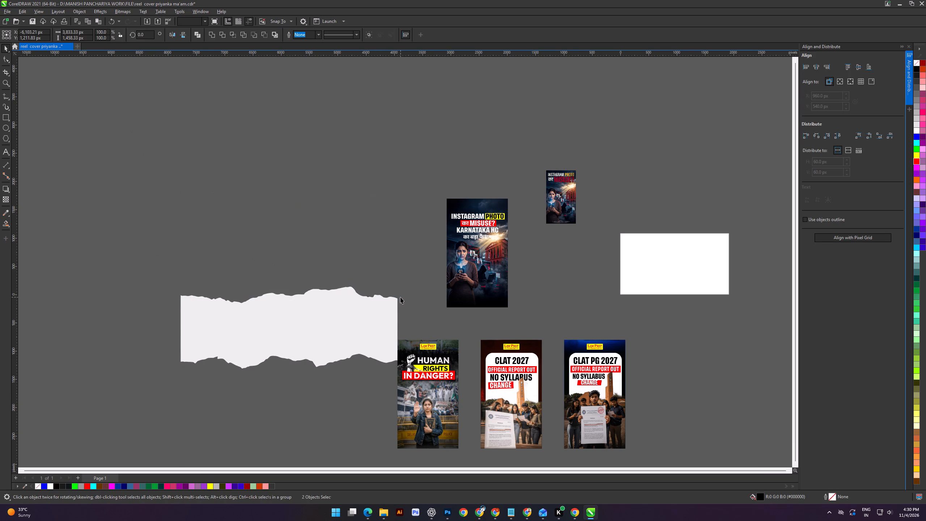
Move the white torn shape onto the large Instagram photo misuse cover and scale it down proportionally to about 1,377 px wide.
scroll(400, 297, "up", 1)
left_click_drag(377, 302, 575, 192)
scroll(587, 209, "up", 3)
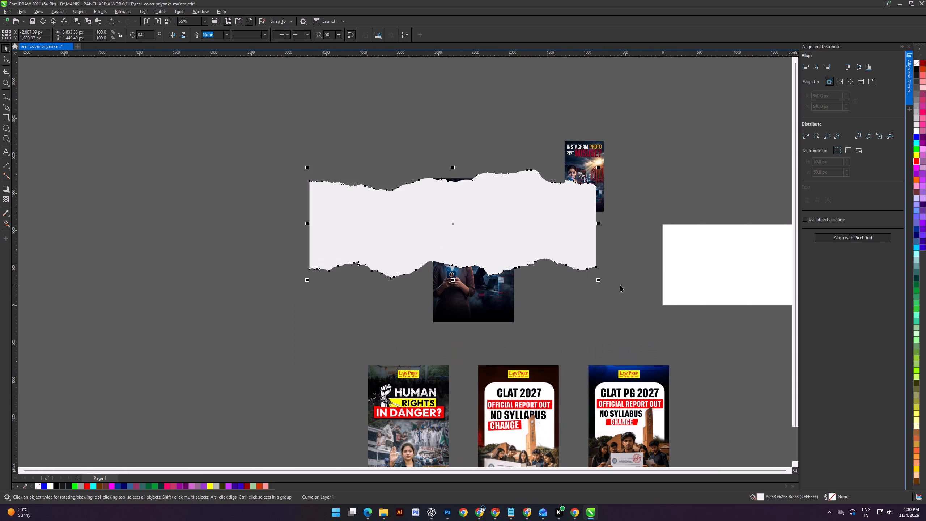
left_click_drag(599, 280, 507, 271, "shift")
scroll(450, 186, "up", 9)
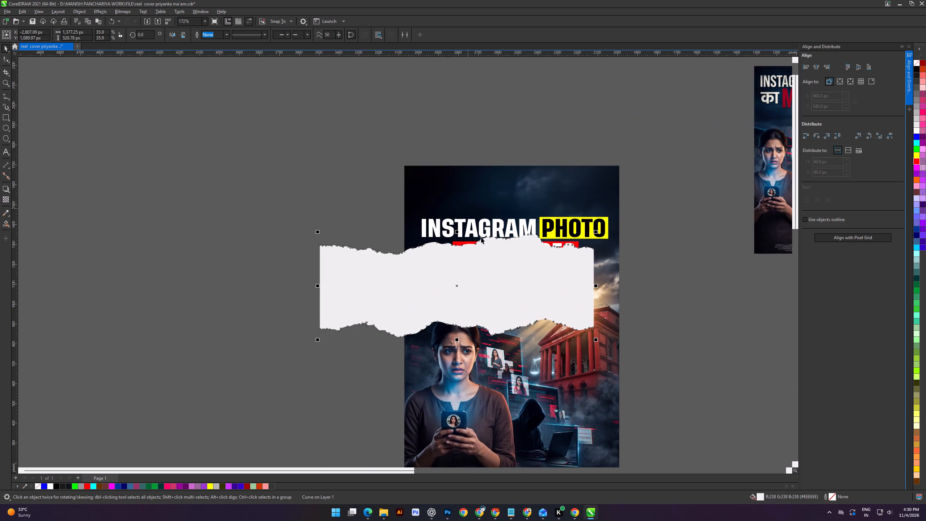
left_click_drag(504, 291, 548, 262)
scroll(614, 299, "up", 1)
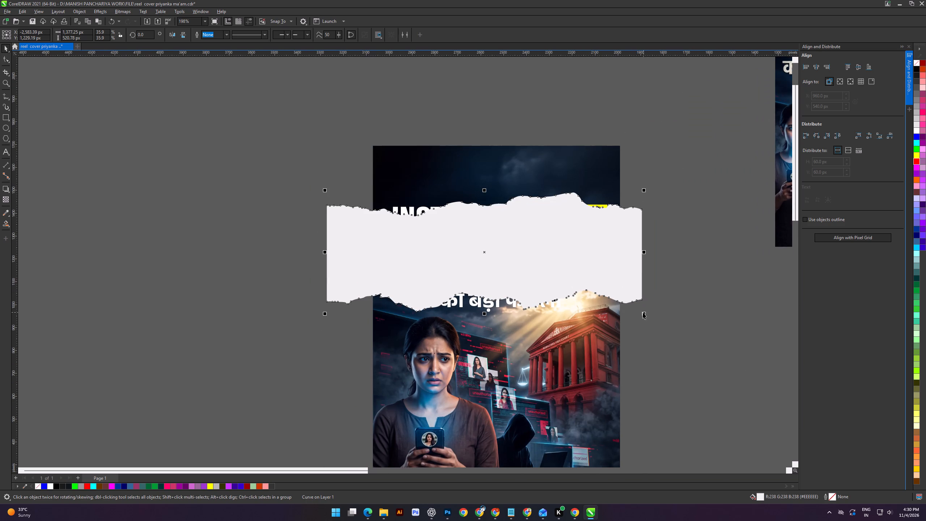
Scale the torn shape down to about 1,157 px wide and reposition it over the cover's headline.
left_click_drag(642, 313, 616, 315, "shift")
left_click_drag(522, 253, 525, 244)
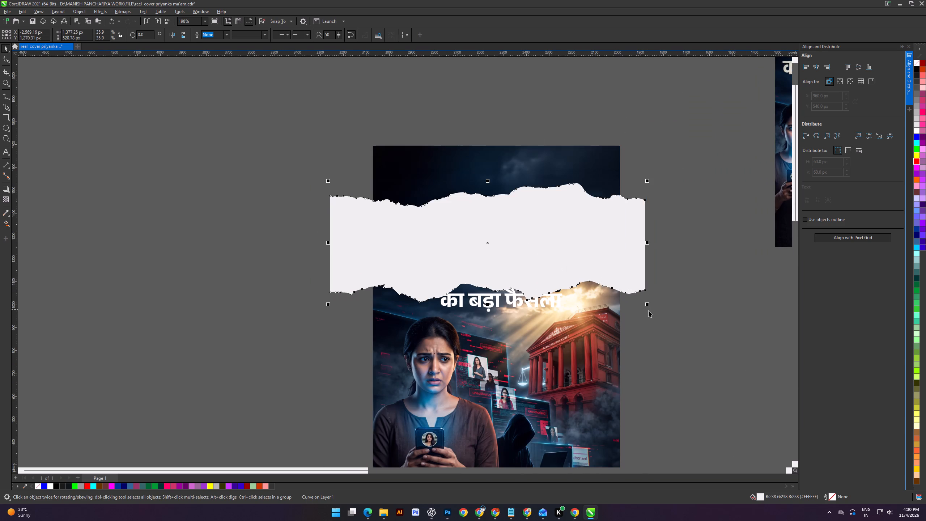
left_click_drag(648, 305, 621, 312, "shift")
left_click_drag(549, 240, 548, 247)
left_click_drag(533, 245, 533, 263)
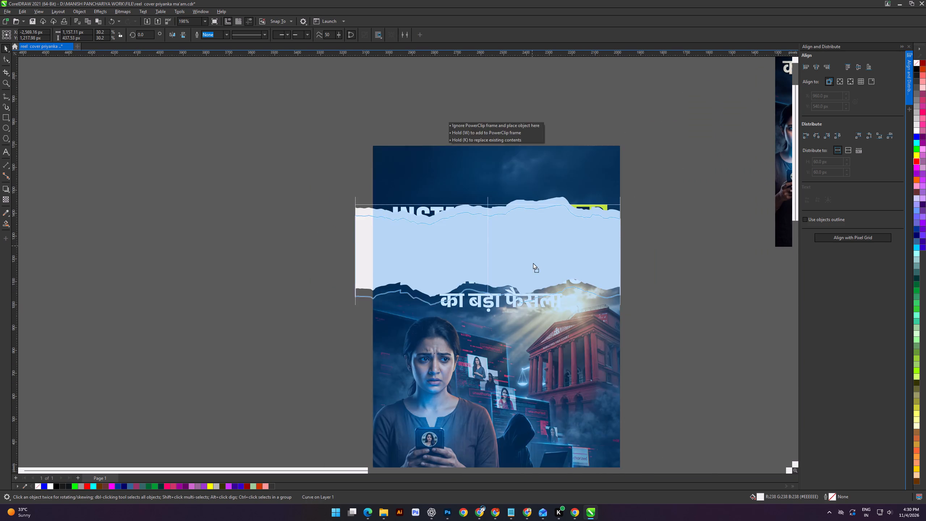
left_click_drag(533, 263, 533, 264)
left_click_drag(533, 258, 533, 231)
left_click_drag(534, 238, 534, 247)
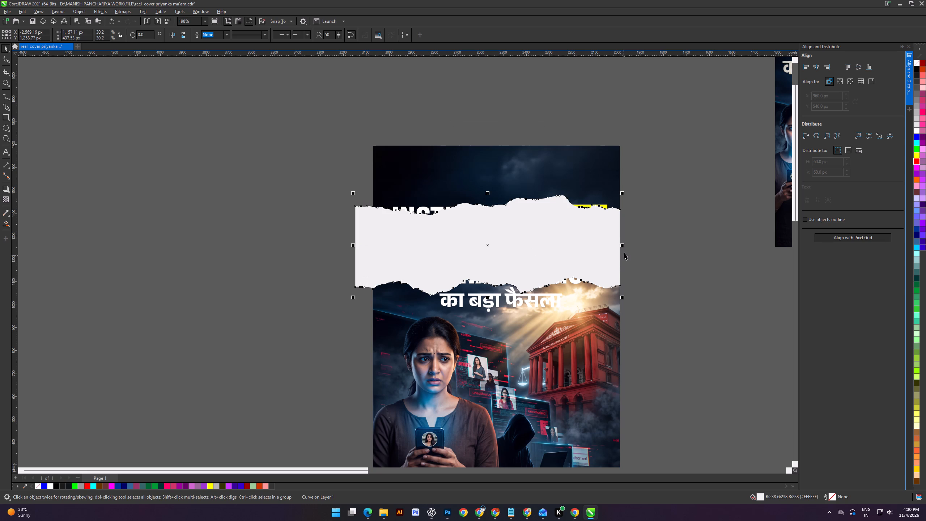
Stretch the torn shape to about 1,575 px wide and 566 px high so it spans past both cover edges.
left_click_drag(624, 245, 671, 247, "shift")
left_click_drag(575, 251, 569, 253)
scroll(505, 300, "up", 1)
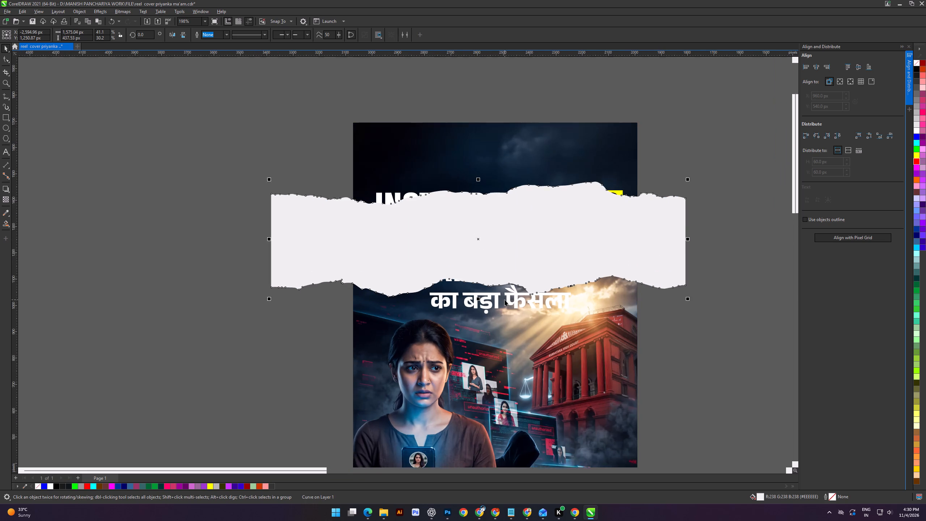
scroll(505, 300, "up", 1)
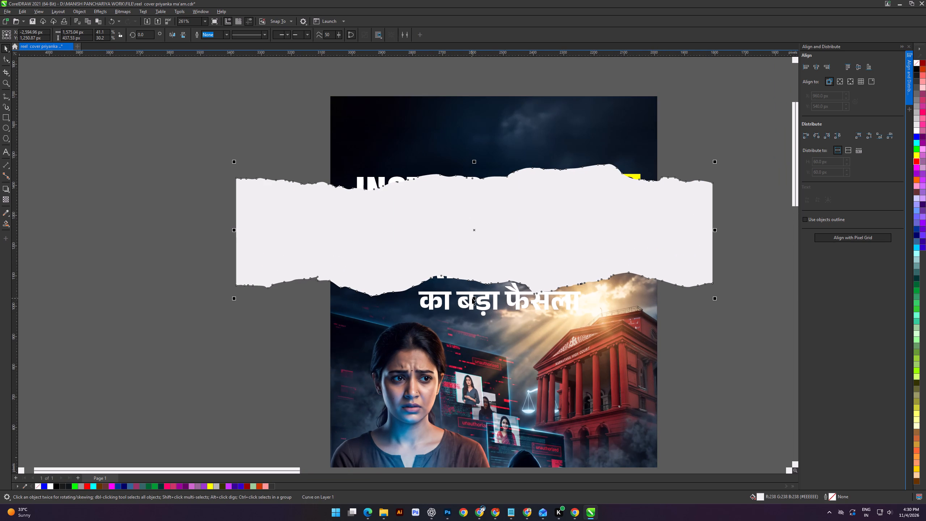
left_click_drag(473, 298, 475, 317, "shift")
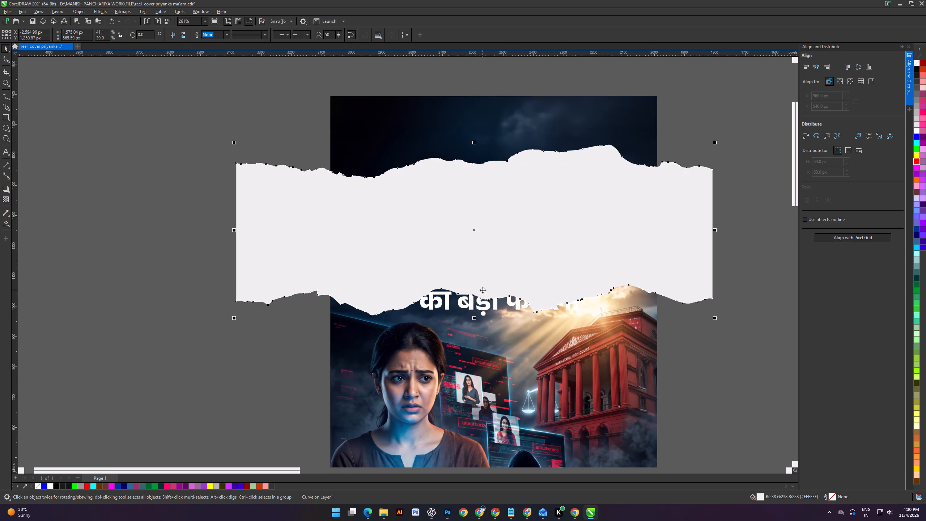
Place the torn shape inside the Instagram cover's PowerClip frame, behind the headline text.
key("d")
left_click(482, 123)
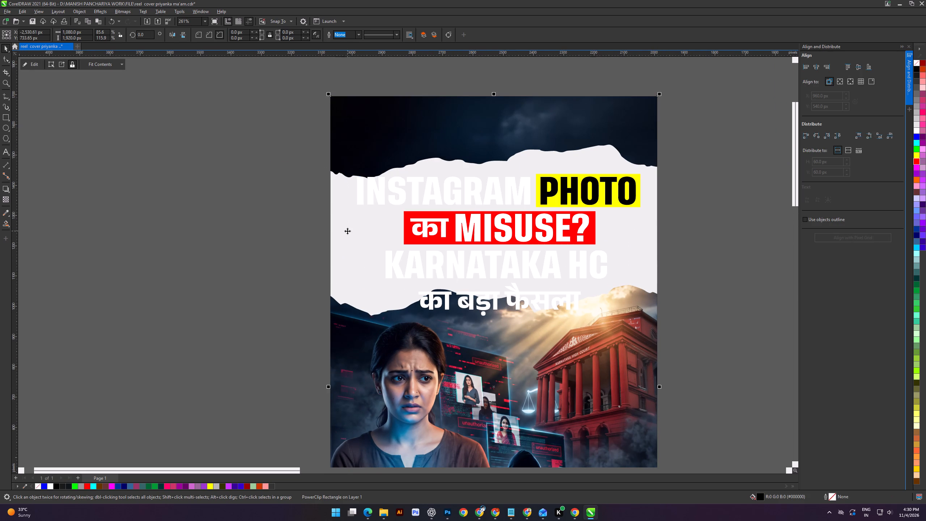
Recolour the clipped torn shape black within the PowerClip contents and finish editing the frame.
triple_click(347, 231)
left_click(917, 70)
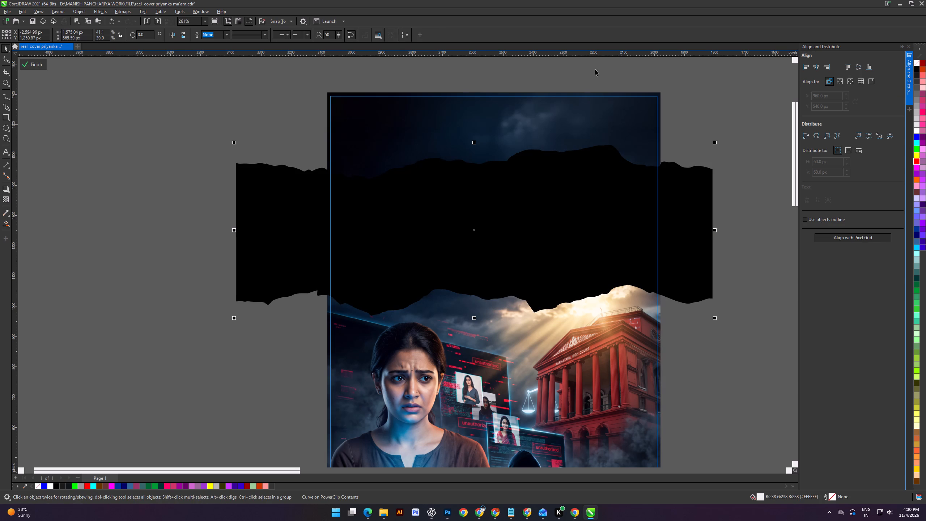
left_click(31, 66)
left_click(101, 201)
Reopen the cover's PowerClip contents and set a white (#FFFFFF) outline colour for the black torn shape.
scroll(317, 183, "down", 3)
scroll(334, 190, "up", 4, "shift")
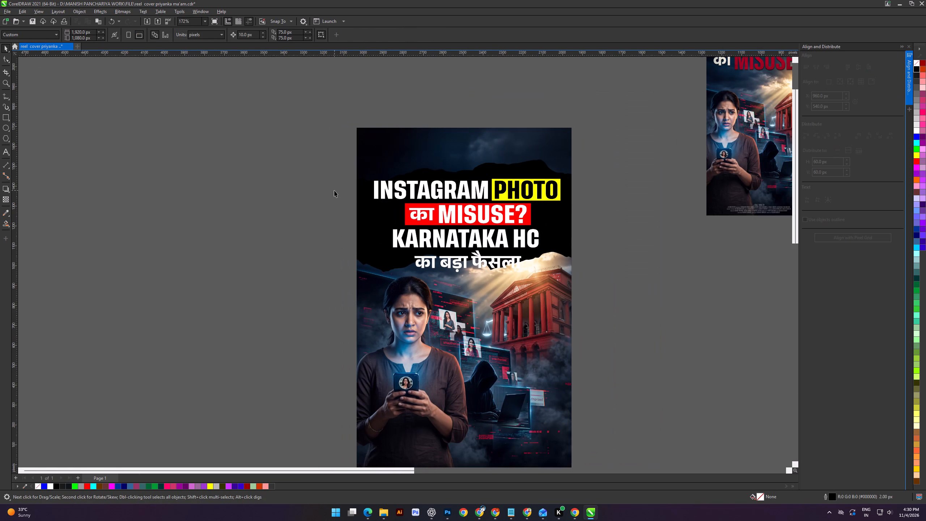
scroll(380, 221, "up", 2, "alt")
left_click_drag(281, 202, 296, 205, "alt")
scroll(514, 235, "up", 1)
scroll(473, 221, "up", 2, "alt")
left_click(287, 223)
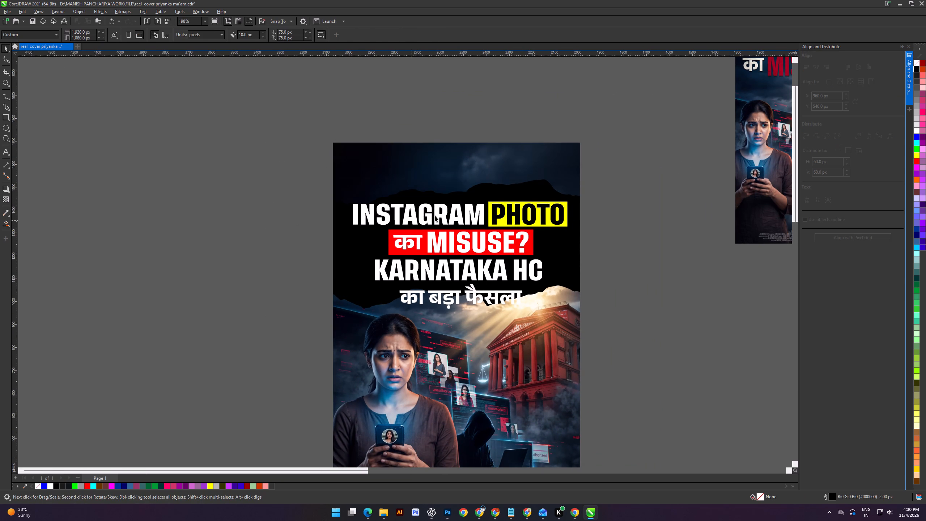
double_click(467, 190)
left_click(473, 192)
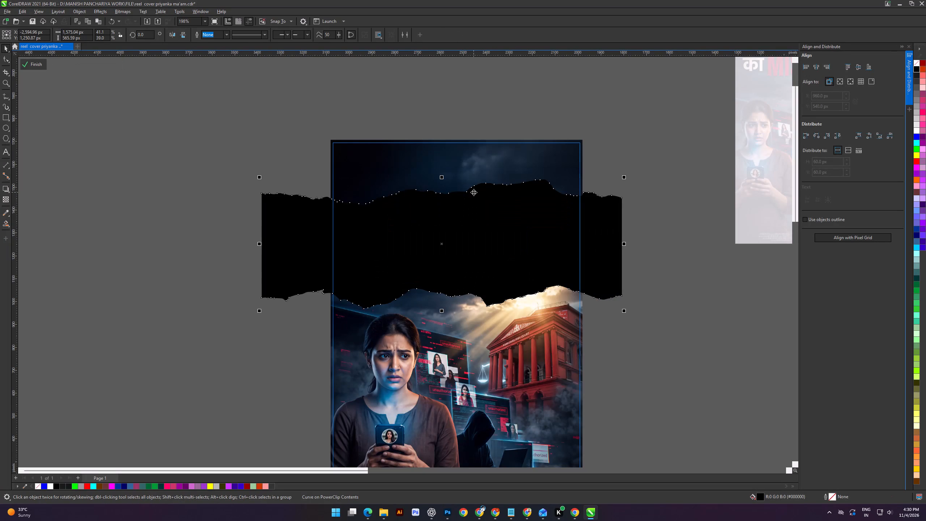
key("F12")
left_click(428, 200)
left_click_drag(422, 264, 383, 209)
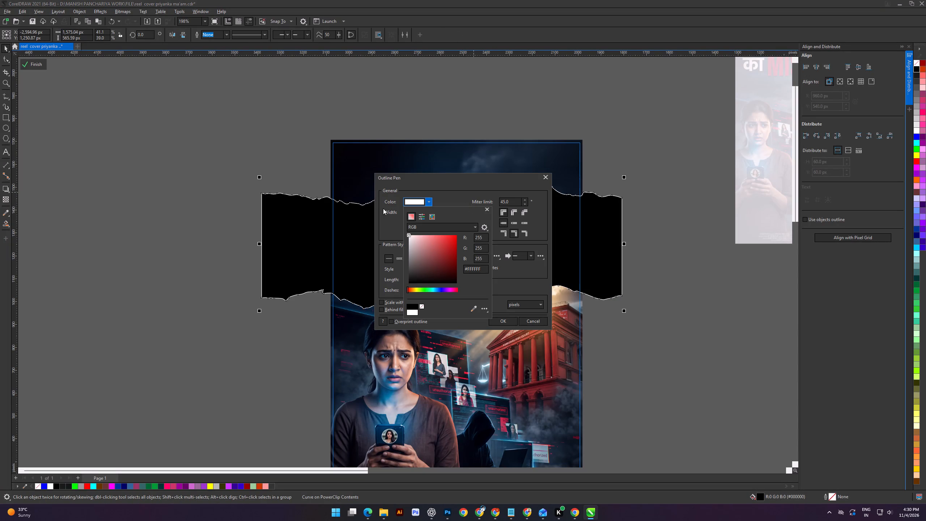
left_click(457, 162)
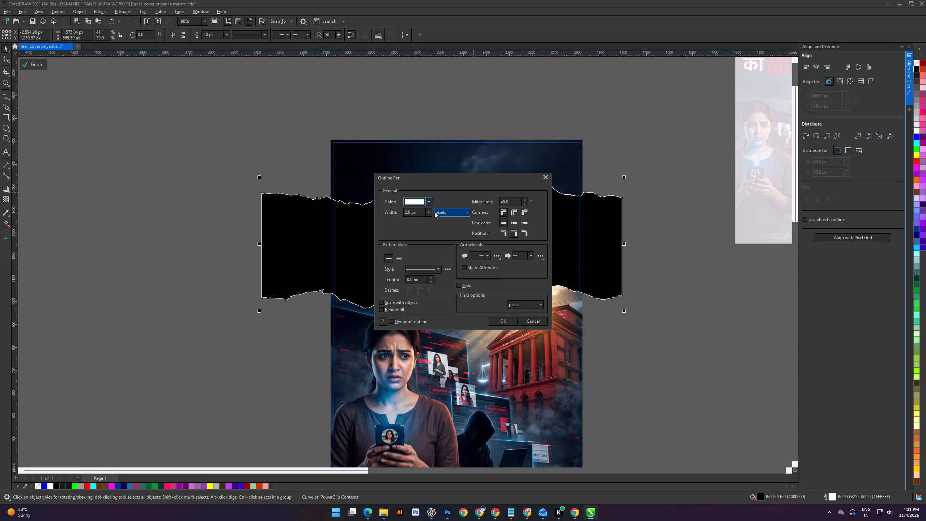
Set the torn black strip's outline color to dark navy #071829, sampled from the cover's sky.
left_click(433, 201)
left_click(430, 201)
left_click(475, 311)
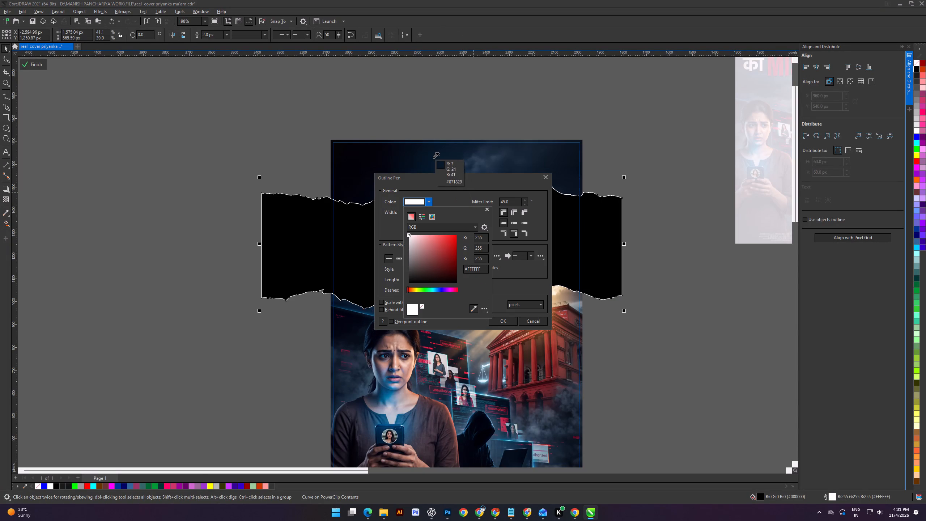
left_click(433, 158)
double_click(429, 203)
Set the strip's outline to 8 px with behind fill, scale with object and overprint, and finish editing the PowerClip.
left_click(428, 211)
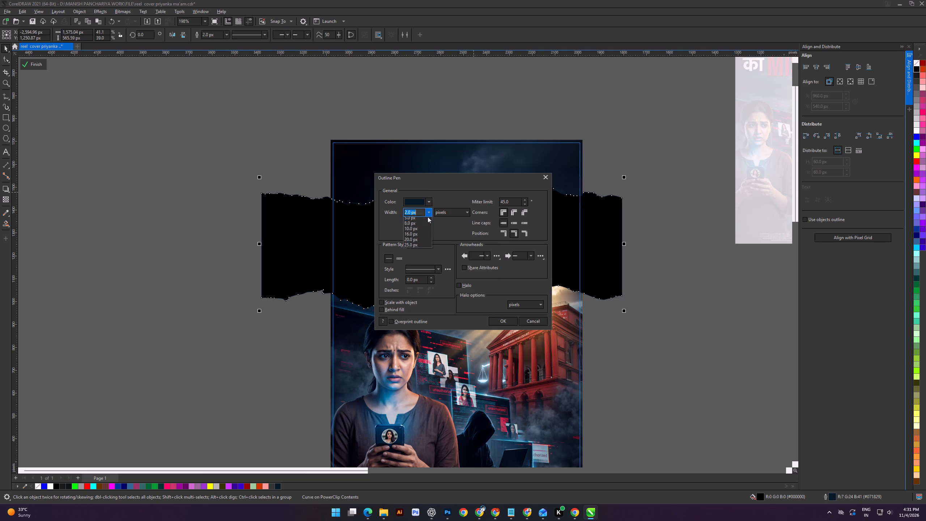
left_click(410, 270)
left_click(385, 310)
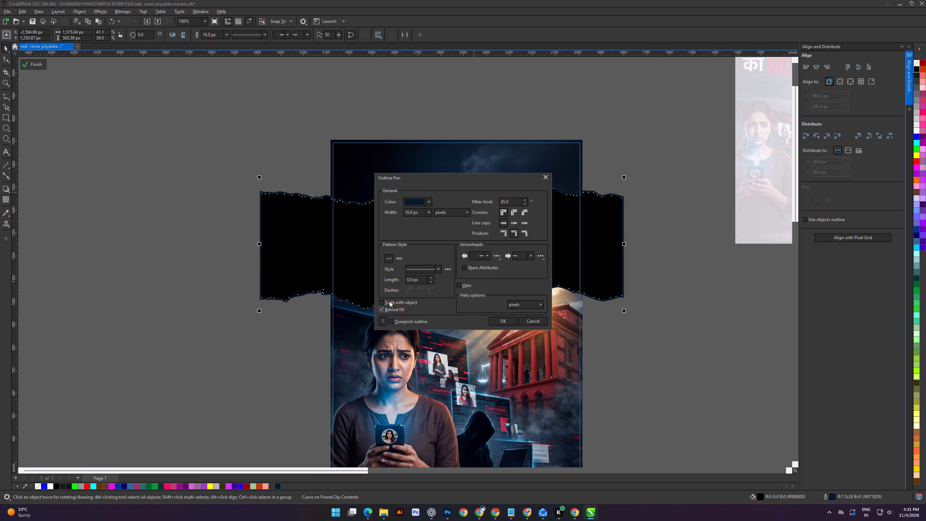
left_click(389, 301)
left_click(396, 320)
left_click(432, 210)
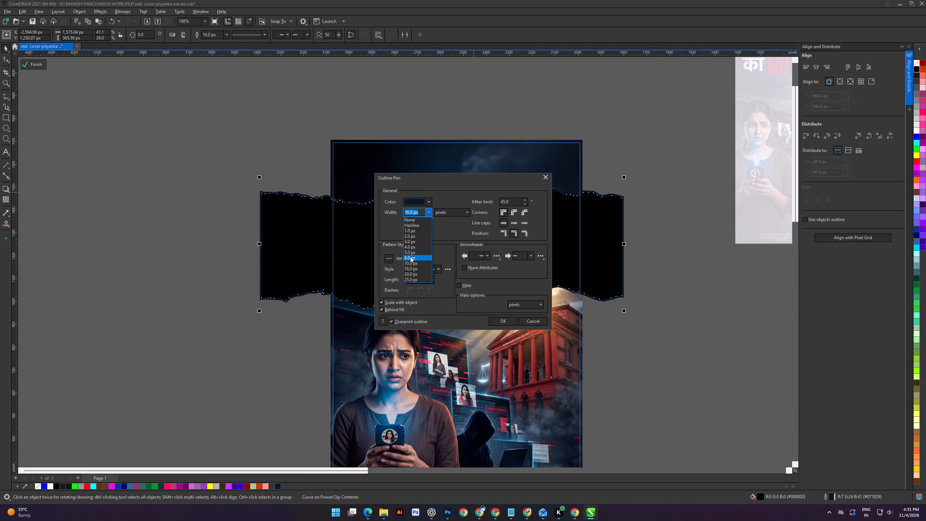
left_click(410, 257)
left_click(505, 322)
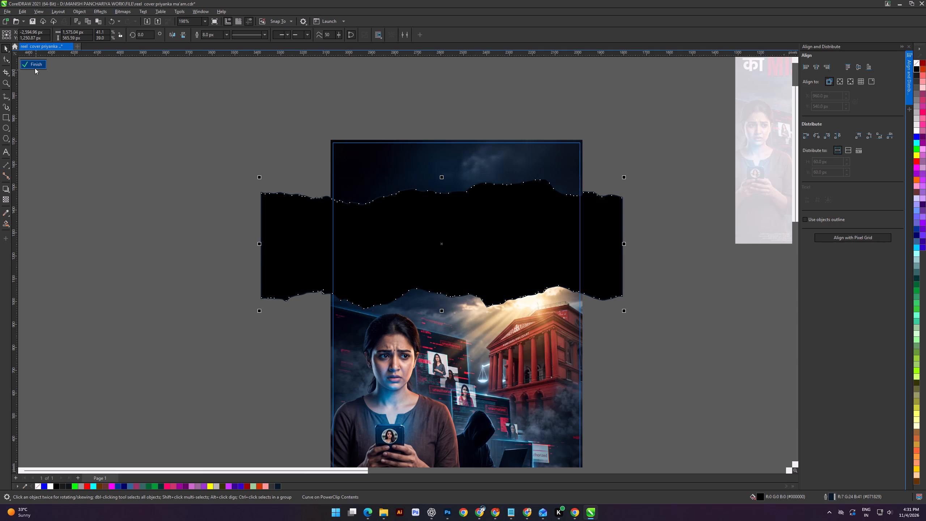
left_click(35, 68)
Examine the headline and the torn black strip on the cover, both close up and as a whole.
left_click(132, 199)
scroll(450, 219, "up", 1)
scroll(408, 184, "down", 4, "shift")
scroll(420, 191, "down", 5, "alt")
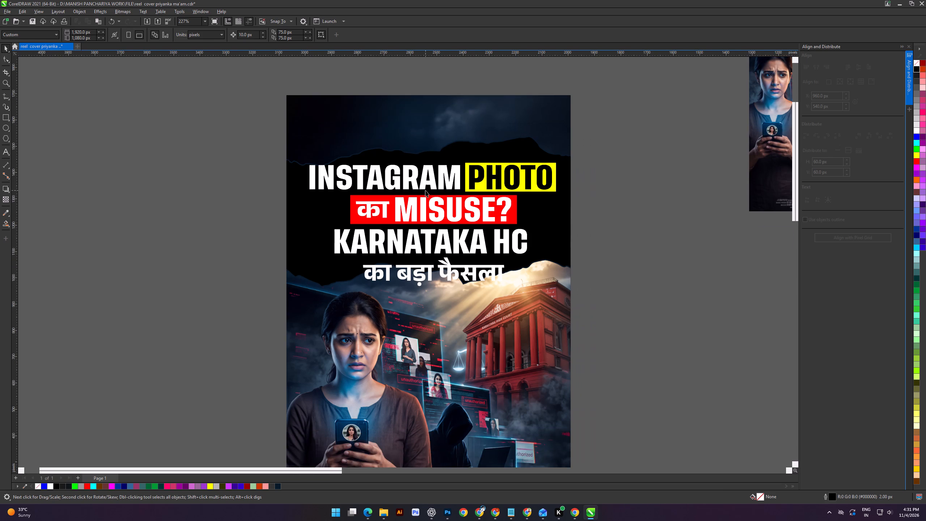
scroll(425, 190, "down", 2)
scroll(429, 202, "up", 6, "shift")
scroll(303, 215, "down", 3, "alt")
left_click_drag(277, 211, 281, 208)
scroll(496, 189, "up", 6)
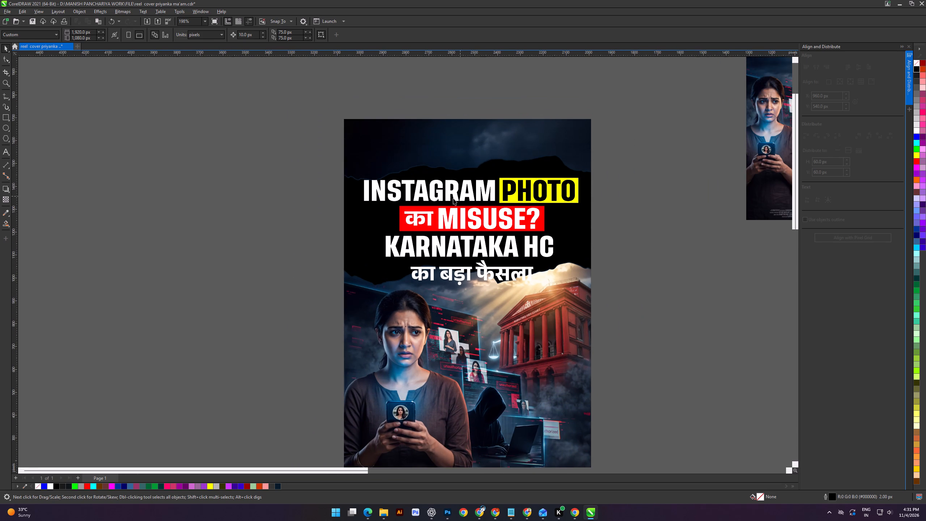
left_click(292, 217)
scroll(485, 263, "up", 4)
left_click(511, 245)
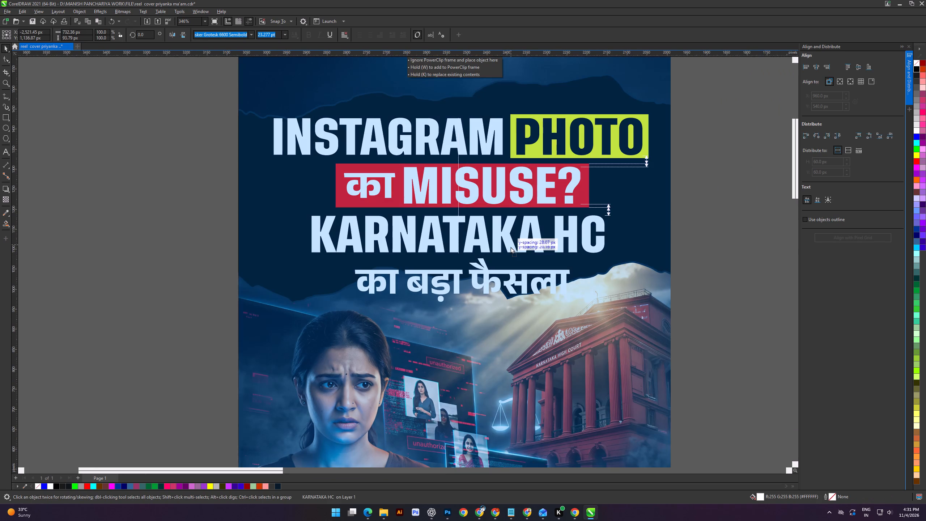
scroll(510, 247, "down", 4)
left_click(309, 237)
scroll(366, 245, "down", 8, "alt")
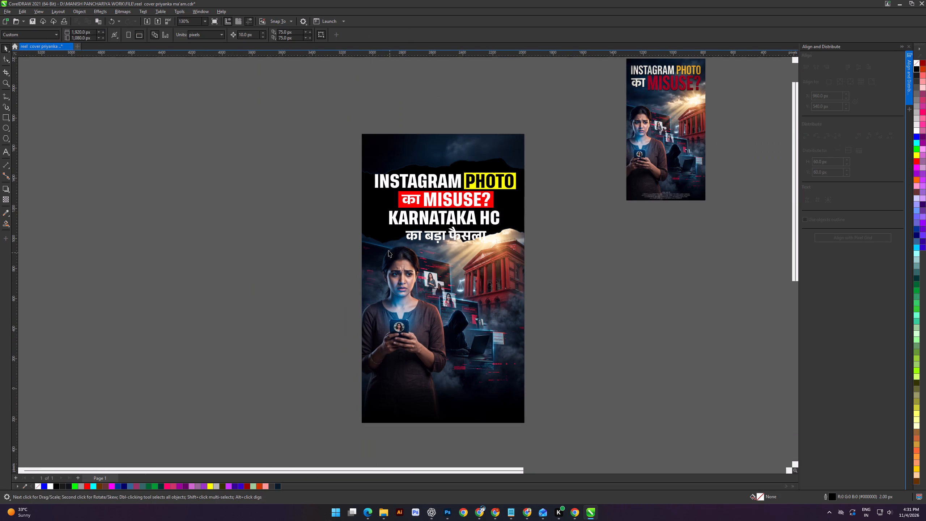
Open the cover's PowerClip contents for editing and select the torn black strip.
scroll(379, 237, "up", 6, "alt")
double_click(376, 239)
left_click(366, 221)
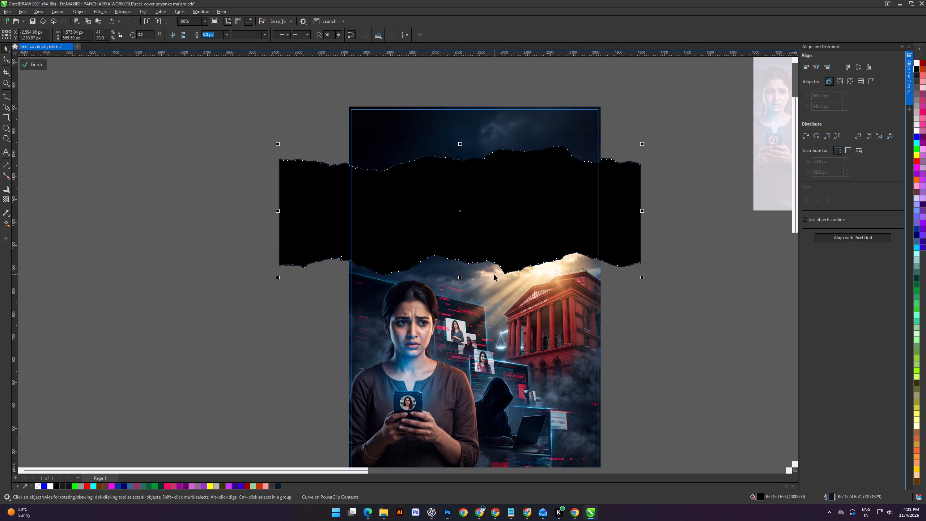
Stretch the torn black strip downward to a height of about 650 px, keeping its upper edge in place.
left_click_drag(461, 278, 460, 298)
Nudge the AI-generated background image down 70 px inside the cover's PowerClip.
left_click(434, 138)
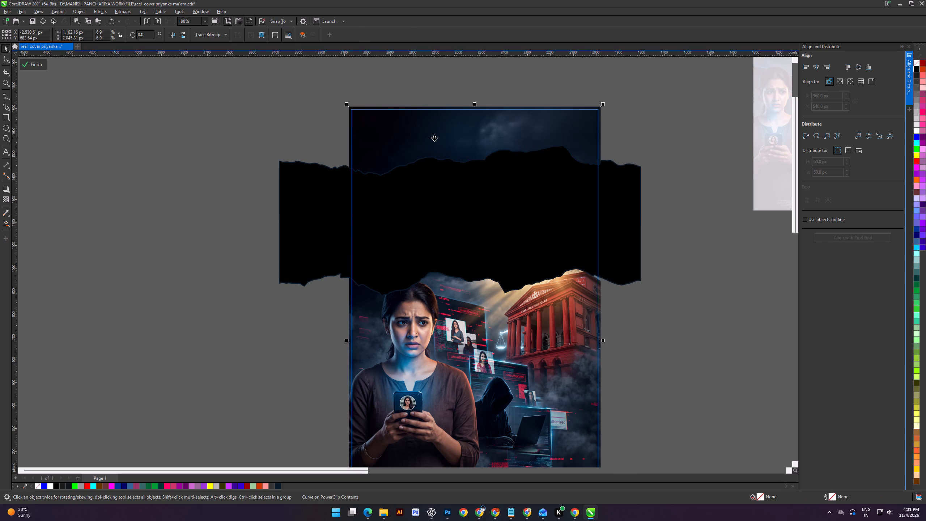
key("Down")
key("Down")
key("Down")
key("Down")
key("Down")
key("Down")
key("Down")
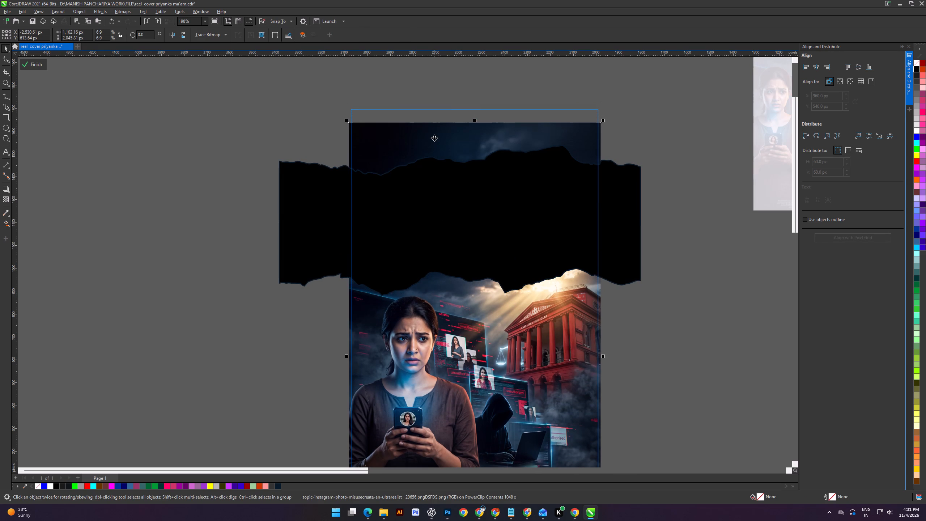
Nudge the black fade rectangle at the cover's bottom down 60 px and slightly left, and finish editing the PowerClip.
scroll(427, 137, "down", 4)
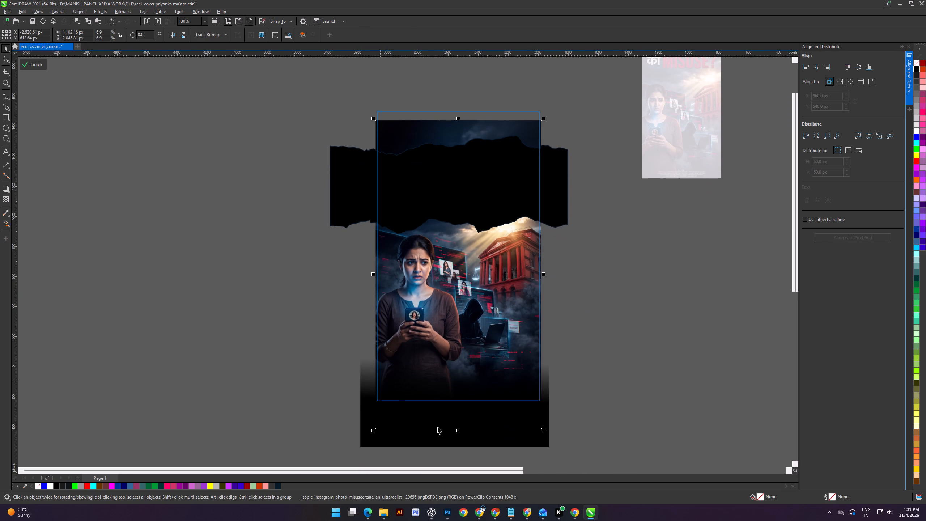
left_click(456, 440)
left_click(495, 432)
key("Down")
key("Left")
key("Down")
key("Down")
key("Down")
key("Down")
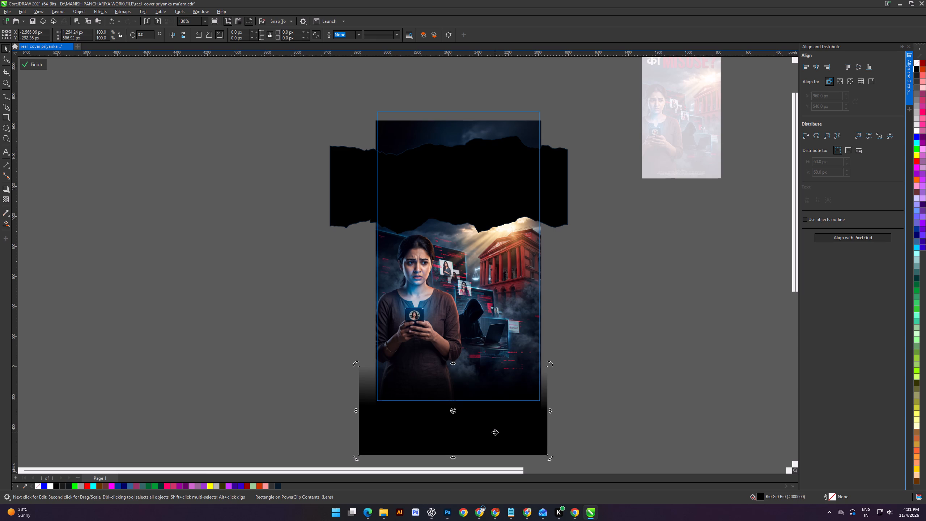
key("Down")
left_click(34, 68)
left_click_drag(208, 318, 212, 317)
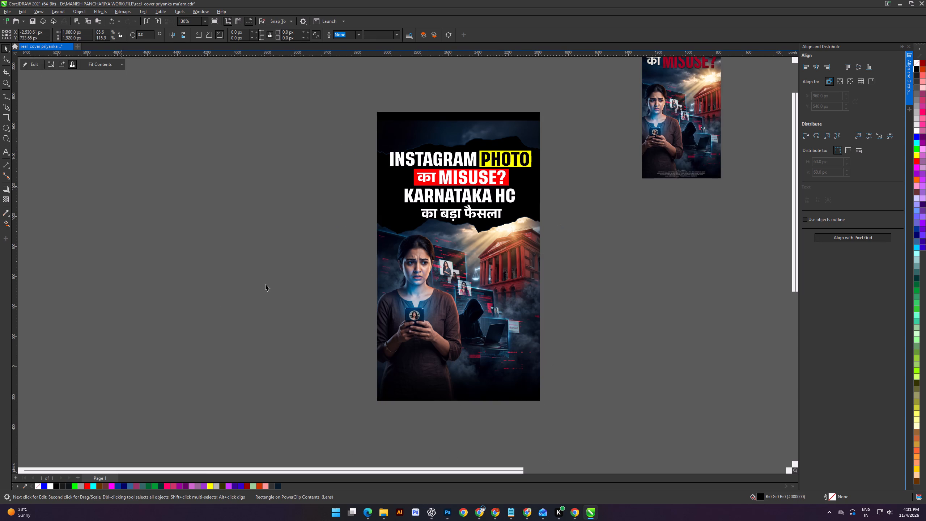
Examine the headline against the resized torn strip, both close up and as a whole cover.
scroll(471, 184, "up", 3)
scroll(471, 183, "up", 4, "alt")
left_click(269, 189)
scroll(530, 170, "up", 3, "shift")
scroll(527, 169, "down", 3)
scroll(489, 189, "up", 2, "alt")
scroll(488, 194, "down", 4, "shift")
scroll(463, 190, "up", 5)
scroll(463, 190, "down", 1)
scroll(455, 189, "up", 1, "alt")
left_click(259, 186)
Reopen the cover's PowerClip contents, nudge the torn black strip up 30 px, and finish editing.
double_click(348, 238)
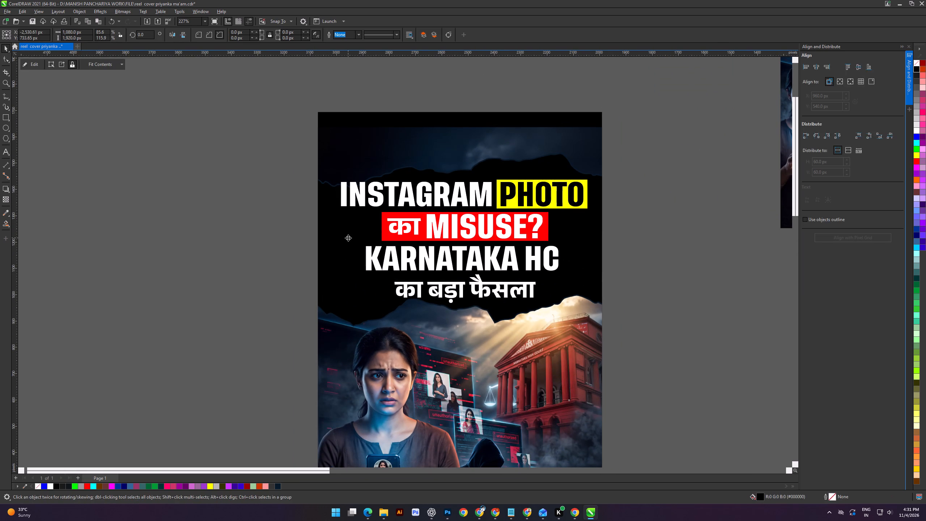
left_click(344, 226)
key("Up")
key("Up")
key("Up")
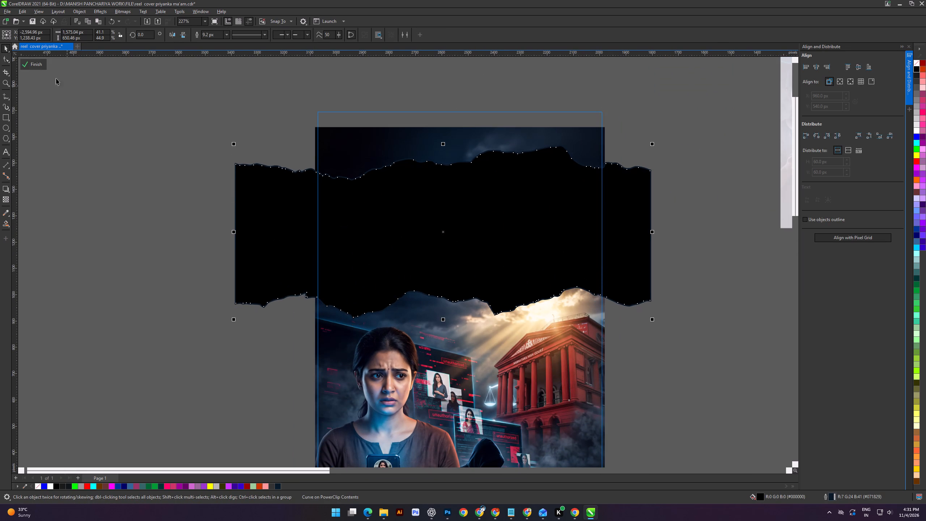
left_click(30, 68)
left_click(129, 223)
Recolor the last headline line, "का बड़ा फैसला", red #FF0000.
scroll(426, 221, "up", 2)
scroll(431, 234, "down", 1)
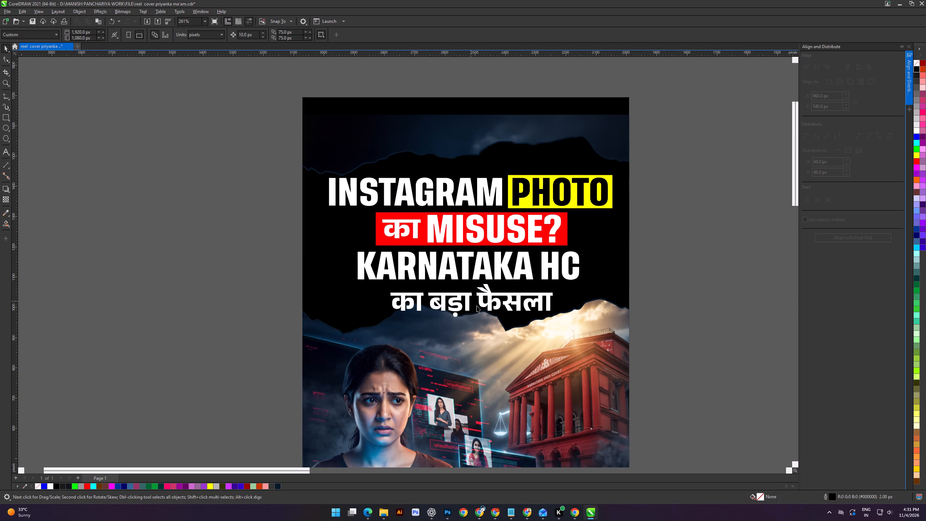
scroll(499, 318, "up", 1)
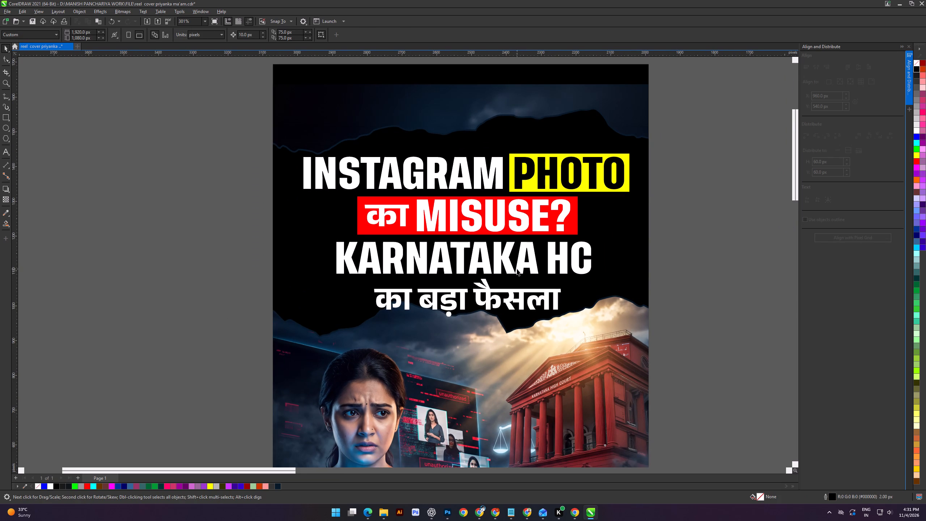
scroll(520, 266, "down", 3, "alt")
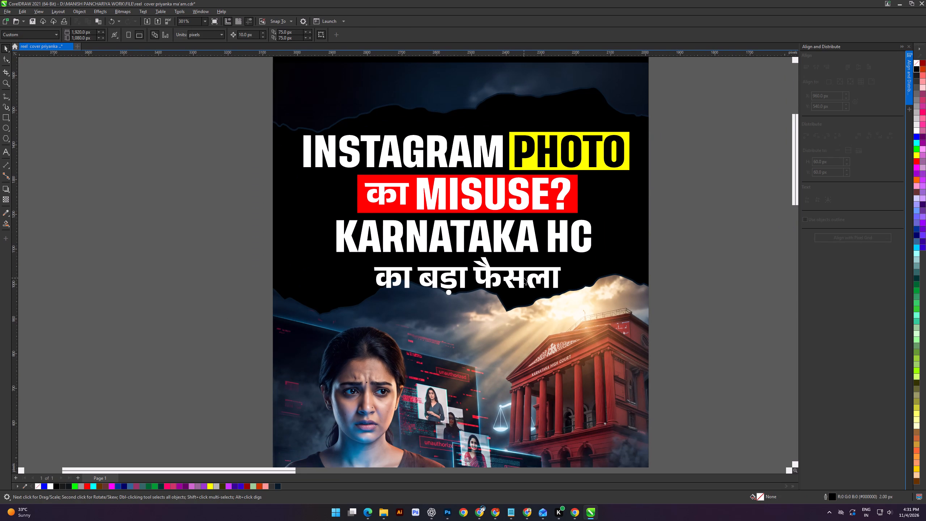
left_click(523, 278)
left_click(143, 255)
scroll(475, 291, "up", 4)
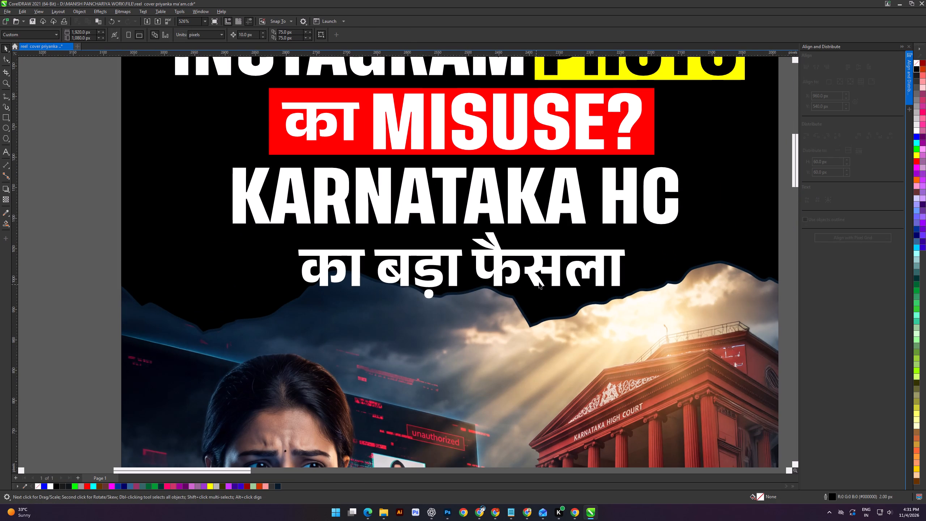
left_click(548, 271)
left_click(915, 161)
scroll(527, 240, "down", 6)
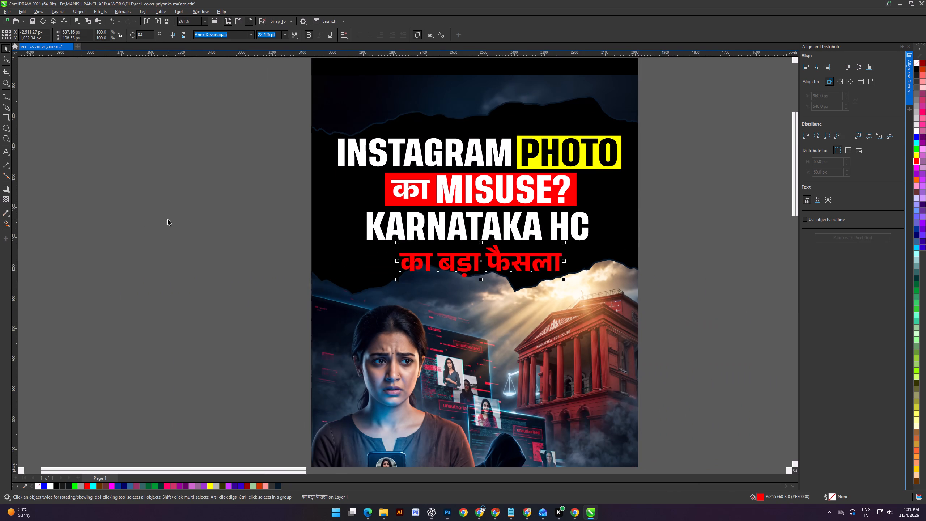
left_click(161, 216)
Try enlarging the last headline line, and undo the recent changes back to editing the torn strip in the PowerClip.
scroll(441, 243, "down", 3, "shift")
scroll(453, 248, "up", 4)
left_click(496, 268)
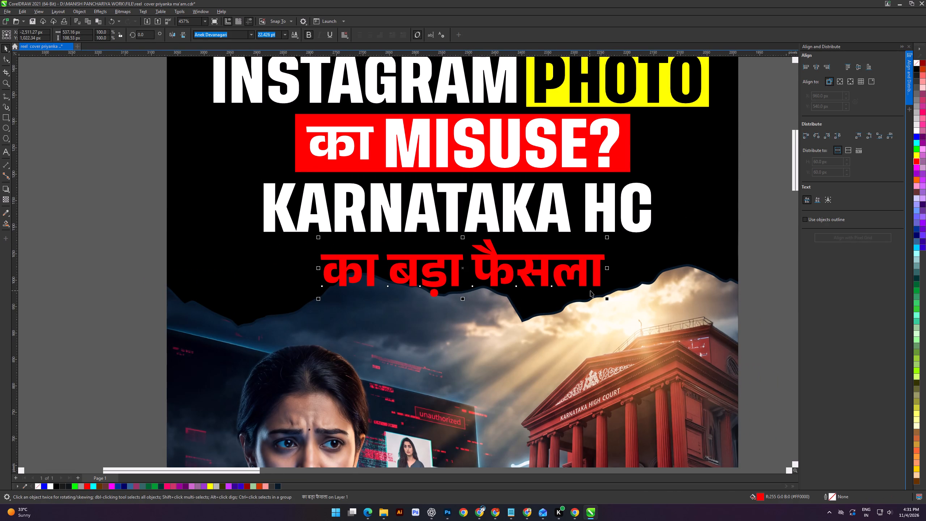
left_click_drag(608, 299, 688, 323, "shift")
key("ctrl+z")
Open the cover's PowerClip and reshape the torn strip's lower edge, nudging the middle nodes down 30 px and its lowest nodes up 20 px.
scroll(482, 261, "down", 4)
left_click(233, 246)
double_click(317, 266)
left_click(319, 267)
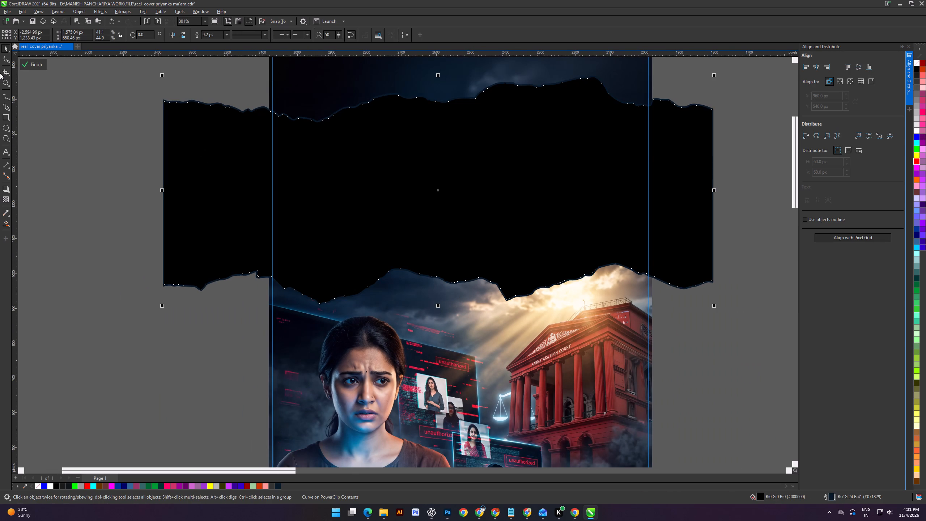
left_click(0, 57)
left_click(7, 63)
left_click_drag(351, 250, 485, 282)
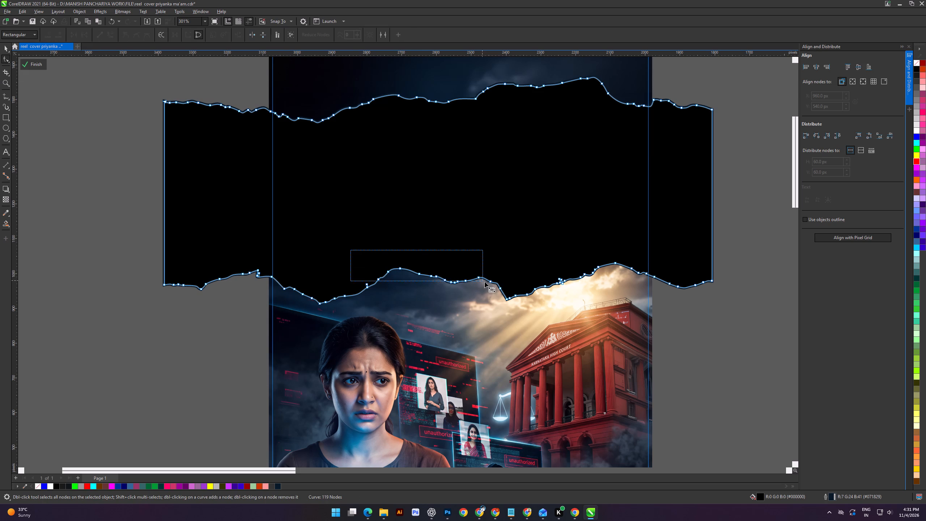
left_click_drag(485, 282, 493, 294)
key("Down")
key("Down")
key("Down")
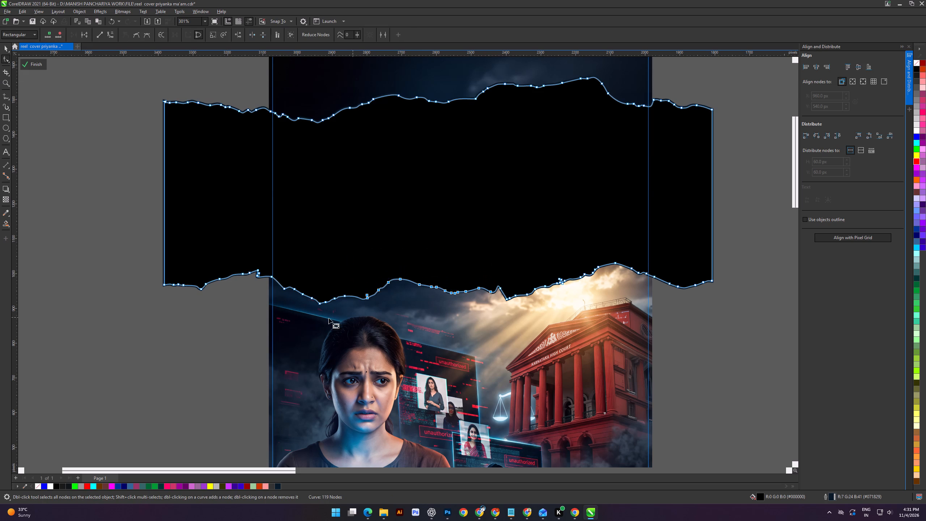
left_click_drag(296, 317, 543, 287)
key("Up")
key("Up")
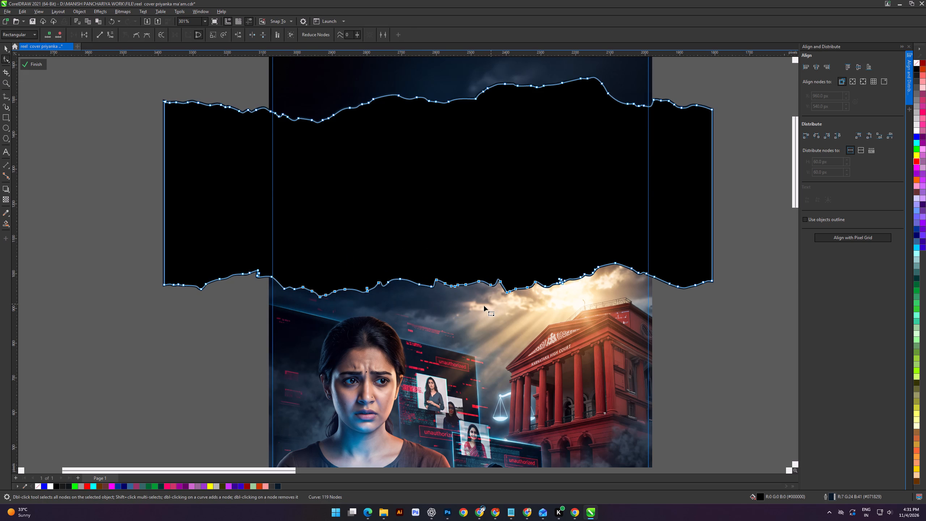
Lower the nodes of the raised section in the strip's upper edge by 30 px and finish editing the PowerClip.
left_click_drag(446, 75, 621, 107)
key("Down")
key("Down")
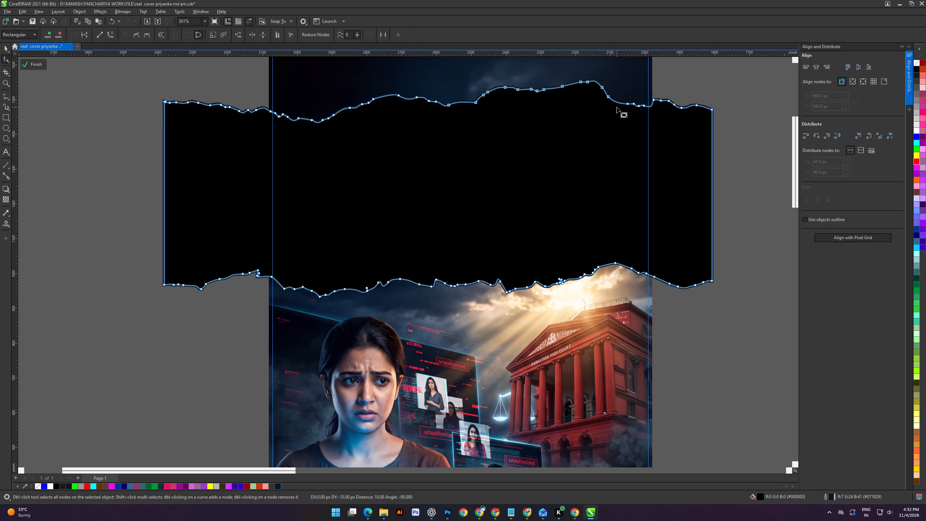
key("Down")
left_click(34, 69)
left_click(80, 140)
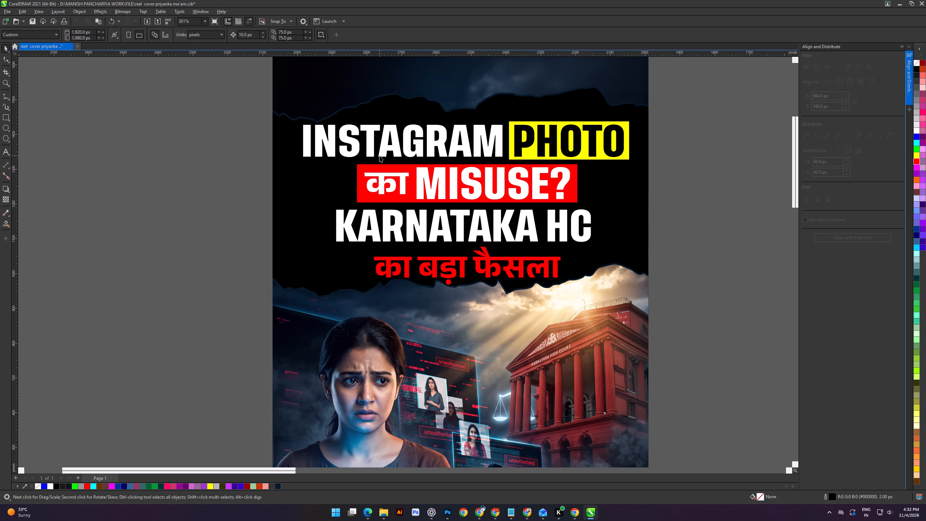
Reopen the PowerClip and nudge the dipping nodes near the left end of the strip's upper edge 10 px left and 30 px up.
scroll(426, 113, "up", 1, "shift")
double_click(406, 102)
left_click(402, 105)
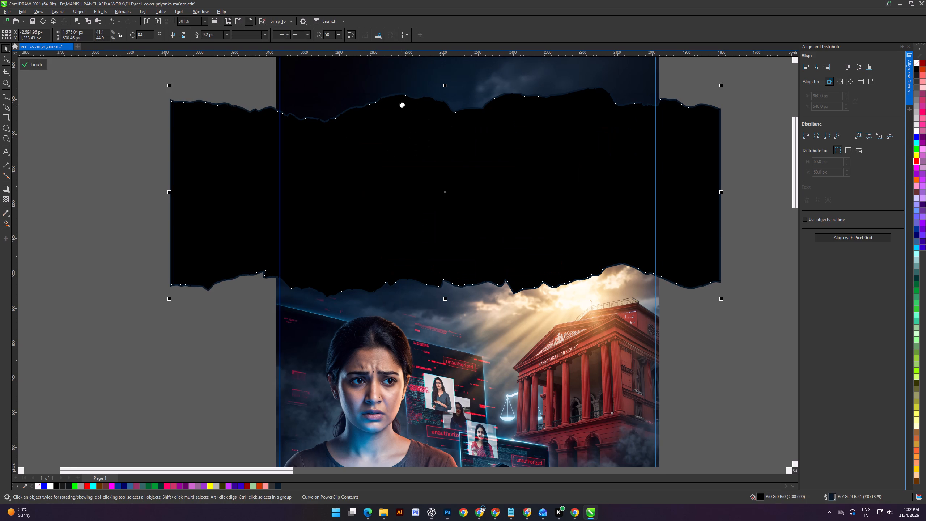
left_click(8, 61)
left_click_drag(273, 140, 365, 101)
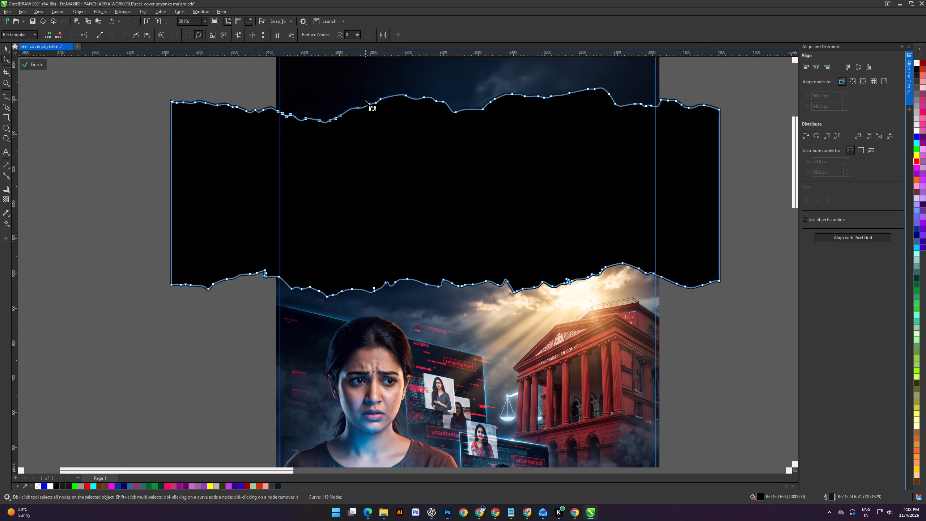
key("Left")
key("Up")
key("Up")
key("Up")
Raise the nodes of the middle dip and the right-hand dip in the strip's upper edge by 20 px each, and finish editing the PowerClip.
left_click_drag(441, 122, 498, 112)
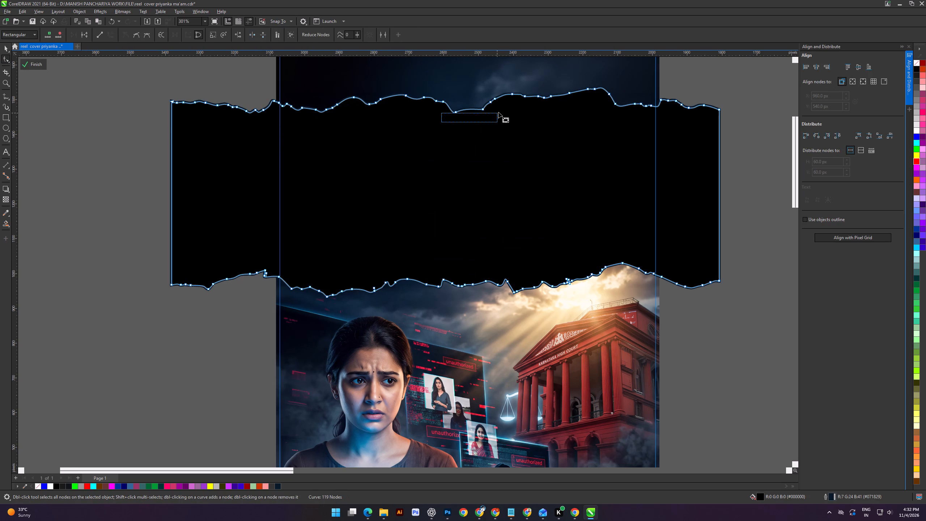
left_click_drag(498, 112, 497, 105)
key("Up")
key("Up")
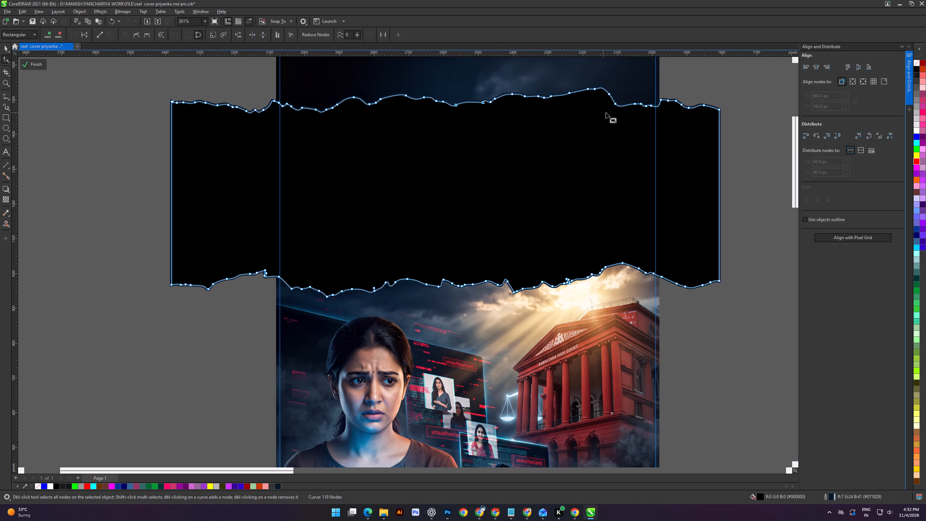
left_click_drag(606, 113, 670, 99)
key("Up")
key("Up")
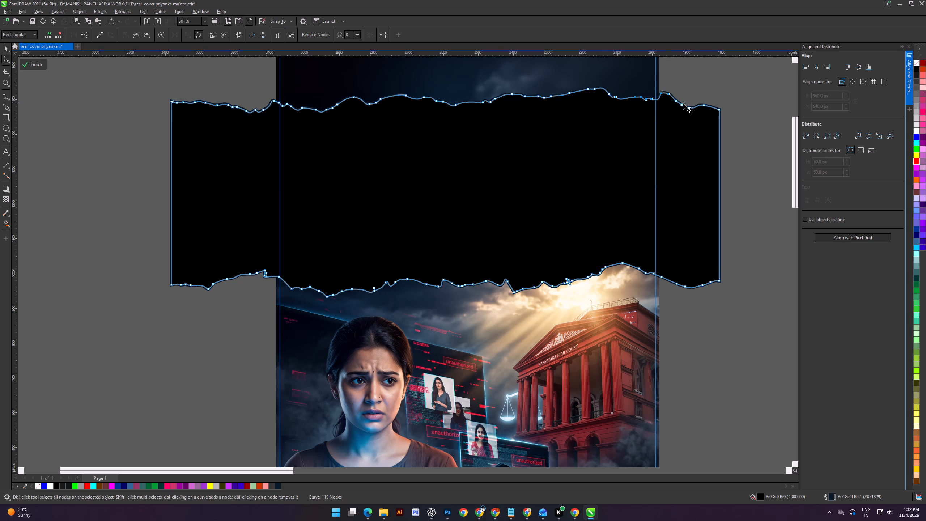
left_click(24, 59)
left_click(26, 64)
left_click(73, 144)
Change the fill of the headline line का बड़ा फैसला to white.
scroll(591, 182, "down", 2)
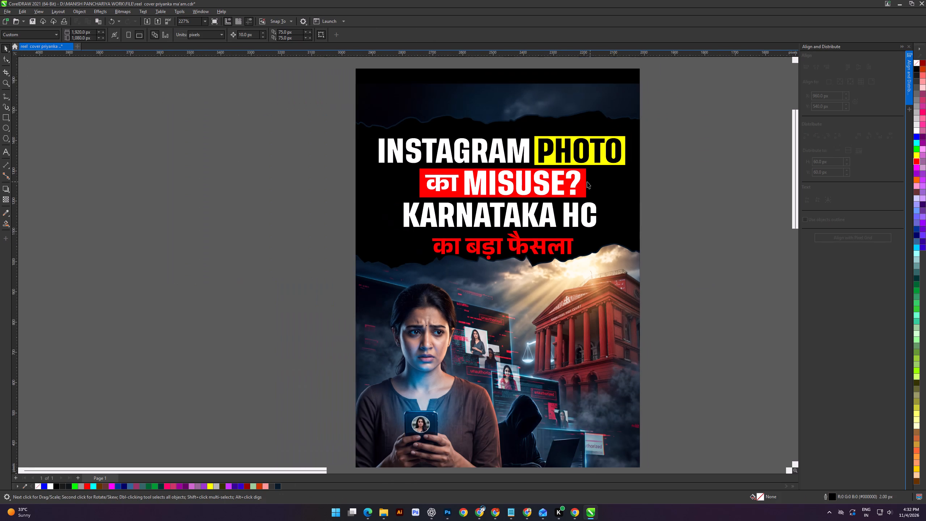
scroll(565, 178, "up", 1, "shift")
left_click(273, 174)
scroll(546, 233, "up", 6)
left_click(536, 263)
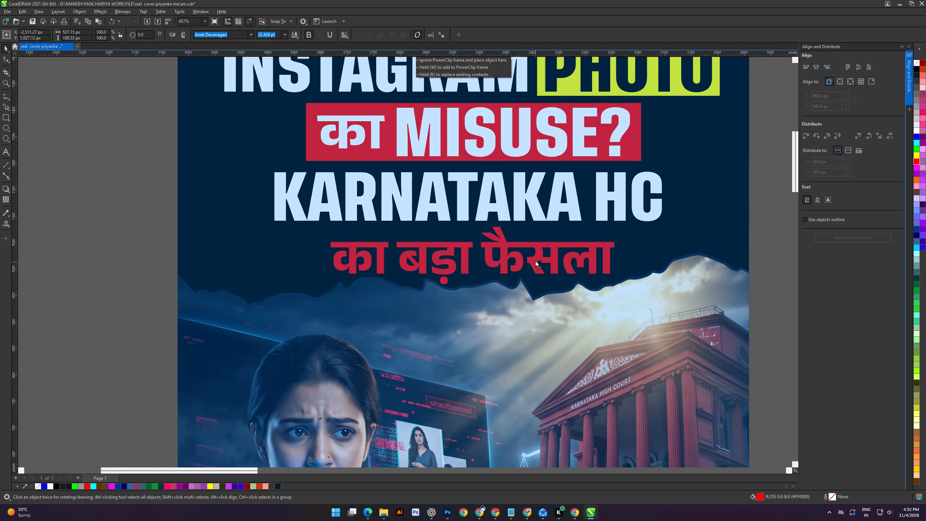
left_click(523, 207)
left_click(545, 259)
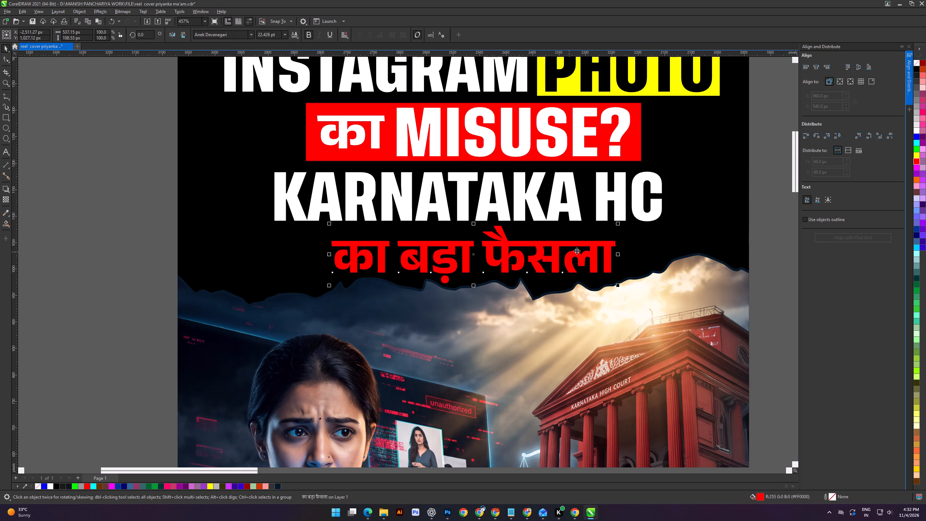
left_click(915, 133)
left_click_drag(45, 185, 56, 186)
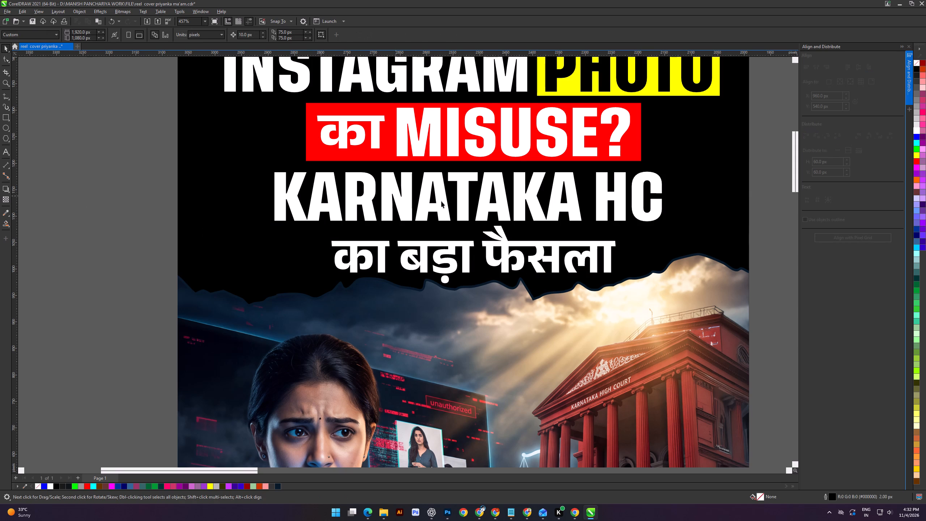
Change the fill of the headline line KARNATAKA HC to yellow #FFFF00.
left_click(488, 208)
left_click(916, 155)
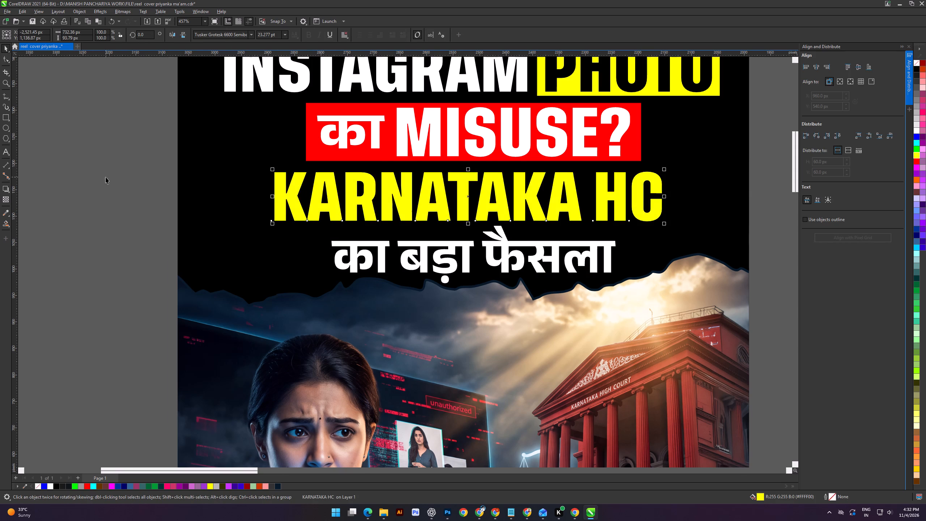
scroll(106, 177, "down", 4)
left_click(89, 173)
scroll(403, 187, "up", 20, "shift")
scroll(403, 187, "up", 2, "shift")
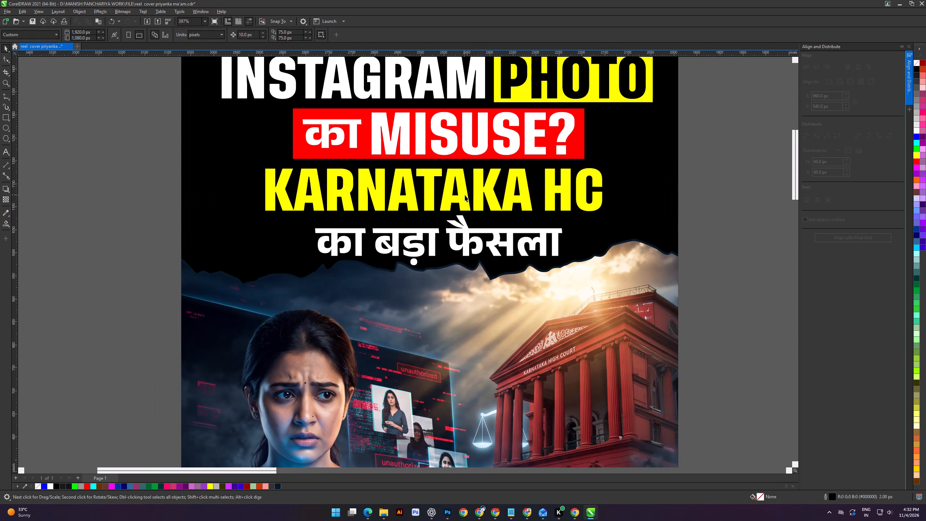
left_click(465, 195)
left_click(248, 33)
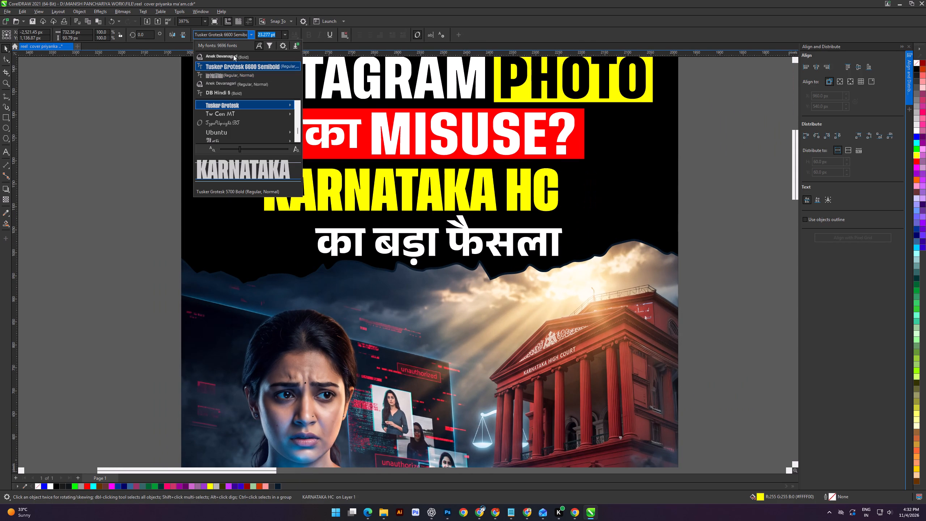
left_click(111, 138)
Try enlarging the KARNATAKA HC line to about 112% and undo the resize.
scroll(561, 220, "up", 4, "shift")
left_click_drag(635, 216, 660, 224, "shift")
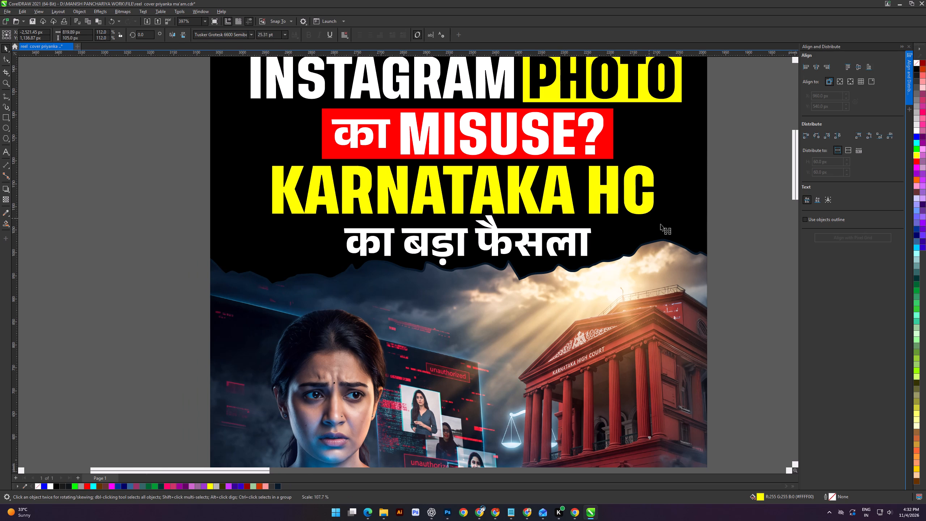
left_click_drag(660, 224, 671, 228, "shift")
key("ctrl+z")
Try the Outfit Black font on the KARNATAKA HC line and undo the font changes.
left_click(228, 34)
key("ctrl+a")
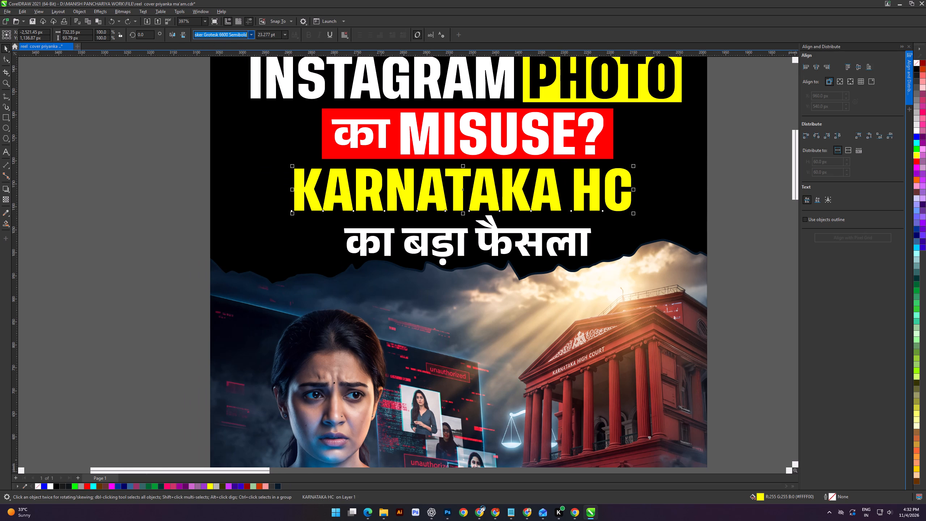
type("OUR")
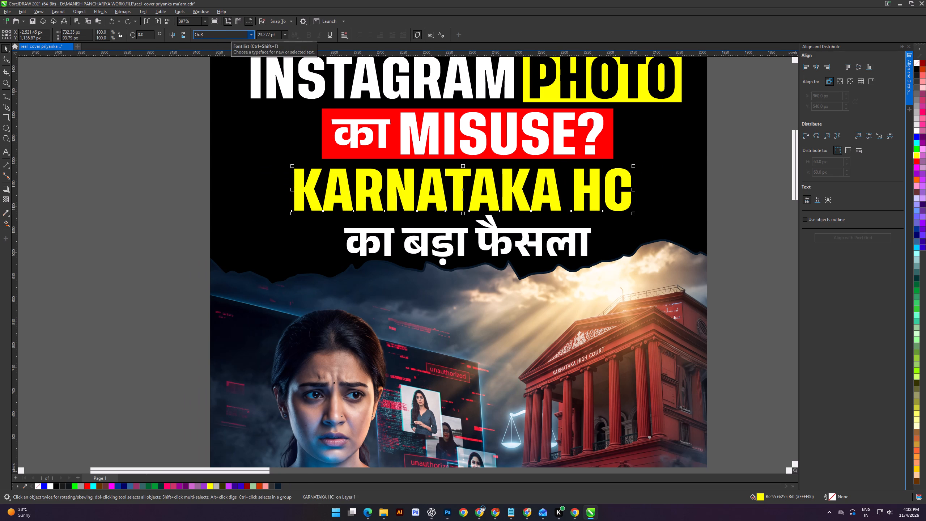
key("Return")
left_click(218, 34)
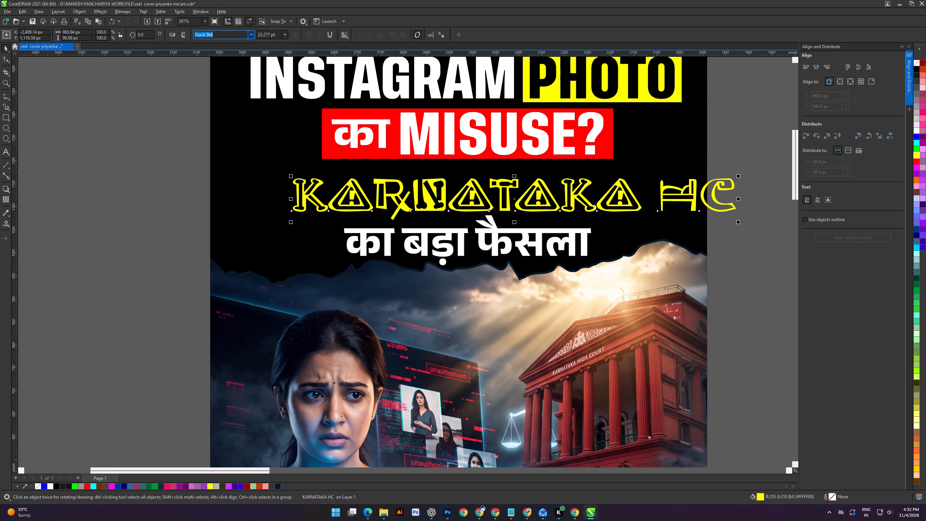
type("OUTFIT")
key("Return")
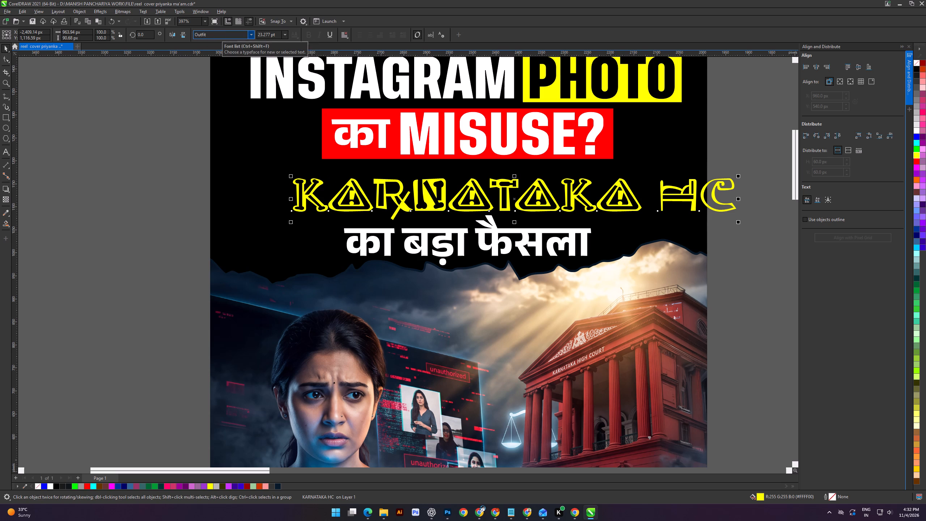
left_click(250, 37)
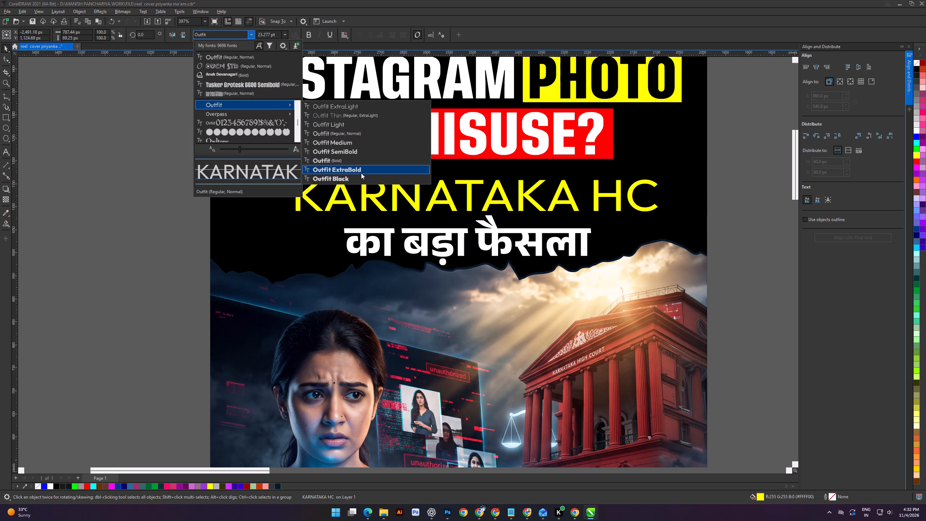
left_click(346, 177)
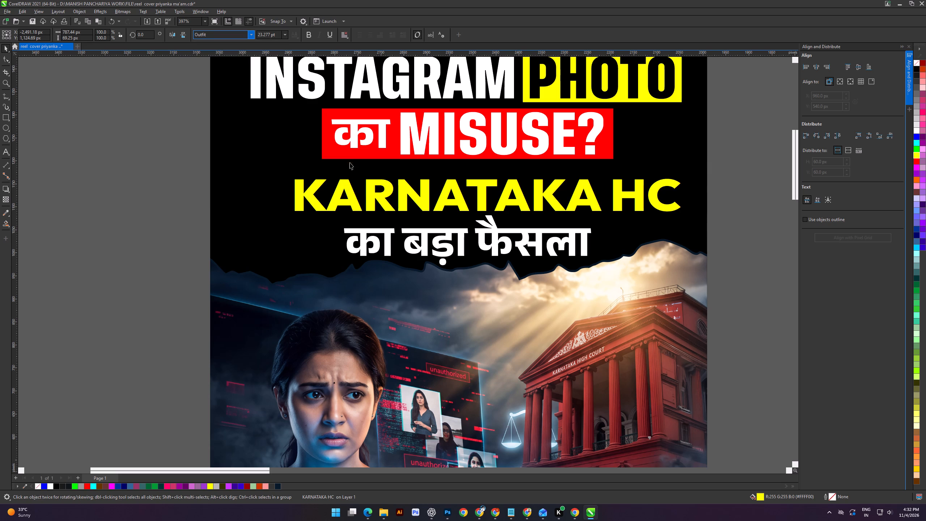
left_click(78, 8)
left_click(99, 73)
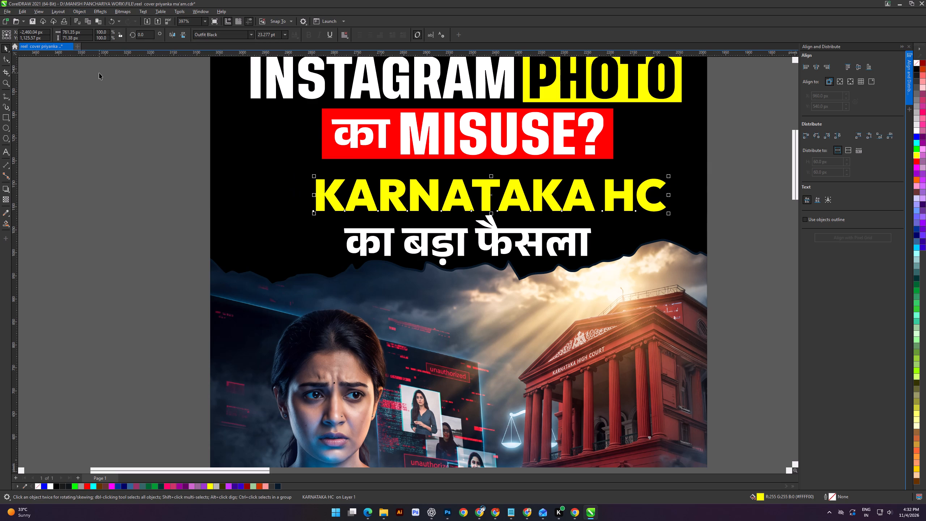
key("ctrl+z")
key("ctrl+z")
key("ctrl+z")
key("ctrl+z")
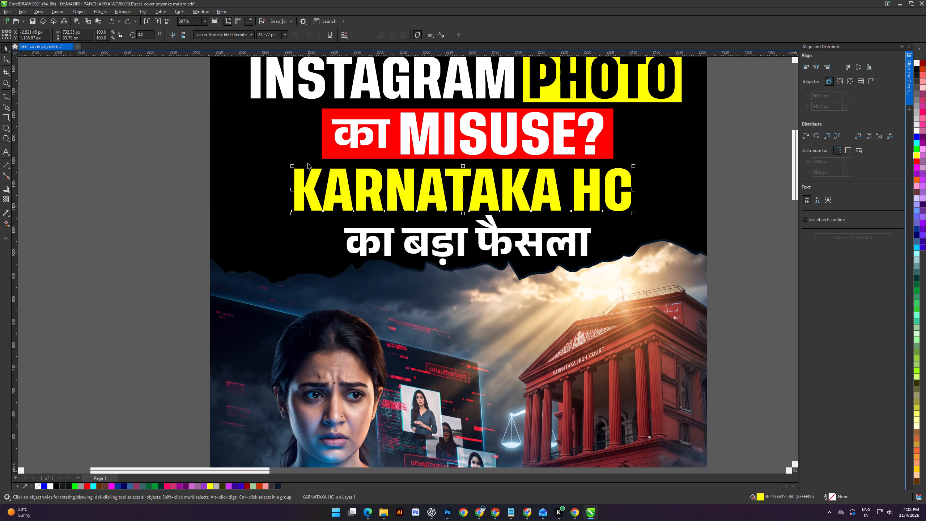
Scale the line का बड़ा फैसला down to about 20.5 pt, keeping it centred below KARNATAKA HC.
left_click(110, 153)
scroll(487, 247, "up", 4, "shift")
left_click(536, 244)
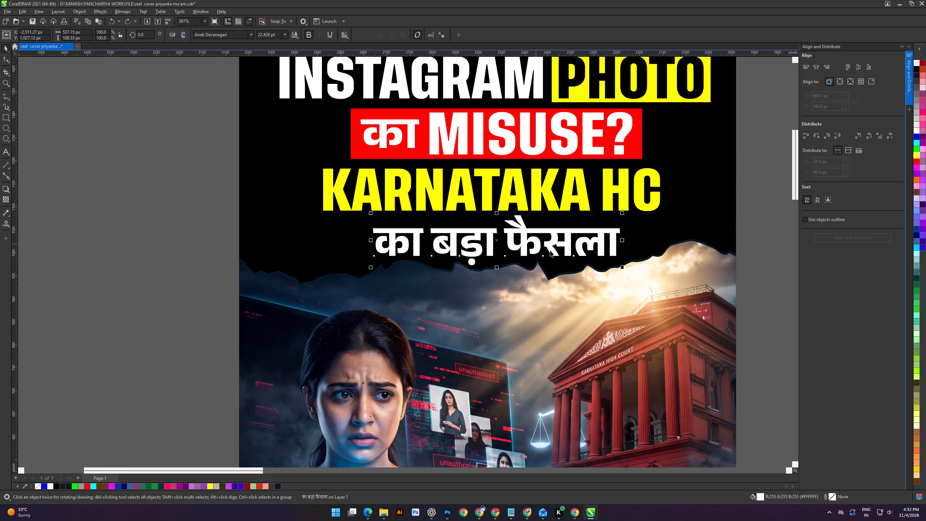
left_click_drag(623, 268, 612, 270, "shift")
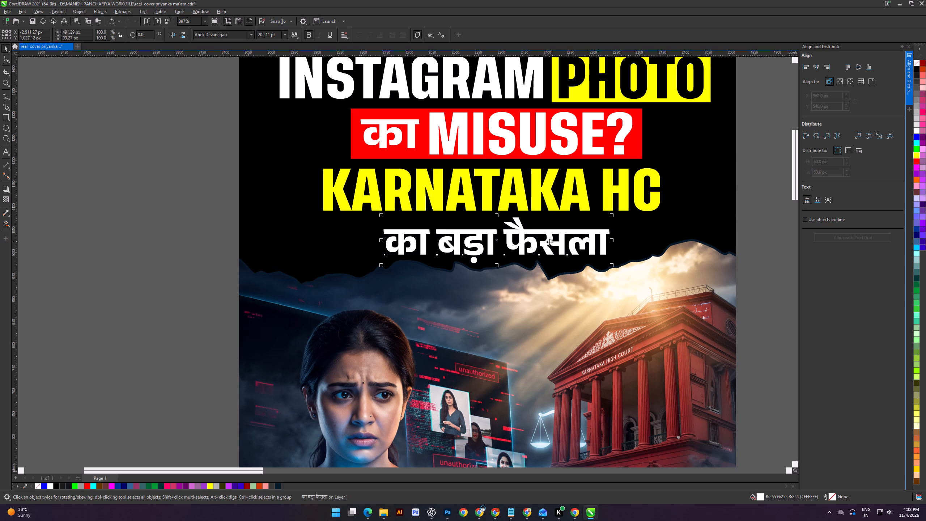
left_click_drag(549, 242, 543, 241)
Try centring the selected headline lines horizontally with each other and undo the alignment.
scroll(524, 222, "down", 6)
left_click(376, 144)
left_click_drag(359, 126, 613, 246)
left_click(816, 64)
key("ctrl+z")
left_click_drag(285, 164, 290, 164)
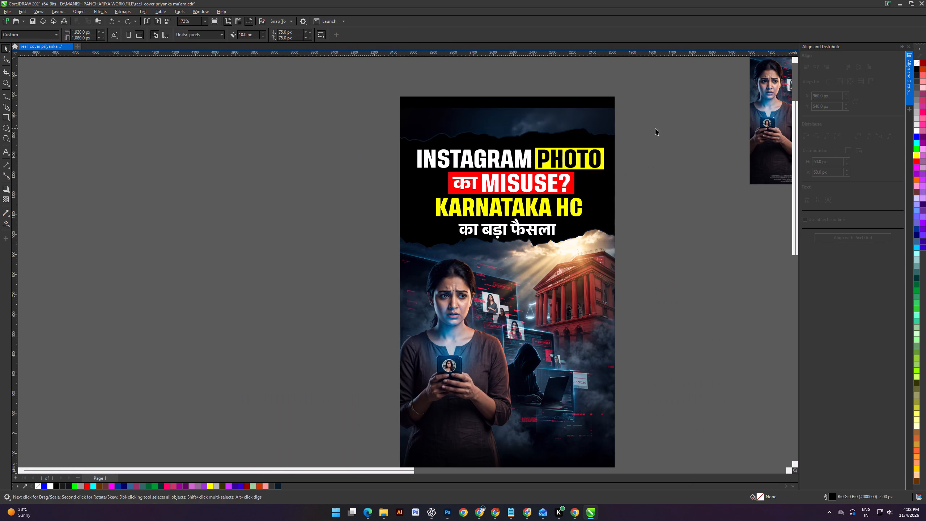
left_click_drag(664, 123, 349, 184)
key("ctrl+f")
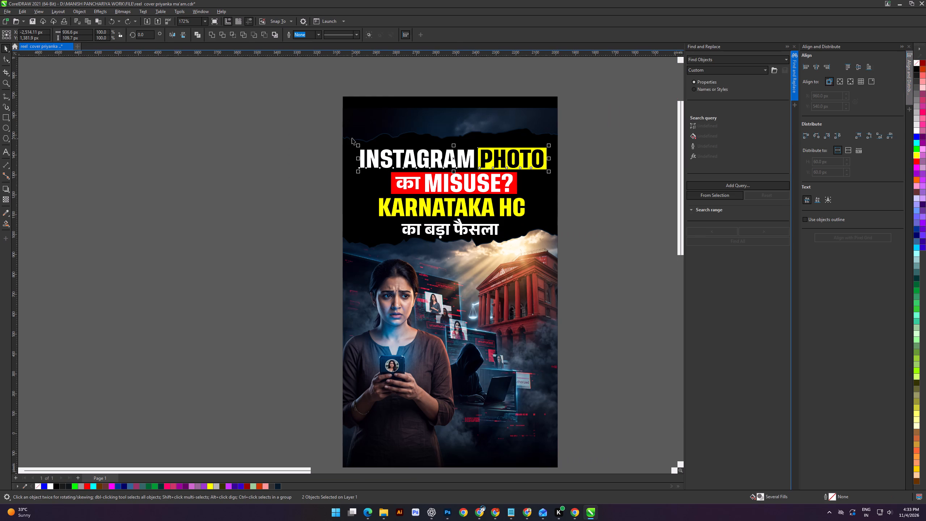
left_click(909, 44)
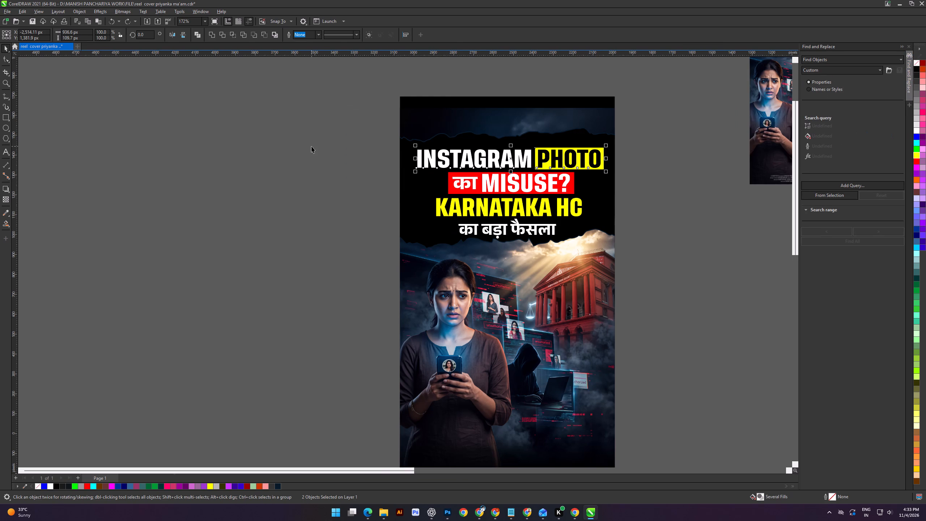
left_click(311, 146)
Move the yellow highlight rectangle from behind PHOTO to the empty area beside the cover.
scroll(674, 163, "up", 4)
left_click_drag(549, 140, 577, 143)
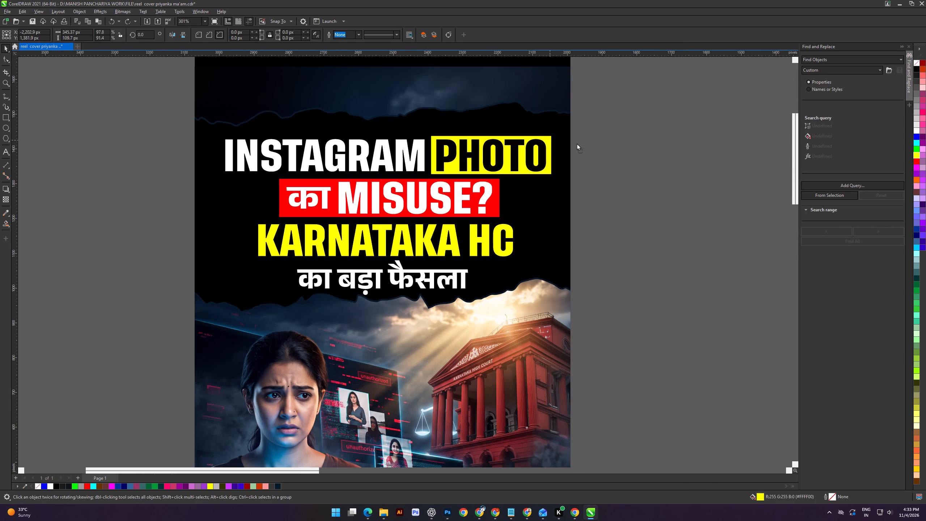
left_click_drag(577, 143, 743, 181)
Fill the whole INSTAGRAM PHOTO line white.
left_click(473, 156)
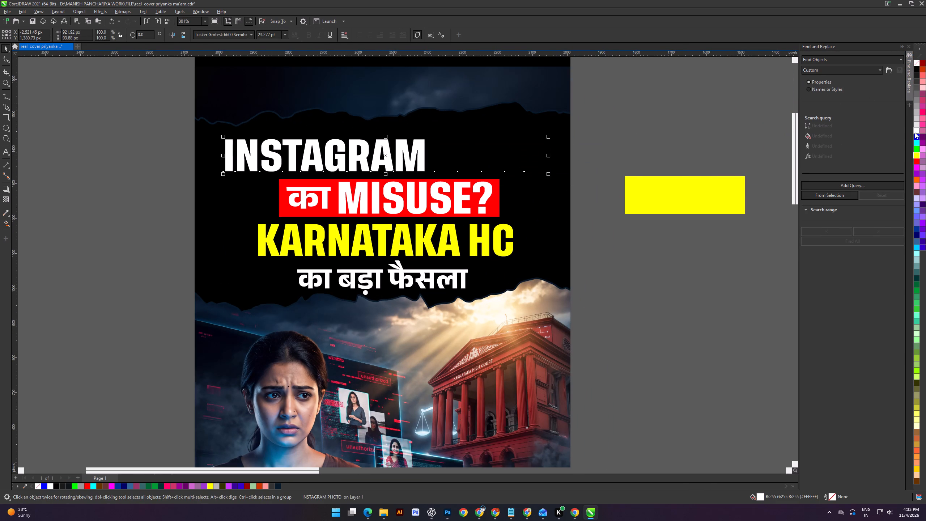
left_click(914, 132)
left_click(698, 131)
Scale the whole headline block down to about 885 px wide and centre it horizontally on the cover.
left_click_drag(195, 106, 530, 271)
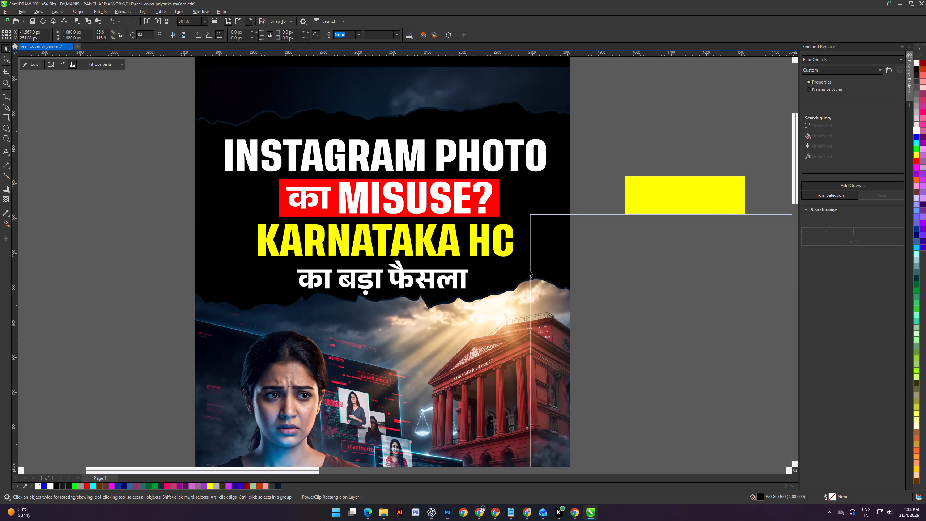
key("ctrl+z")
scroll(552, 264, "down", 4)
left_click(302, 178)
left_click_drag(281, 167, 582, 293)
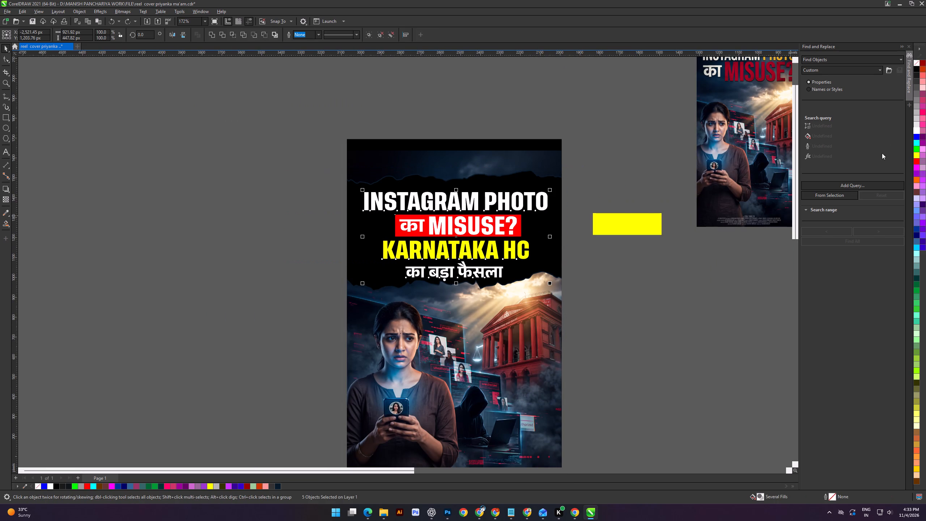
key("ctrl+shift+a")
left_click(820, 65)
left_click(172, 214)
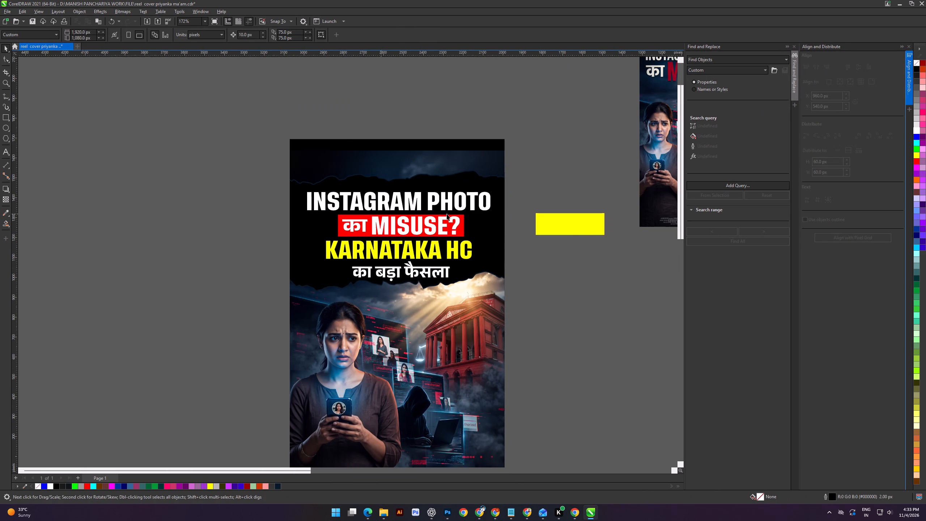
scroll(458, 214, "up", 8, "shift")
scroll(500, 225, "up", 3, "alt")
left_click_drag(304, 199, 575, 315)
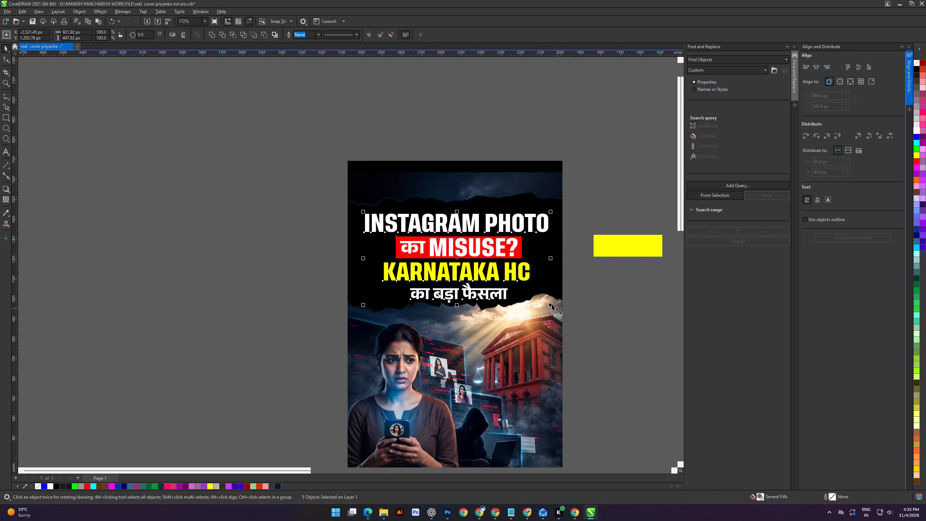
left_click_drag(552, 306, 545, 305)
scroll(510, 250, "up", 4)
left_click_drag(515, 249, 521, 249)
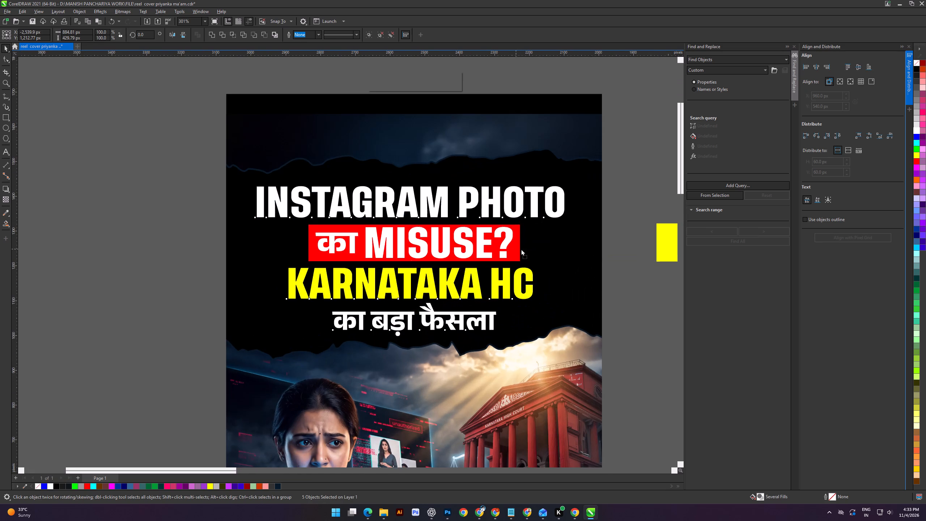
left_click_drag(521, 249, 522, 249)
left_click(514, 247)
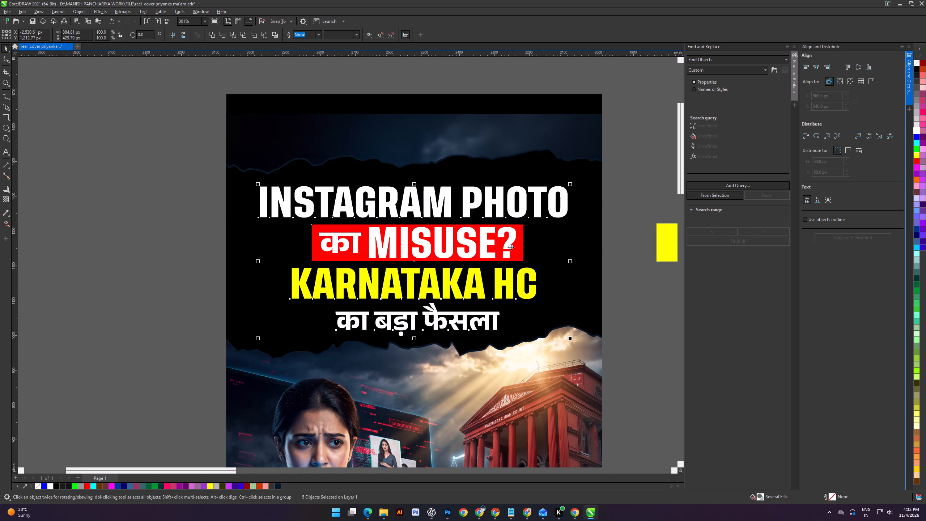
Move the headline block down by 90 px on the cover.
key("Down")
key("Down")
key("Down")
key("Down")
key("Down")
key("Down")
key("Down")
key("Down")
key("Down")
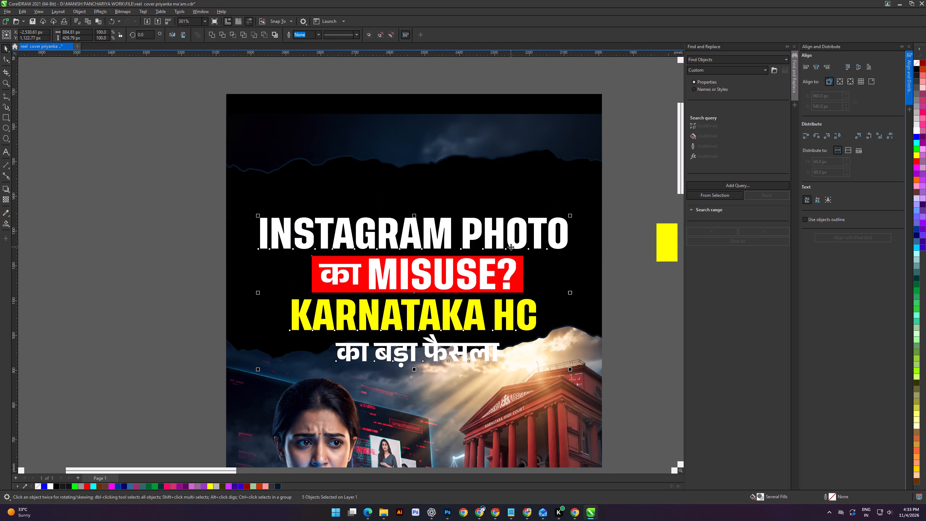
Move the torn black strip inside the cover's PowerClip down by 50 px behind the headline.
double_click(430, 178)
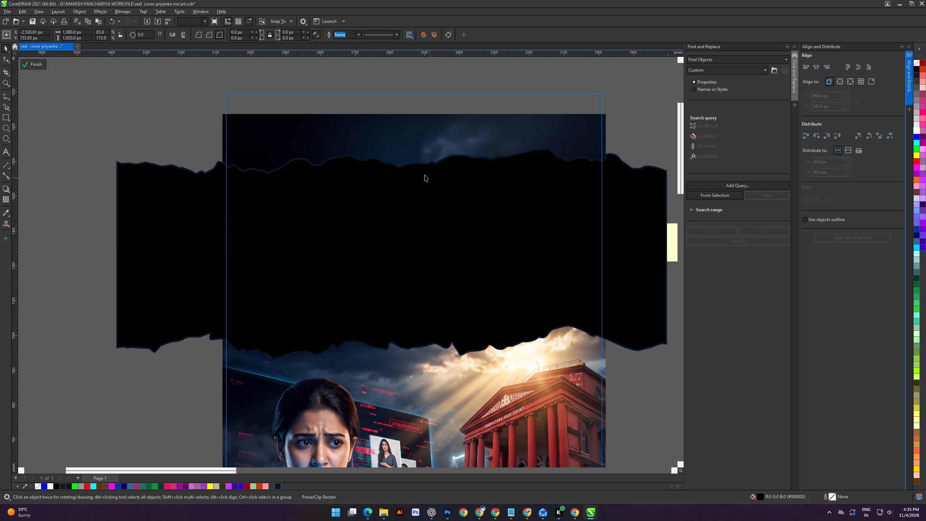
left_click(420, 173)
key("Down")
key("Down")
key("Down")
key("Down")
key("Down")
key("Down")
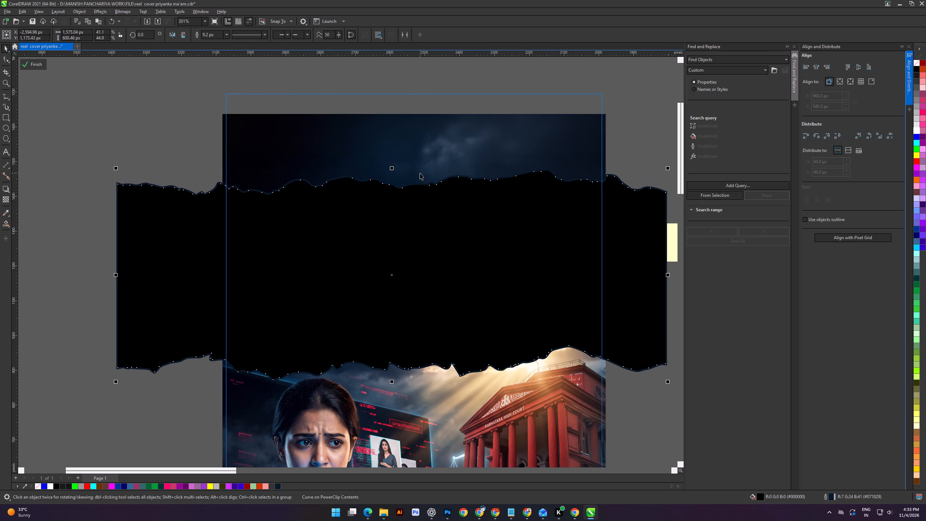
key("Up")
left_click(28, 63)
left_click(87, 116)
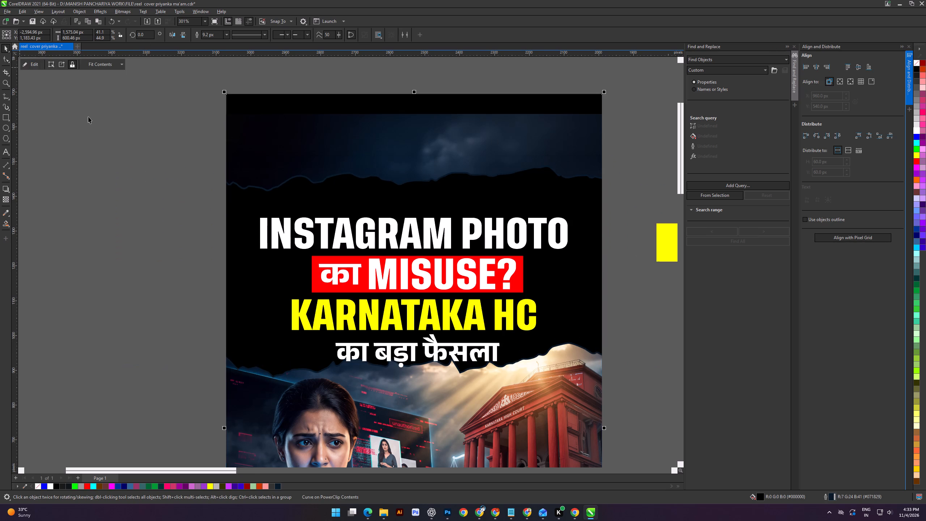
Lower the torn black strip by another 10 px and shrink it from its top edge to about 550 px high.
scroll(468, 234, "down", 2)
scroll(481, 245, "up", 2, "shift")
double_click(466, 205)
left_click(458, 199)
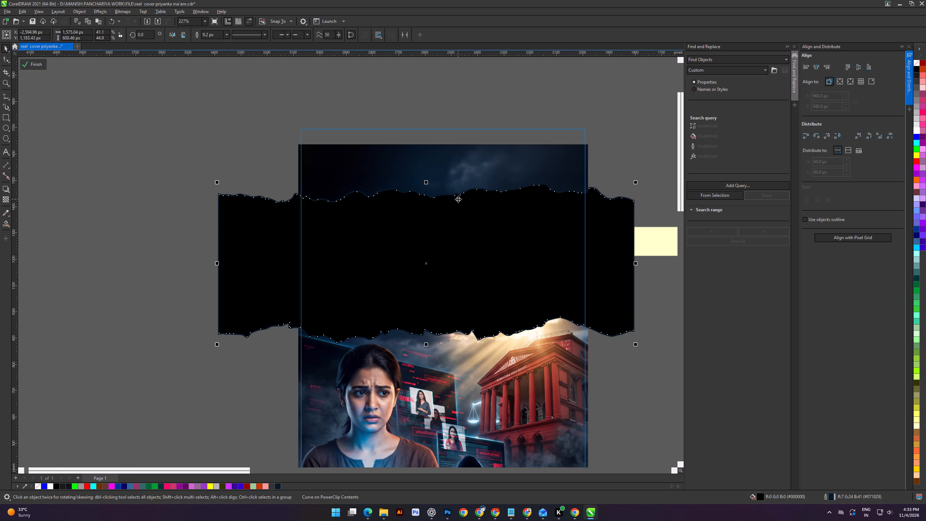
key("Down")
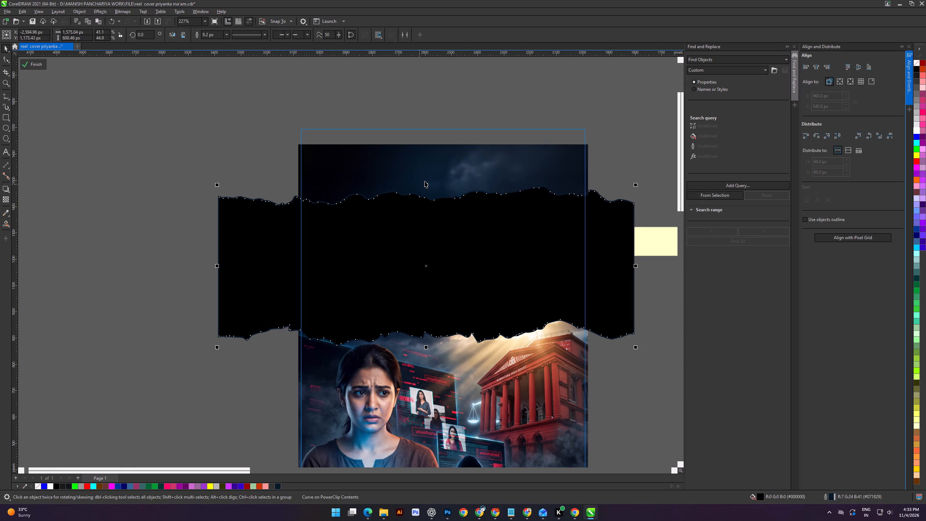
left_click_drag(426, 183, 427, 196)
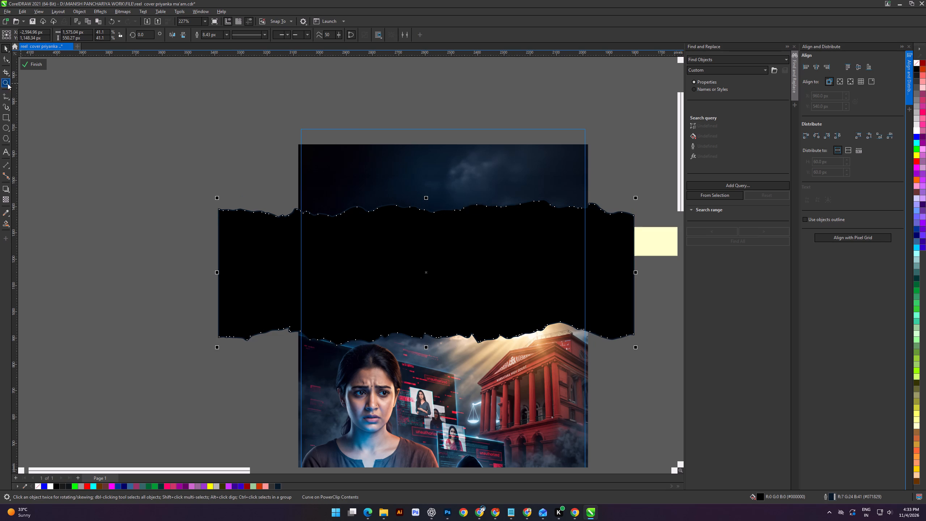
left_click(28, 62)
left_click(76, 124)
Examine how the headline fits within the shortened torn strip on the cover.
scroll(436, 256, "up", 4, "shift")
scroll(422, 250, "down", 4, "shift")
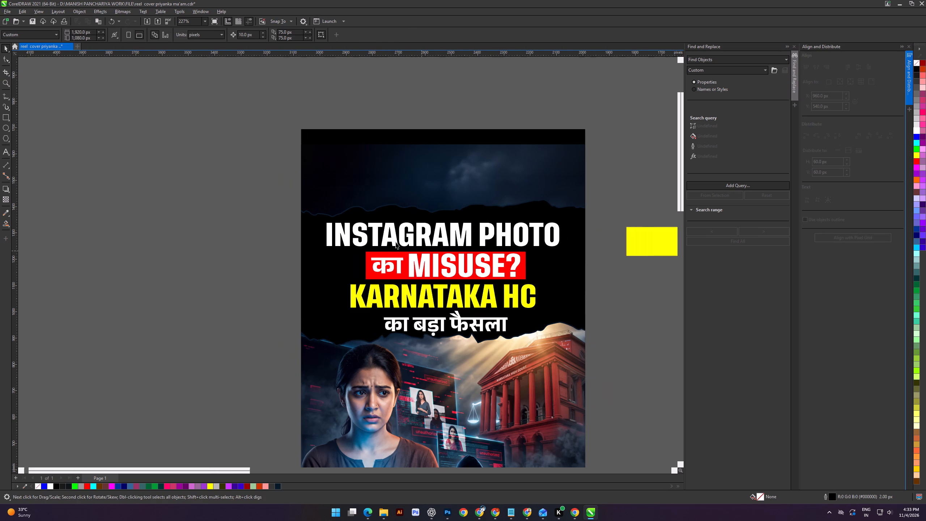
left_click(243, 199)
scroll(532, 275, "up", 3, "shift")
scroll(438, 240, "down", 2, "alt")
left_click(280, 224)
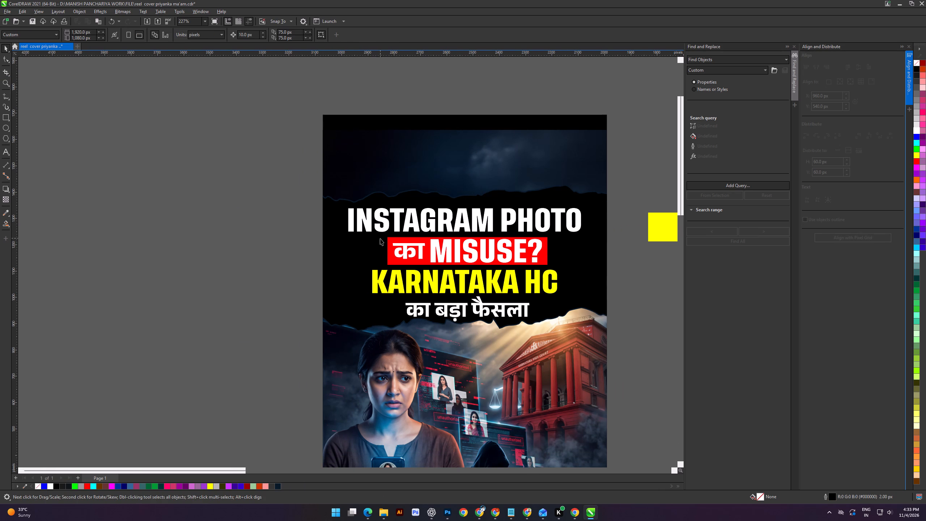
left_click(254, 217)
scroll(344, 234, "down", 3)
scroll(348, 238, "up", 2, "shift")
scroll(454, 231, "up", 1)
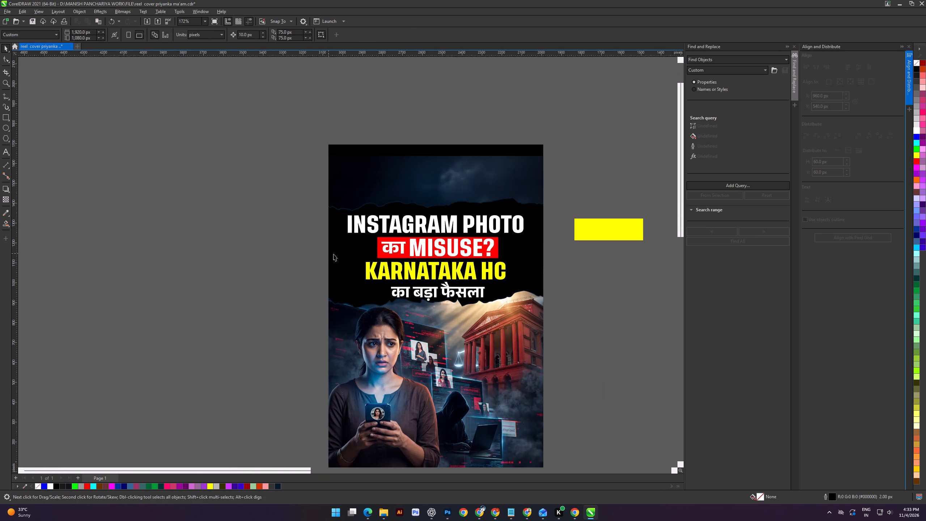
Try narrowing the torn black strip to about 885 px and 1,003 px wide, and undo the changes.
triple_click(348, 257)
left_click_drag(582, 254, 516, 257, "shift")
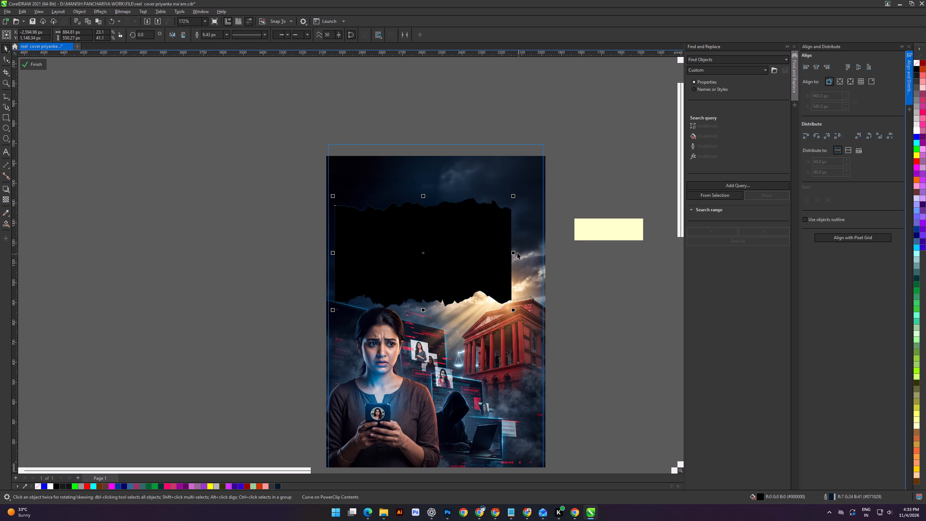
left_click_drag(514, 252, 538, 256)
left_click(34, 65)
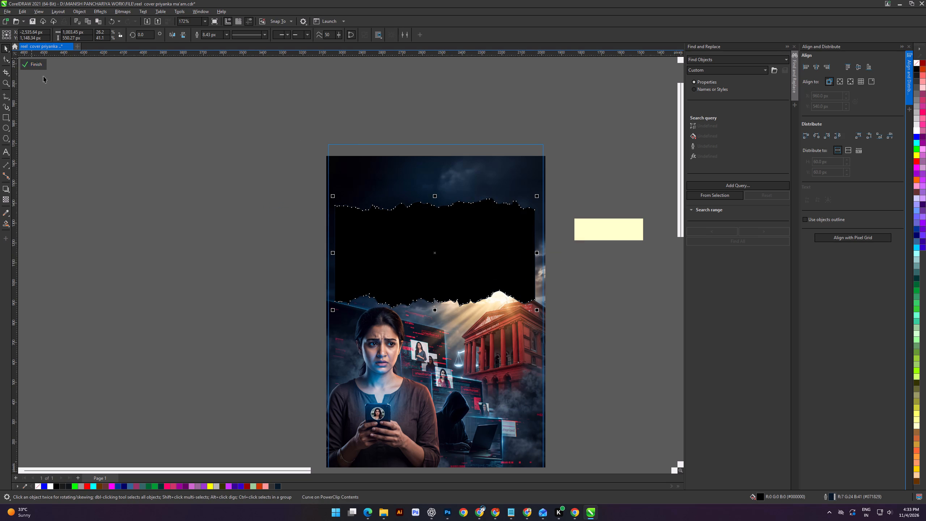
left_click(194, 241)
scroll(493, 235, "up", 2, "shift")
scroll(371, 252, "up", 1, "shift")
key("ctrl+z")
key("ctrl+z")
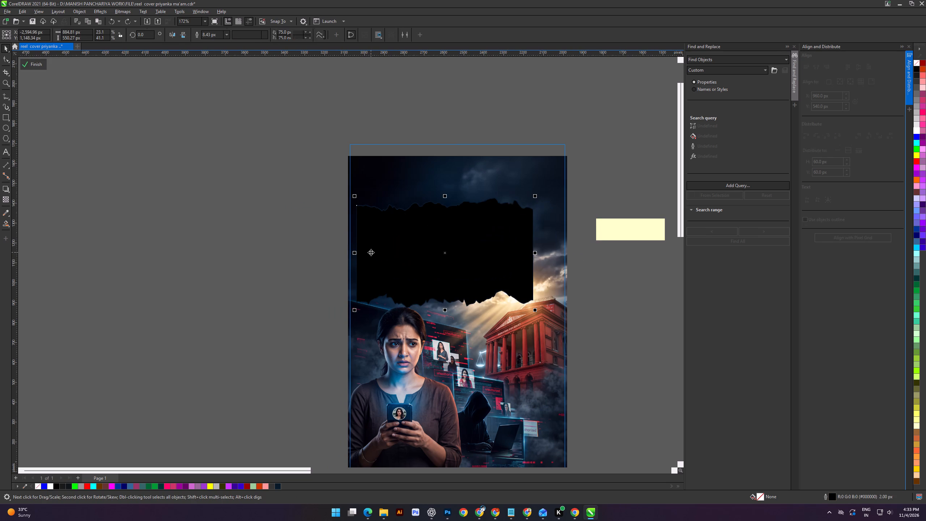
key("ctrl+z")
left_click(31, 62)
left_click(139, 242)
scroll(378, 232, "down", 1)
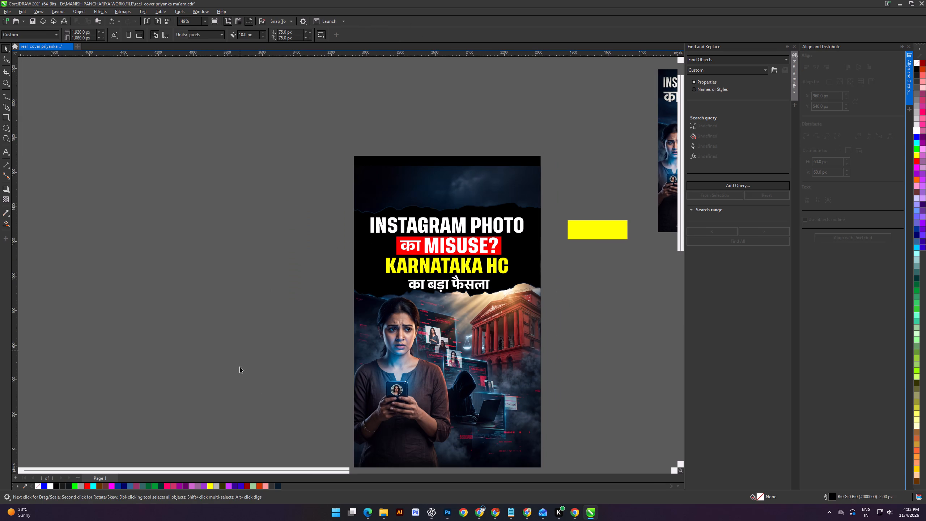
Switch to Google Chrome, search for BLACK TEXCHER BG and copy the first black texture image from Magnific.
left_click(526, 514)
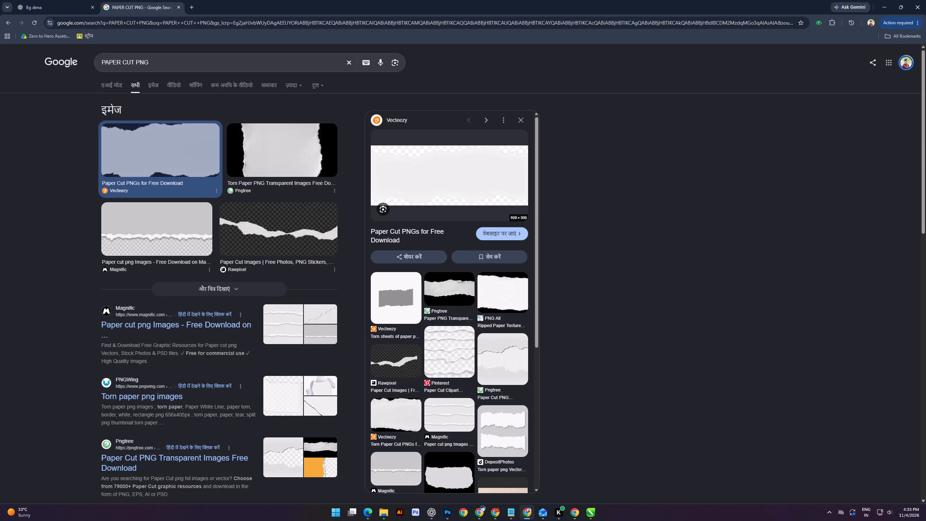
left_click(350, 60)
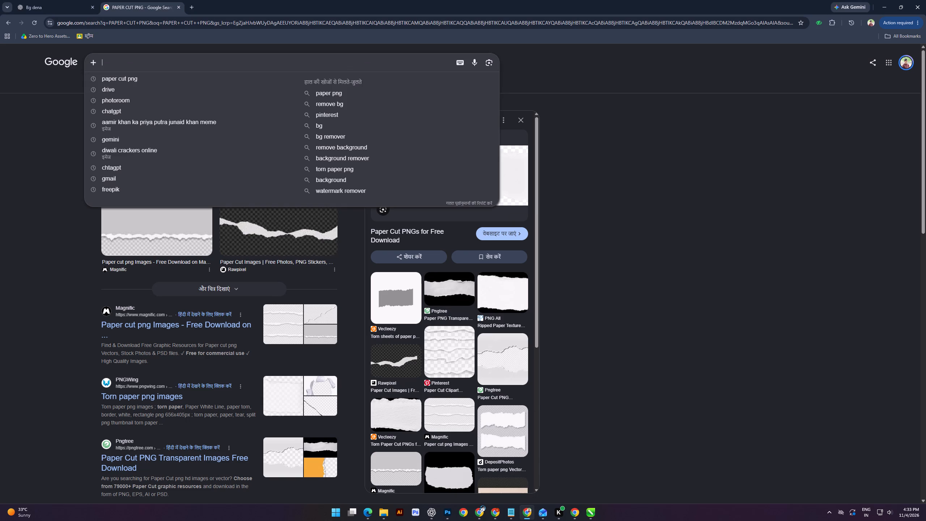
type("BLACK TEXCHER BG")
key("Return")
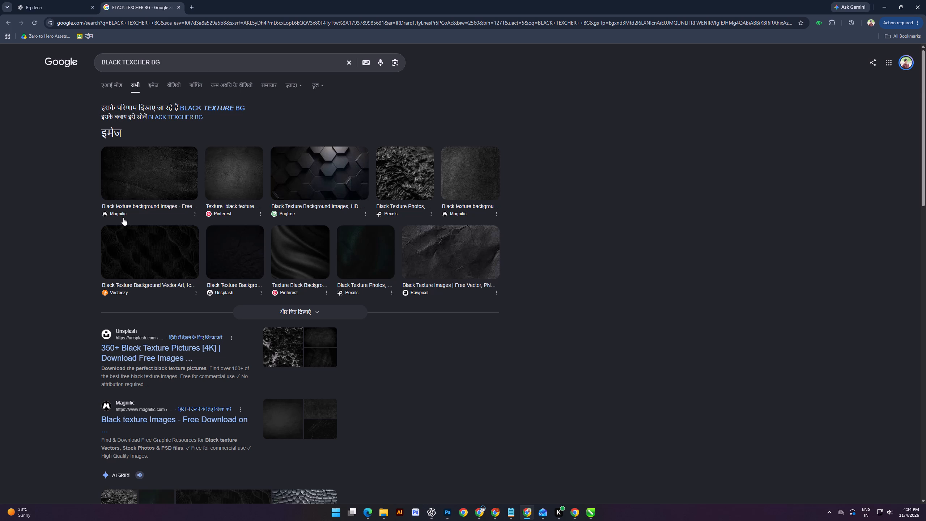
left_click(150, 171)
right_click(427, 185)
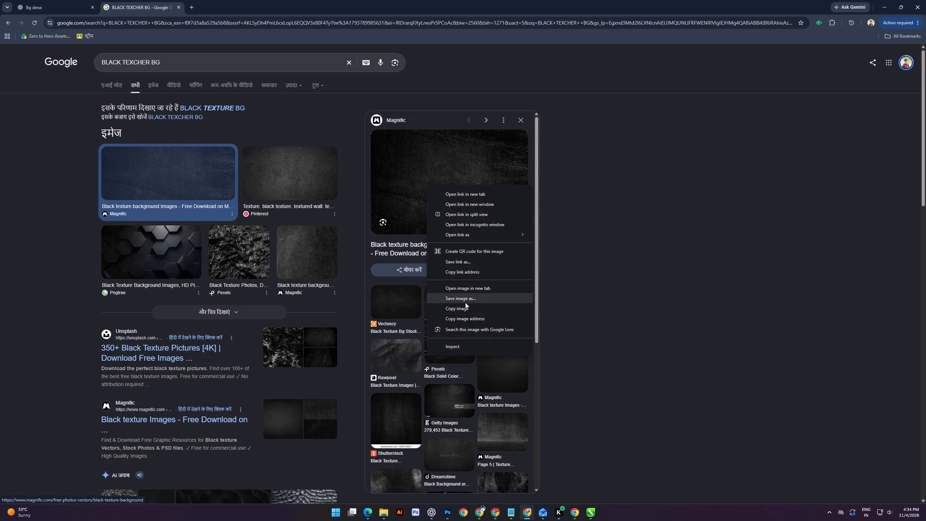
left_click(467, 304)
Back in CorelDRAW, paste the black texture into the cover's PowerClip and place it inside the torn black strip.
key("alt+Tab")
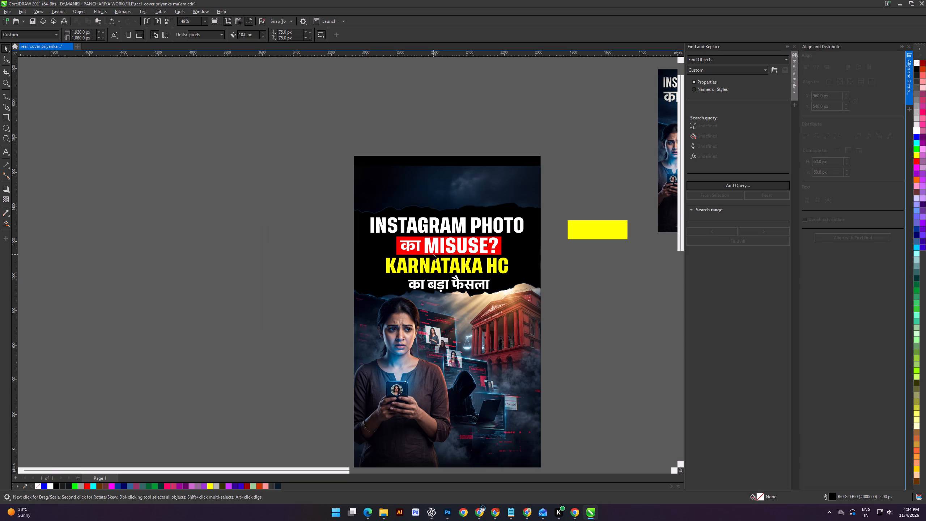
key("ctrl+v")
key("d")
triple_click(389, 192)
scroll(395, 195, "down", 11)
left_click_drag(449, 224, 446, 224)
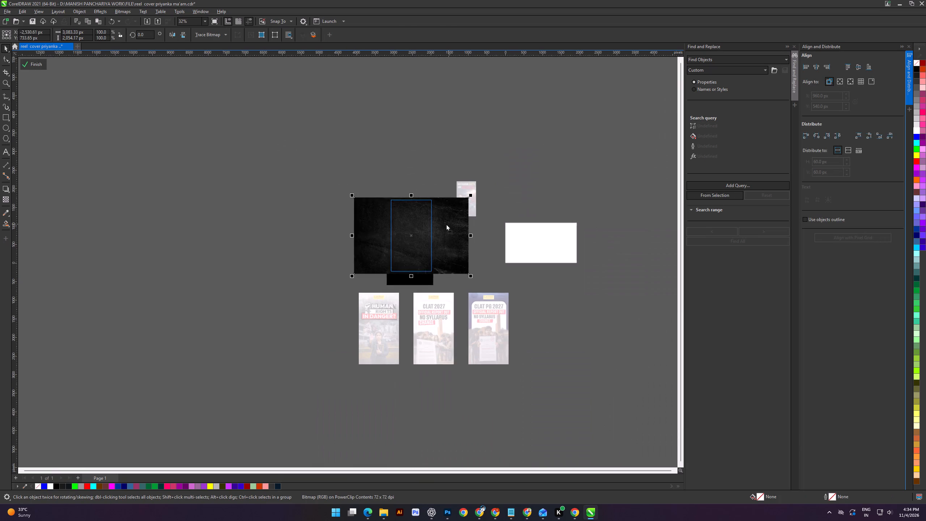
left_click_drag(446, 224, 249, 221)
scroll(383, 245, "up", 12)
key("d")
left_click(384, 154)
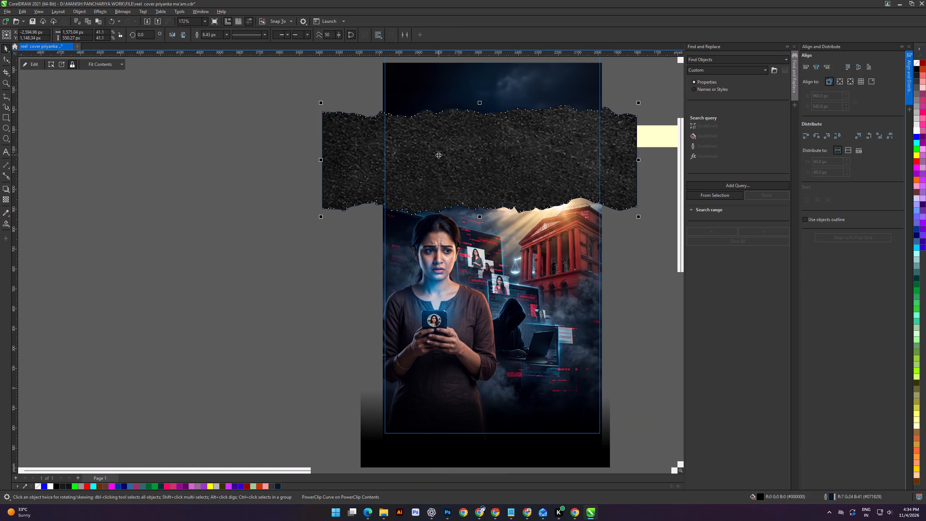
Resize the black texture inside the torn strip to about 1,575 by 683 px so it covers the strip's outline.
left_click(474, 150)
right_click(474, 150)
left_click(488, 165)
left_click(464, 153)
scroll(371, 263, "down", 3)
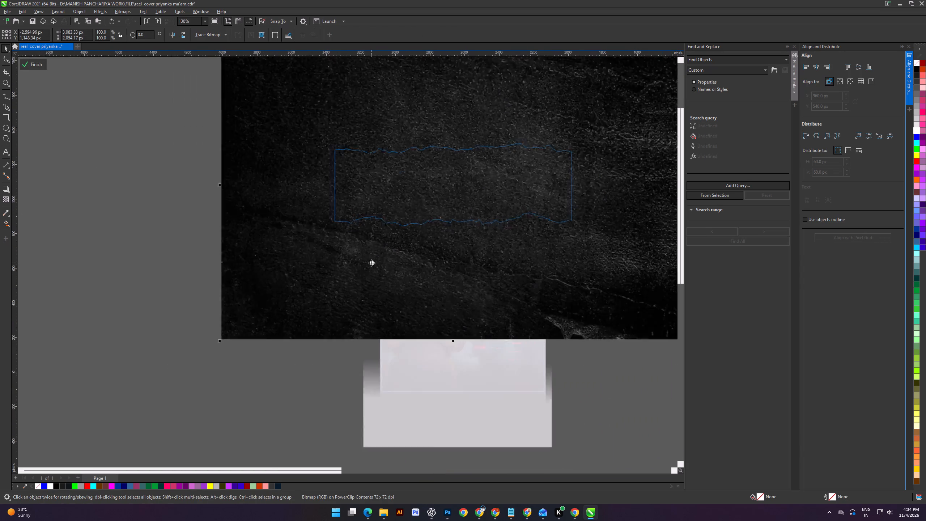
scroll(371, 263, "down", 3)
left_click_drag(580, 315, 506, 299, "shift")
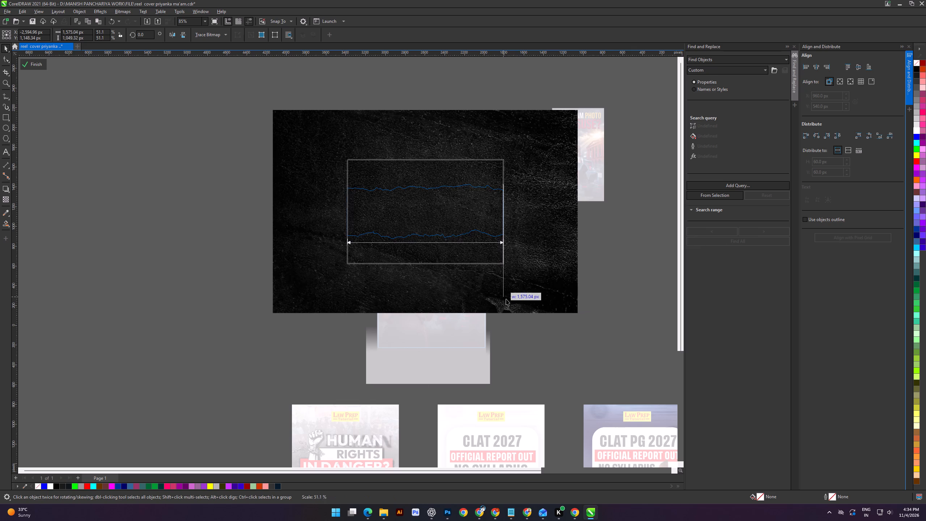
left_click_drag(426, 267, 427, 241, "shift")
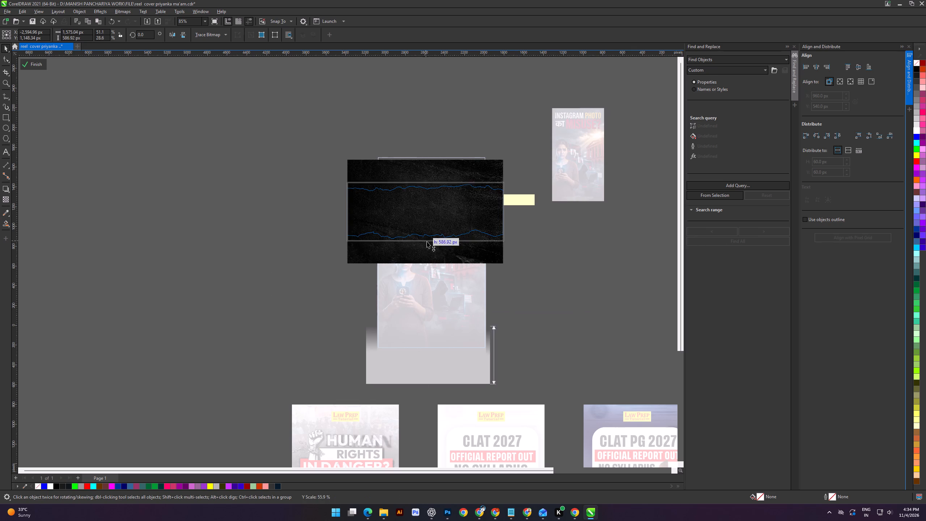
left_click_drag(427, 241, 429, 249, "shift")
Change the transparency merge mode of the black texture inside the torn strip.
left_click(7, 197)
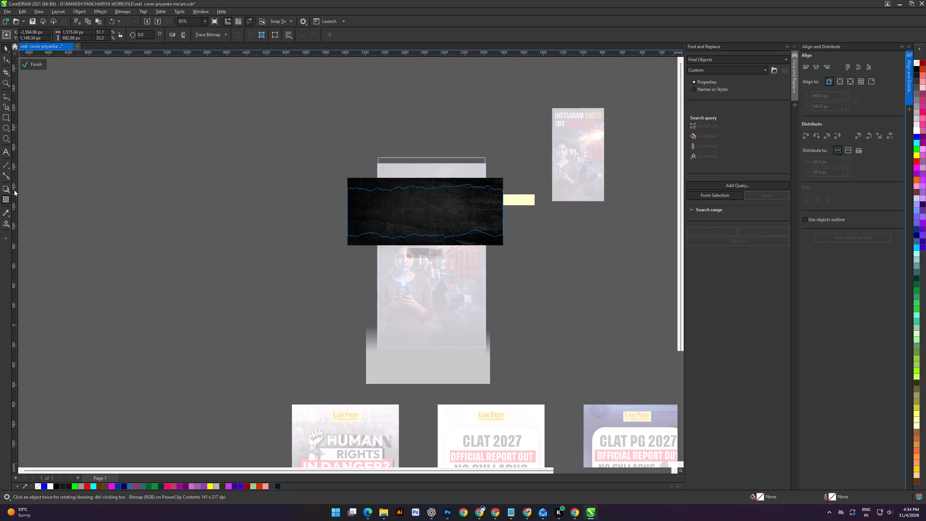
left_click(108, 32)
left_click(99, 198)
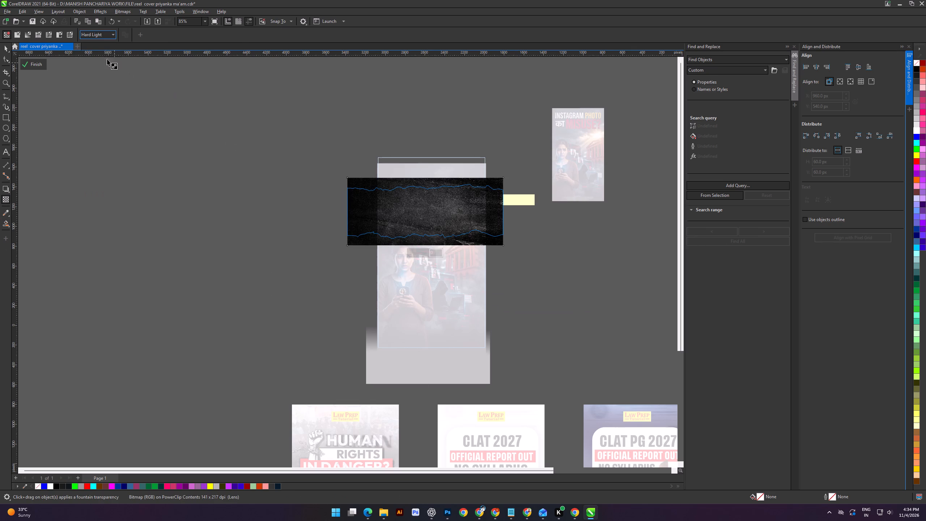
Set the merge mode of the black texture inside the torn strip to Multiply and finish editing the strip's contents.
left_click(86, 33)
left_click(94, 71)
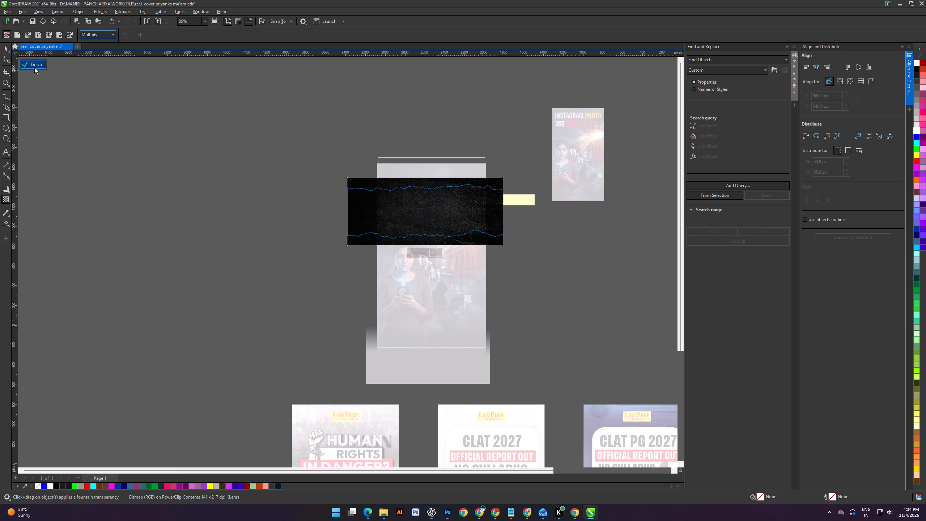
left_click(33, 65)
Fill the torn strip behind the texture with dark grey #4D4D4D and finish editing the cover's contents.
left_click(154, 203)
scroll(405, 225, "up", 6)
left_click(298, 193)
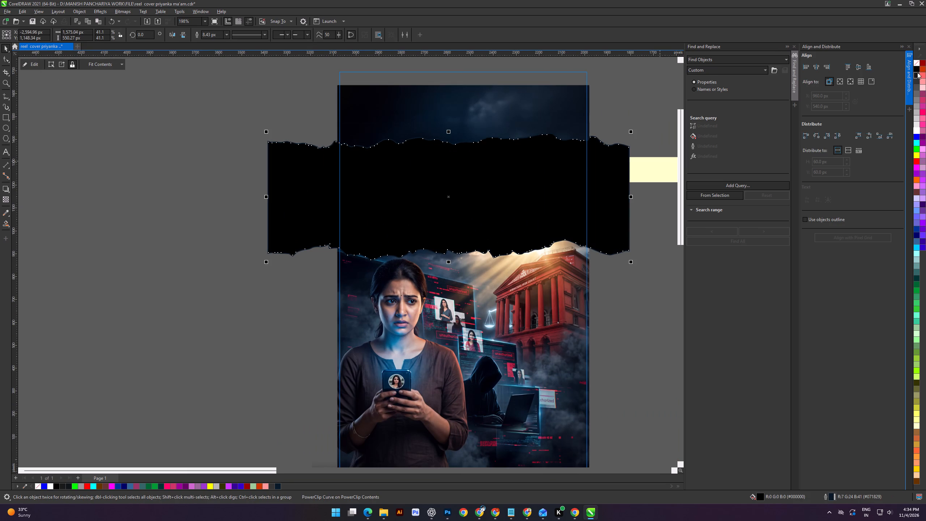
left_click(914, 75)
left_click(921, 83)
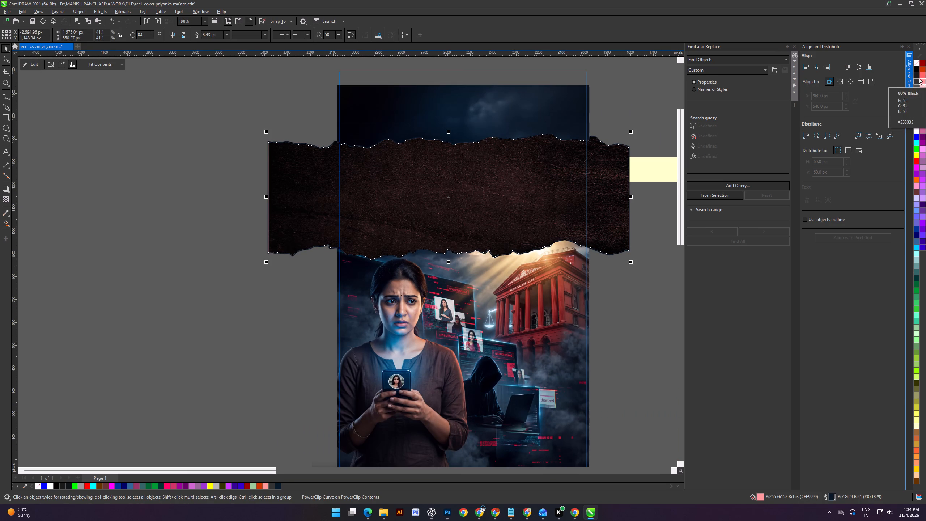
left_click(918, 73)
left_click(916, 80)
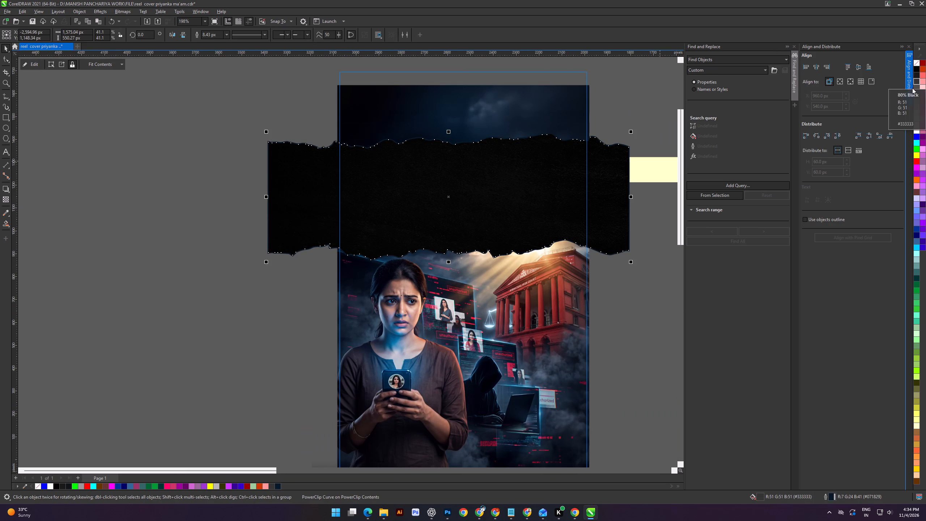
left_click(915, 87)
left_click(92, 115)
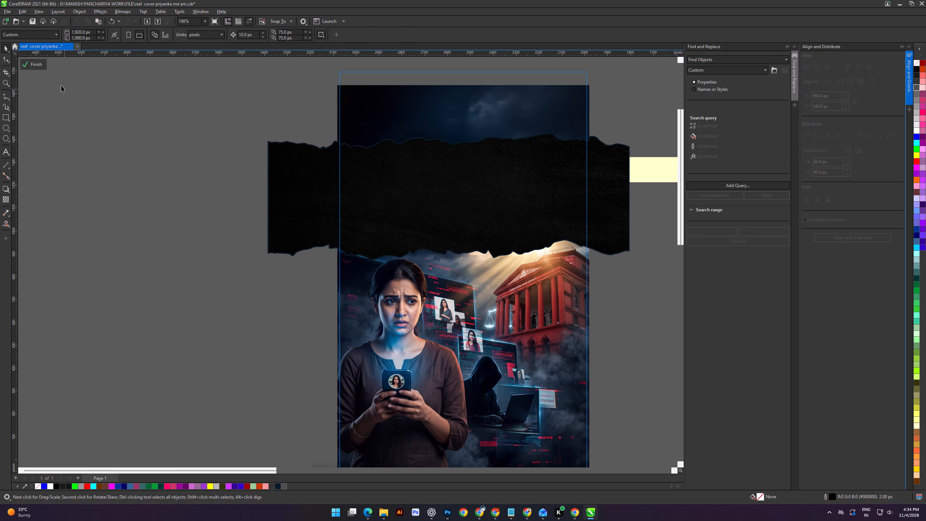
left_click(31, 68)
left_click(116, 227)
scroll(404, 181, "down", 5, "shift")
scroll(455, 174, "up", 7)
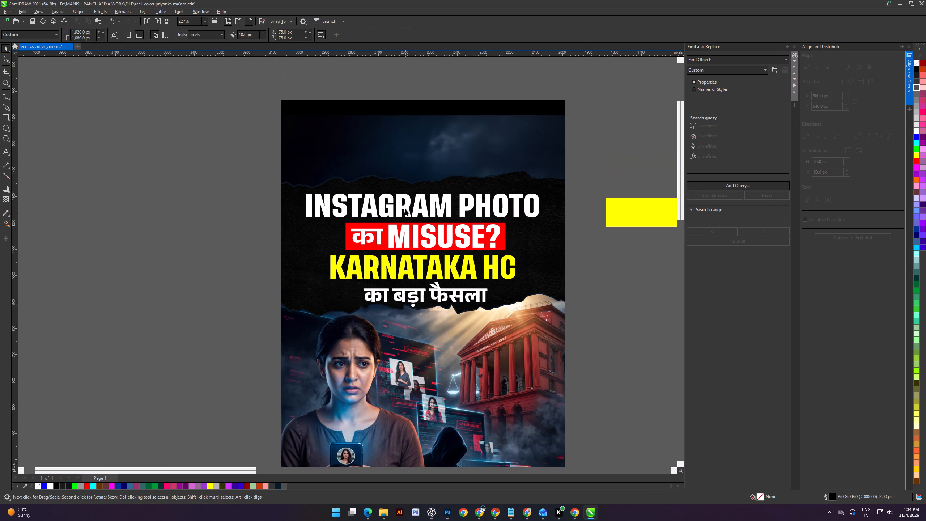
left_click(147, 230)
scroll(298, 215, "down", 3, "alt")
scroll(317, 217, "down", 1)
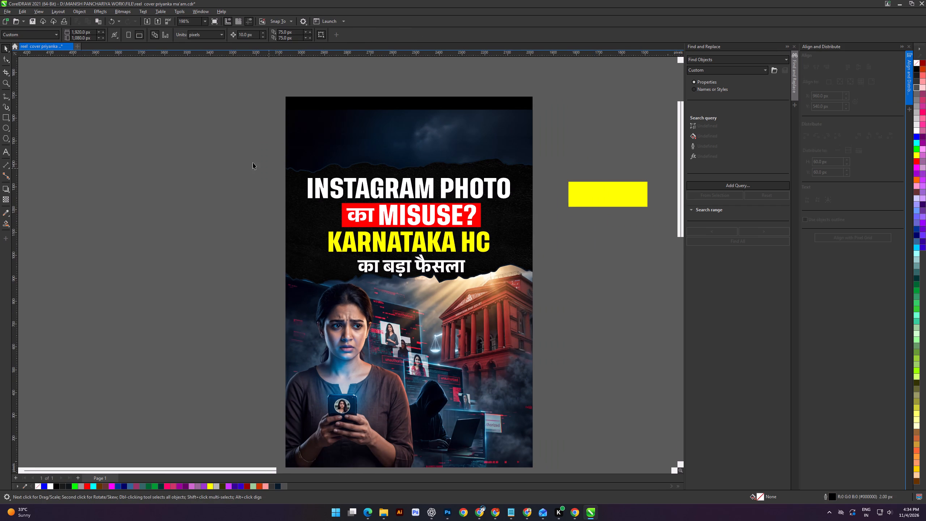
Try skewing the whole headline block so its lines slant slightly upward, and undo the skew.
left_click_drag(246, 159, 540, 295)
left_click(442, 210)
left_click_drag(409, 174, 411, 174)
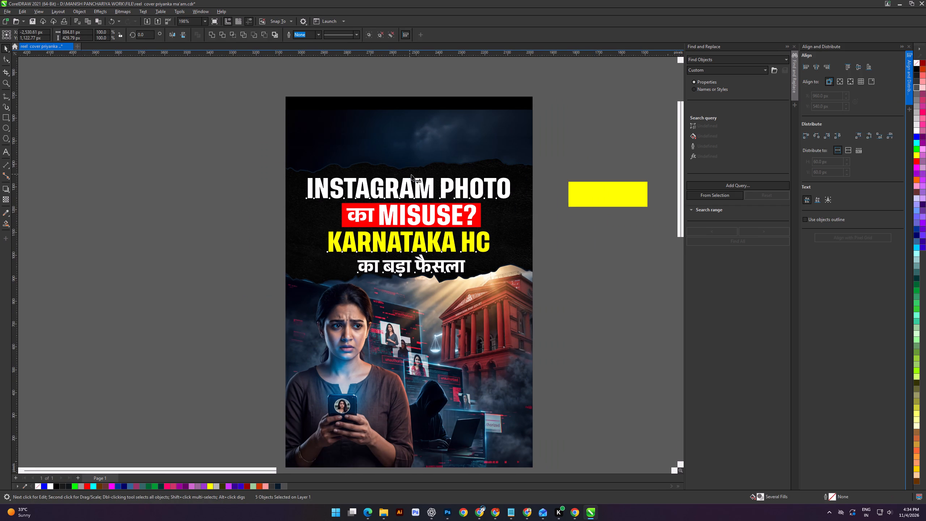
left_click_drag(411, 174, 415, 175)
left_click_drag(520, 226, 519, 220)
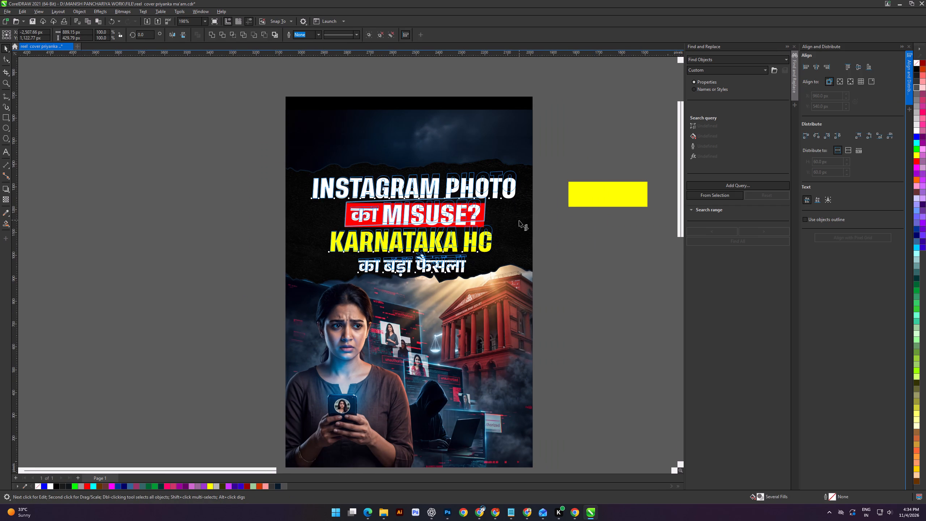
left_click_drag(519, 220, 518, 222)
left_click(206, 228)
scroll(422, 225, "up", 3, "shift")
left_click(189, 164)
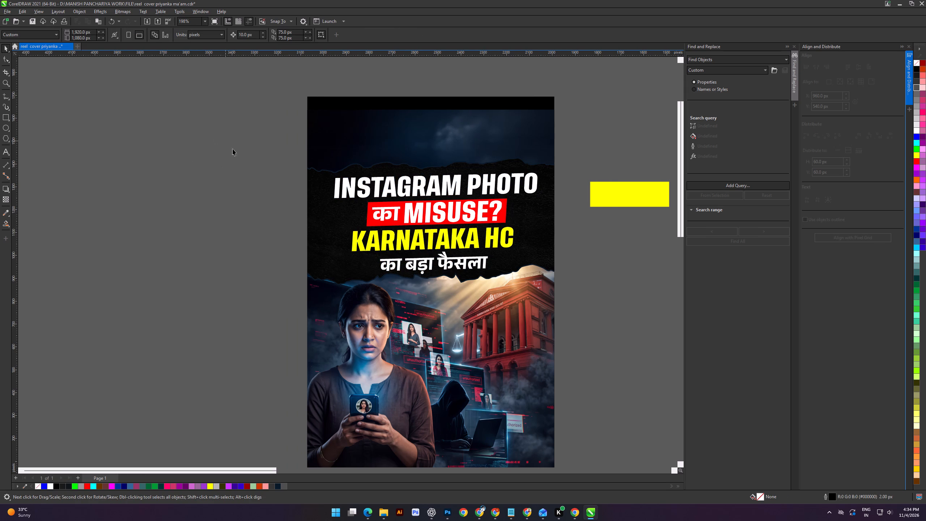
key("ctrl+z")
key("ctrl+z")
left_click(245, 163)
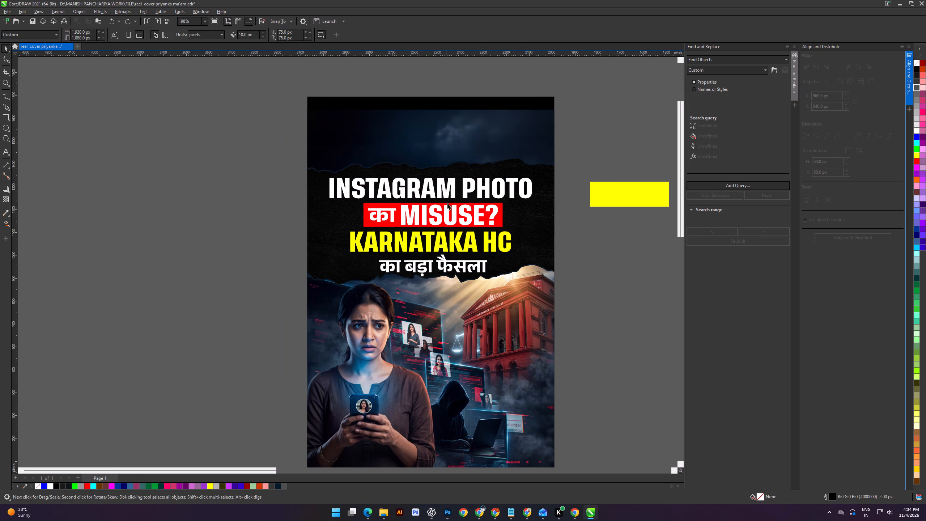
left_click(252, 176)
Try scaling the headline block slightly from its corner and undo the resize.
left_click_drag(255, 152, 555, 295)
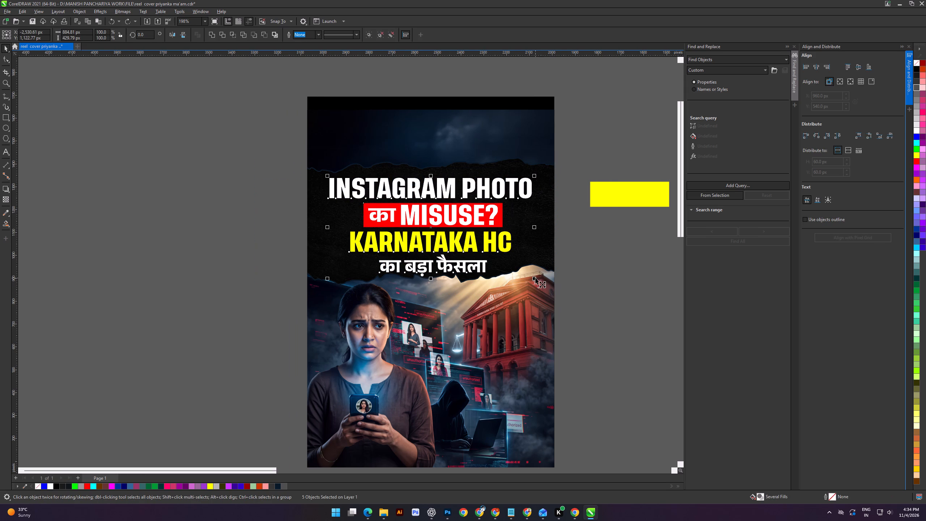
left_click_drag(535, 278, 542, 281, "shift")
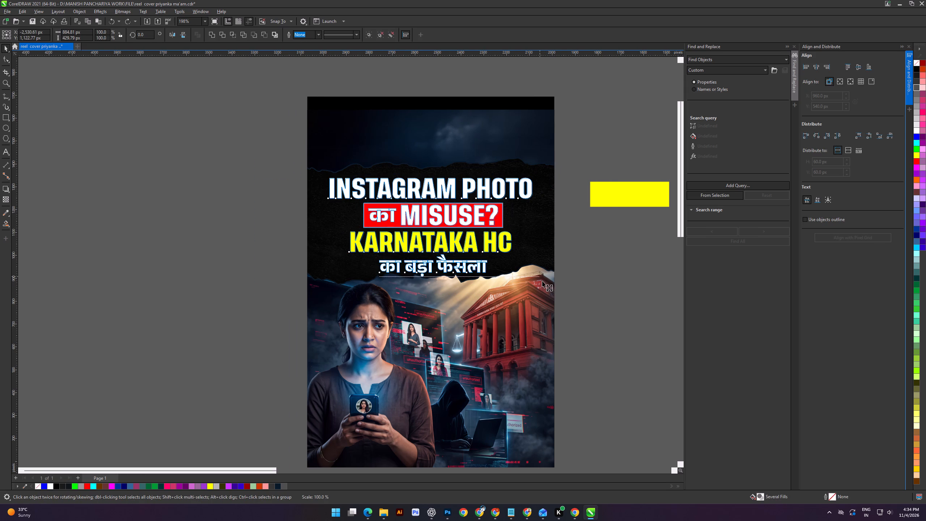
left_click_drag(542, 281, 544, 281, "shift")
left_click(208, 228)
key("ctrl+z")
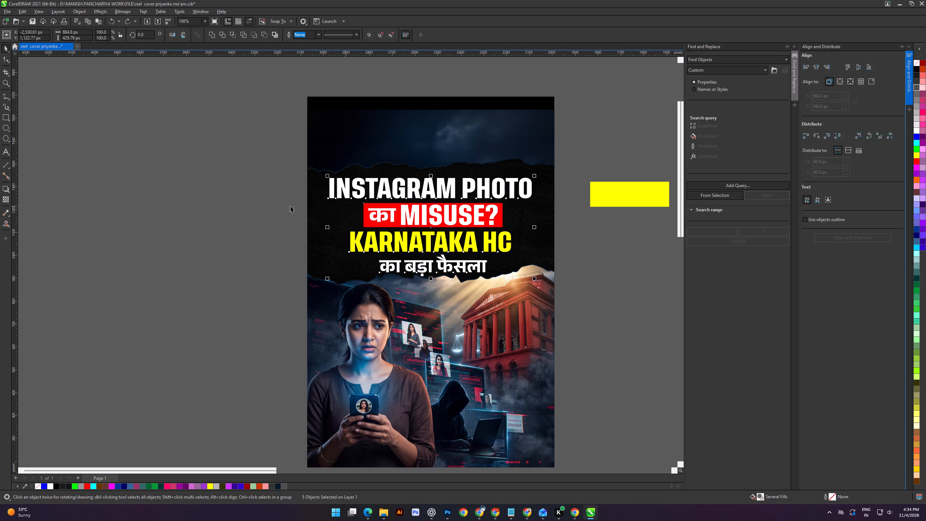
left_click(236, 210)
Inside the cover's PowerClip, move two groups of nodes on the torn strip's upper edge slightly upward, then finish editing.
scroll(419, 266, "down", 3)
scroll(426, 275, "up", 2, "shift")
scroll(413, 269, "down", 3, "alt")
left_click_drag(316, 239, 325, 234)
scroll(498, 166, "up", 3)
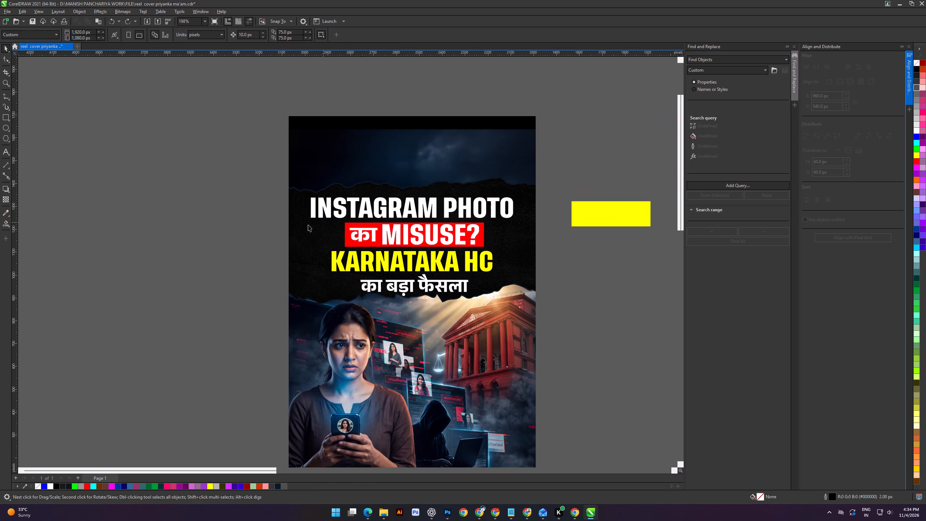
double_click(302, 226)
left_click(306, 237)
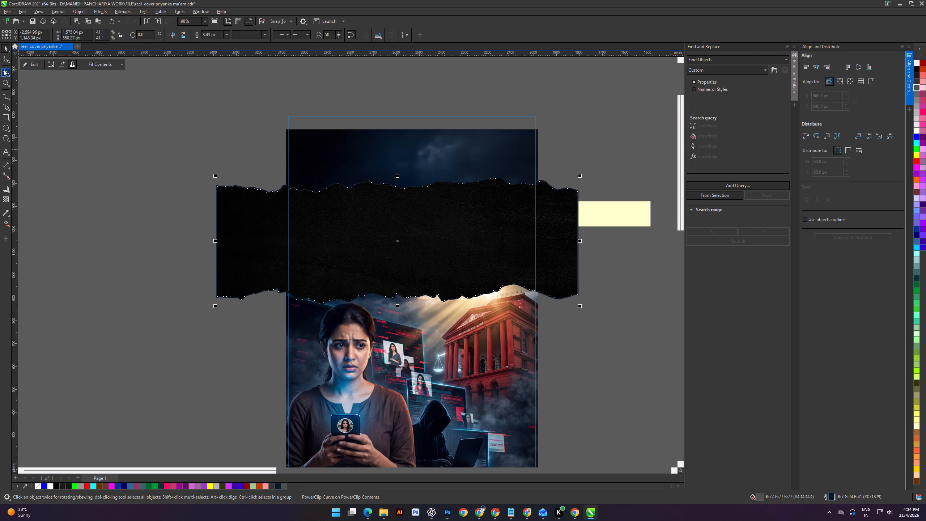
left_click(6, 61)
scroll(355, 175, "up", 3)
left_click_drag(252, 175, 330, 198)
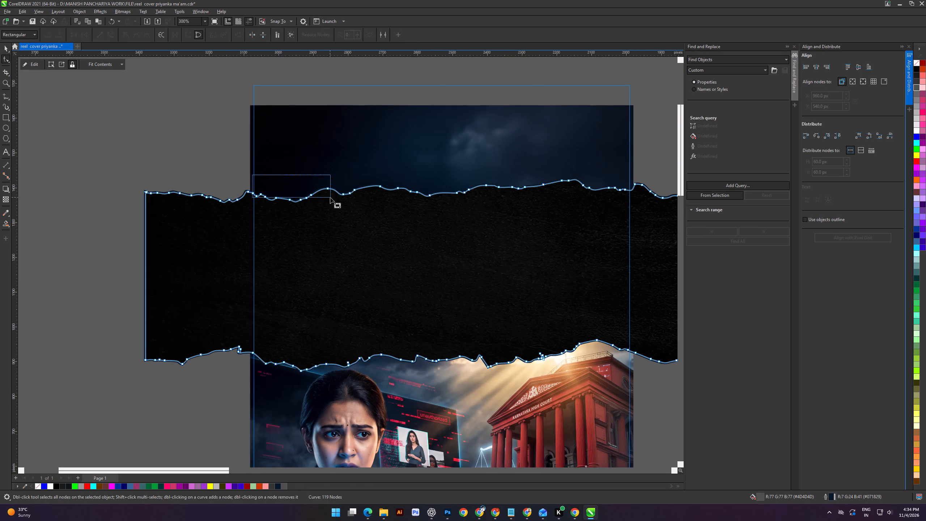
left_click_drag(330, 198, 353, 206)
left_click_drag(344, 195, 343, 189)
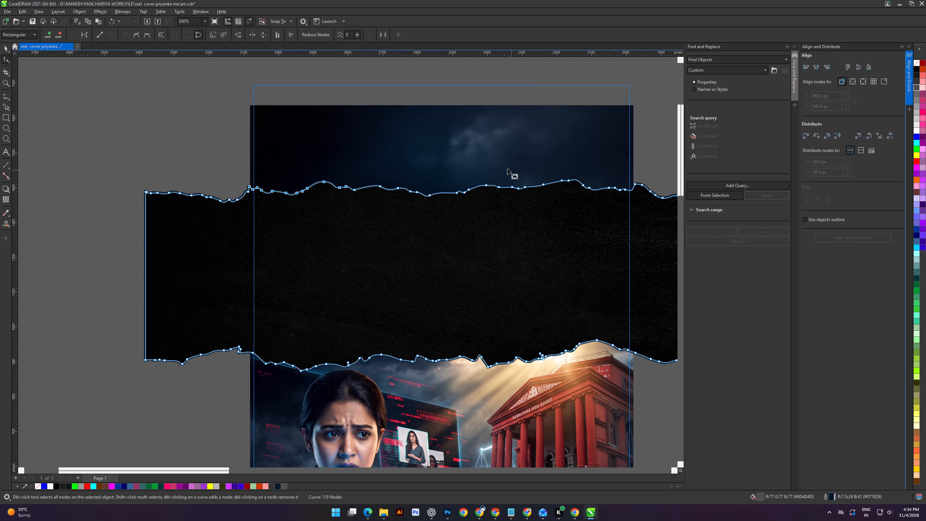
left_click(492, 167)
left_click(446, 195)
left_click_drag(414, 181, 473, 206)
left_click_drag(465, 194, 464, 187)
left_click(42, 80)
left_click(25, 64)
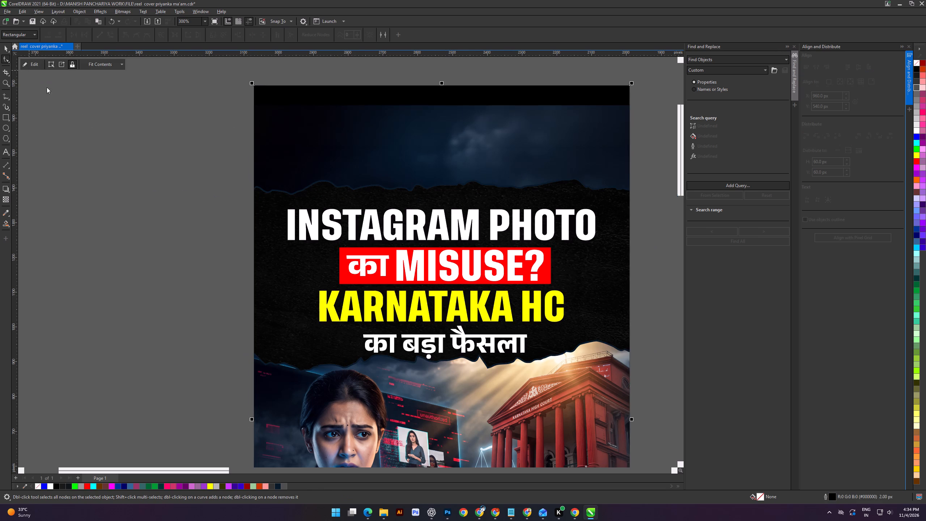
left_click(131, 141)
scroll(393, 187, "down", 4)
scroll(422, 203, "up", 4, "shift")
Nudge the whole headline block up one increment within the torn black strip.
left_click(276, 191)
left_click_drag(267, 163, 617, 329)
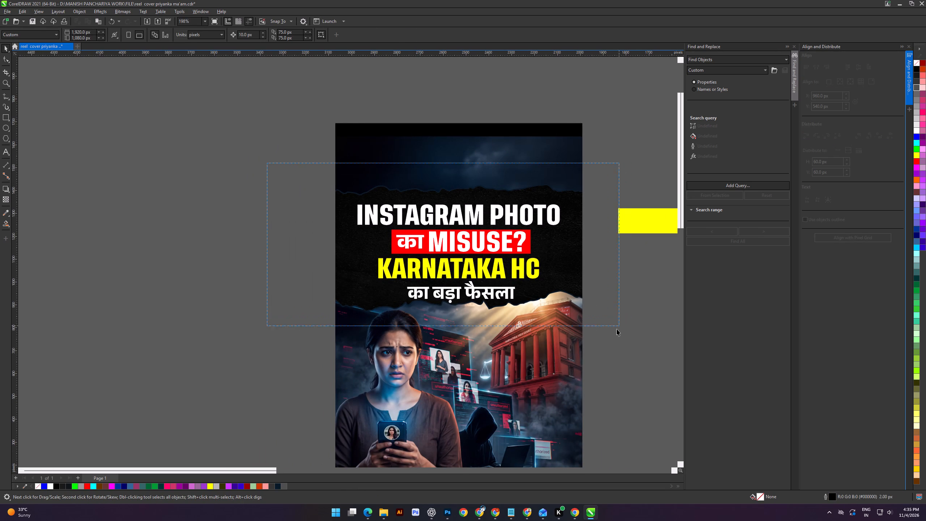
left_click_drag(617, 329, 616, 329)
key("Up")
left_click(241, 257)
Examine the Instagram photo misuse cover's overall composition, checking the headline, torn strip and background together.
scroll(406, 217, "down", 3, "shift")
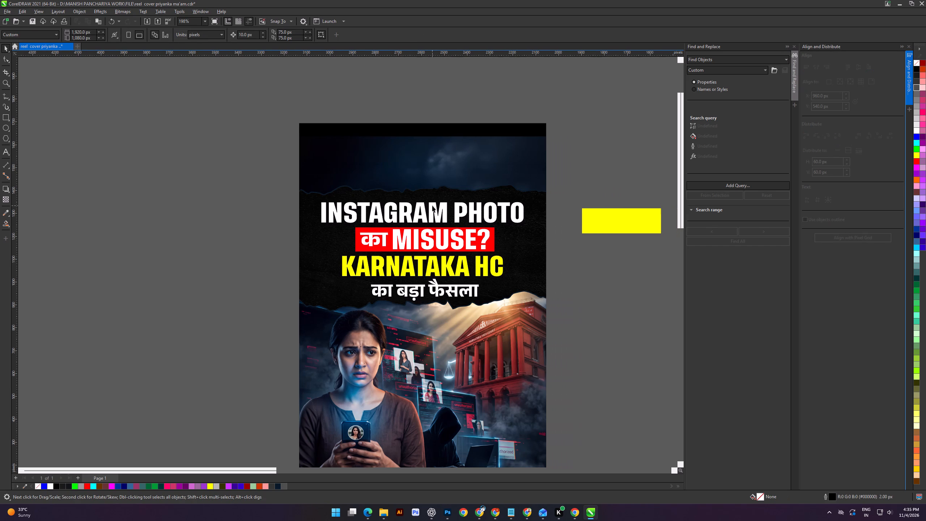
scroll(432, 206, "down", 6, "shift")
left_click(152, 179)
scroll(418, 218, "down", 2)
scroll(418, 218, "up", 2, "shift")
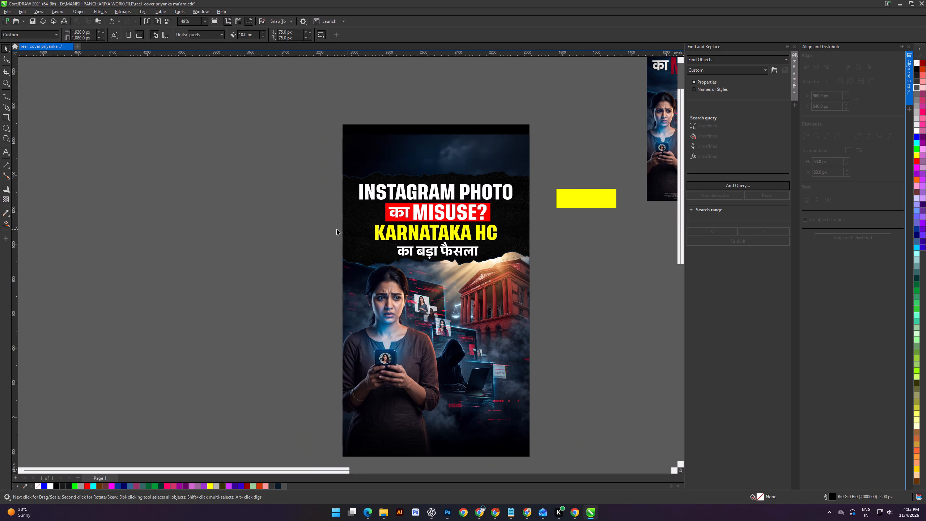
scroll(335, 222, "up", 1, "shift")
scroll(335, 222, "down", 2, "alt")
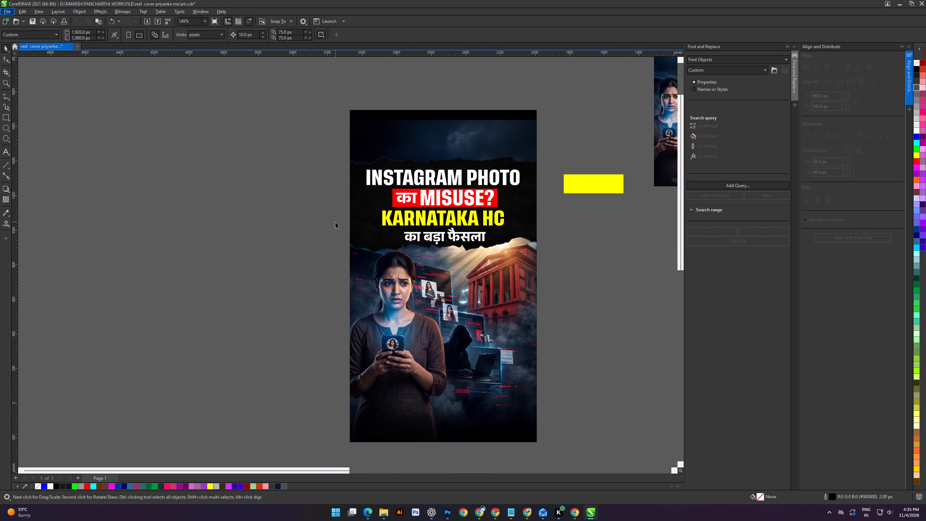
scroll(335, 222, "down", 1)
scroll(335, 222, "up", 2, "shift")
scroll(336, 222, "down", 2, "alt")
left_click(314, 216)
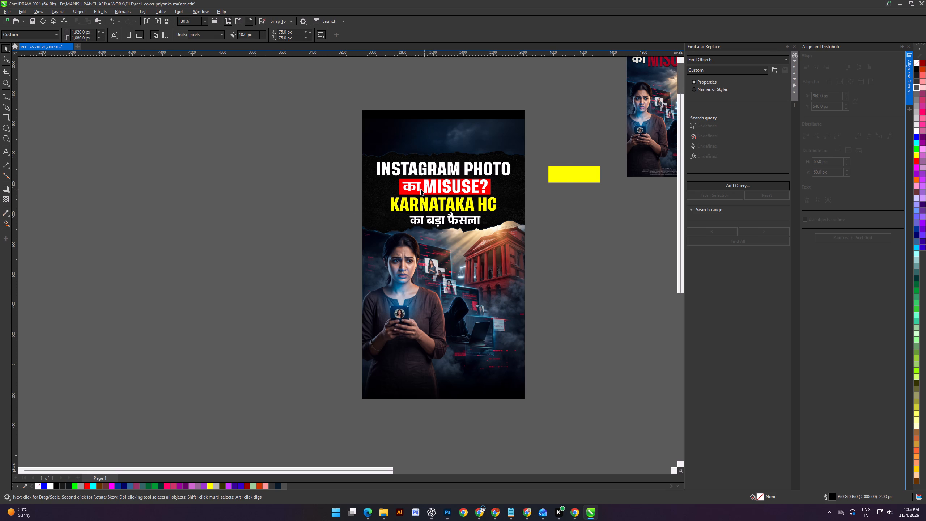
scroll(418, 188, "up", 1)
left_click(310, 191)
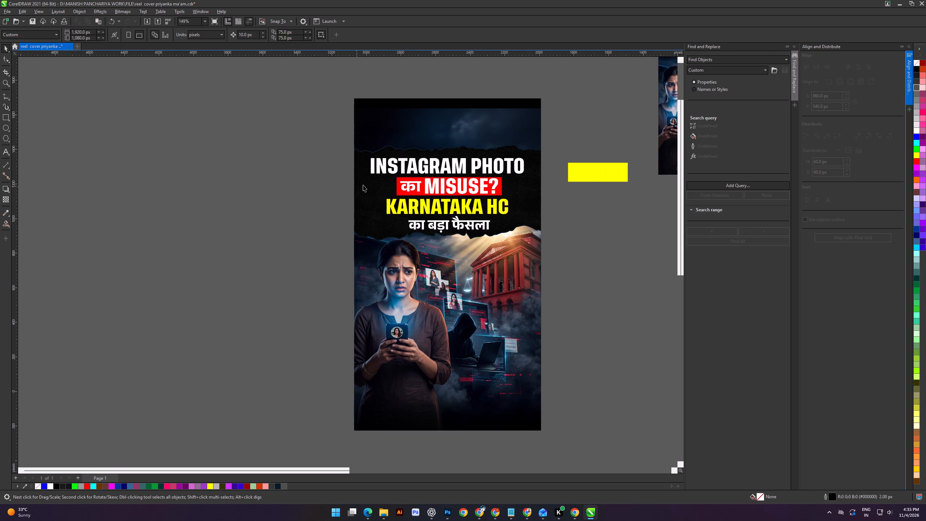
scroll(375, 182, "down", 3, "shift")
scroll(373, 183, "up", 1, "shift")
scroll(348, 197, "down", 4)
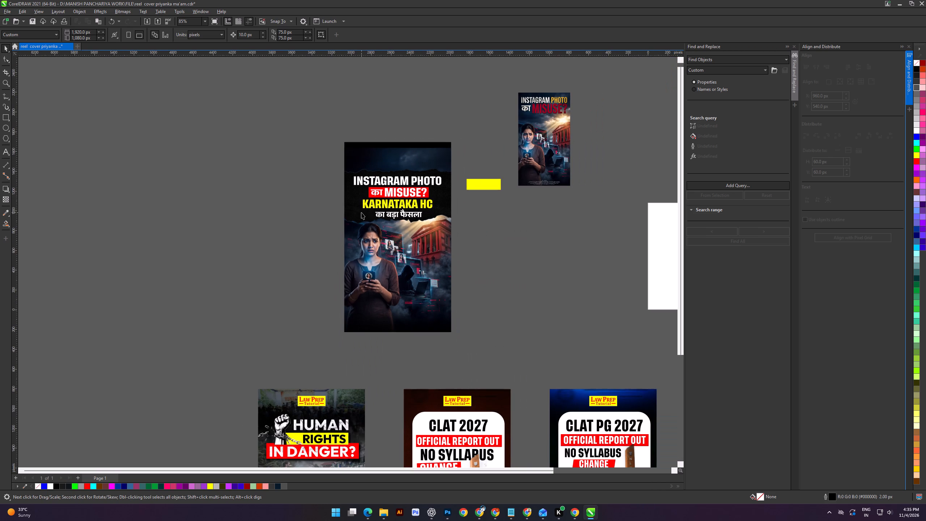
Save the reel cover document.
key("ctrl+s")
key("ctrl+s")
Import the Instagram and Karnataka High Court collage PNG from Downloads at about 653 by 1,160 px beside the cover.
key("ctrl+i")
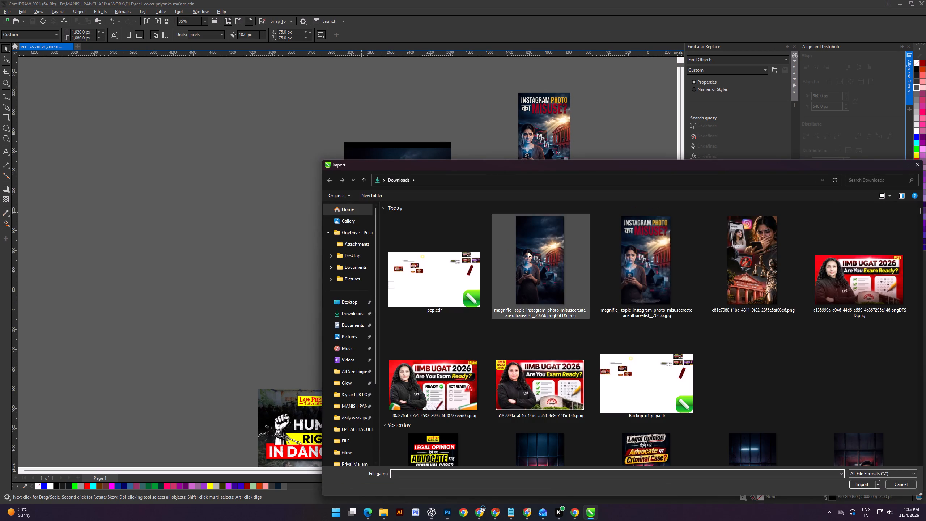
scroll(510, 284, "up", 6)
double_click(741, 266)
left_click_drag(259, 232, 323, 363)
left_click(238, 264)
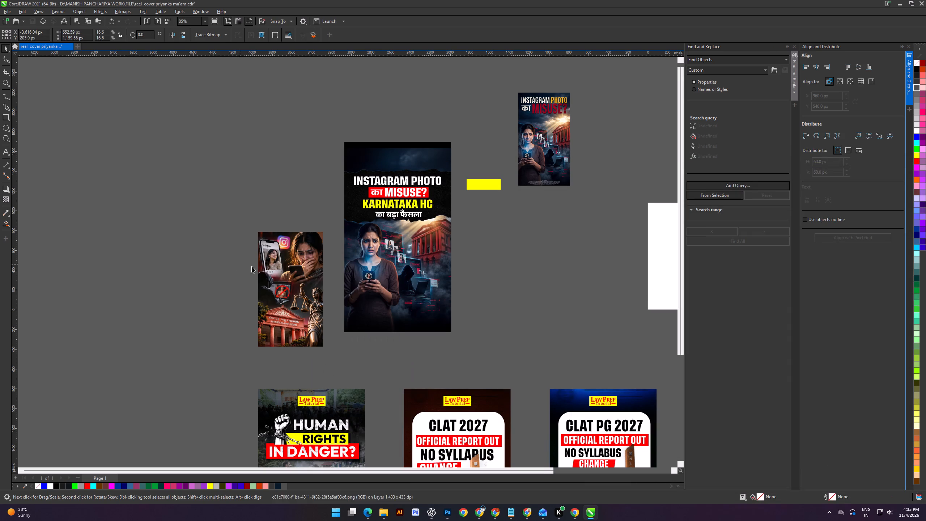
scroll(281, 262, "up", 3)
scroll(281, 262, "up", 3, "alt")
left_click(227, 269)
scroll(305, 297, "up", 2, "alt")
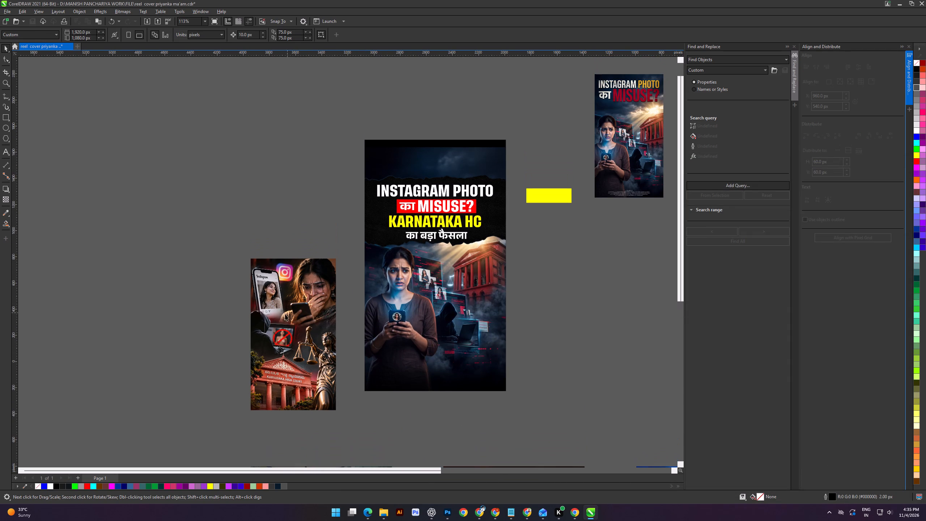
Position the imported collage over the cover and resize it to about 1,120 by 1,991 px so it covers the frame.
left_click_drag(281, 318, 429, 198)
left_click_drag(486, 294, 532, 325, "shift")
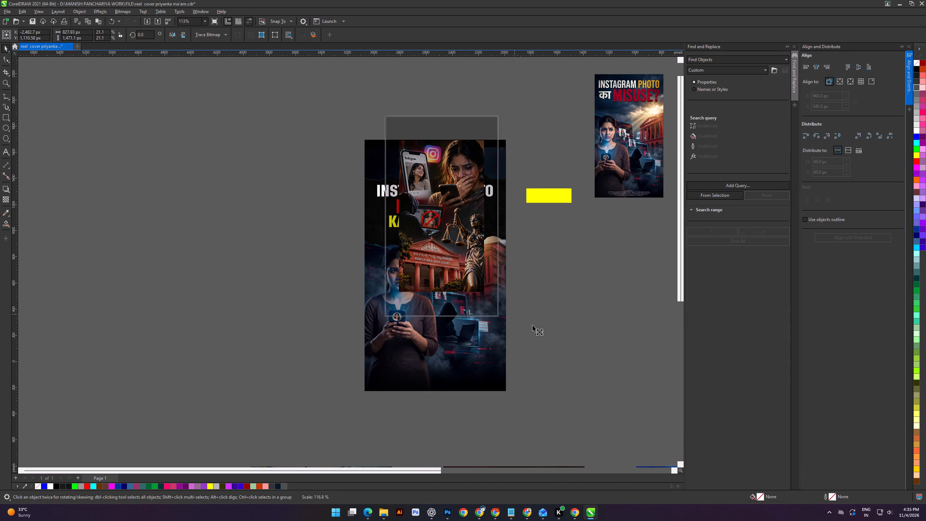
left_click_drag(532, 325, 576, 354, "shift")
left_click_drag(452, 269, 454, 288)
left_click_drag(455, 267, 455, 287)
left_click_drag(453, 276, 446, 283)
left_click_drag(444, 283, 444, 300)
left_click_drag(449, 284, 456, 285)
left_click(452, 286)
left_click_drag(451, 286, 445, 290)
scroll(445, 290, "down", 9, "alt")
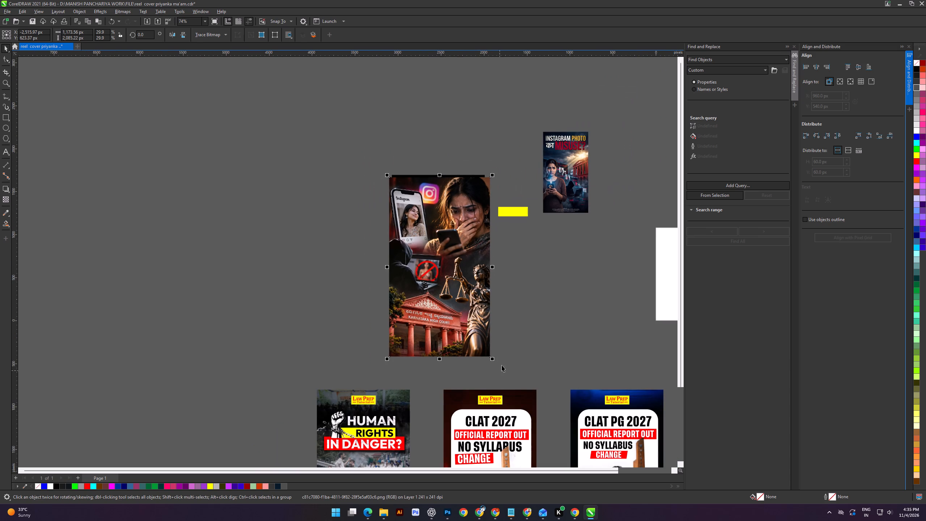
left_click_drag(494, 359, 487, 358, "shift")
left_click_drag(445, 254, 443, 240)
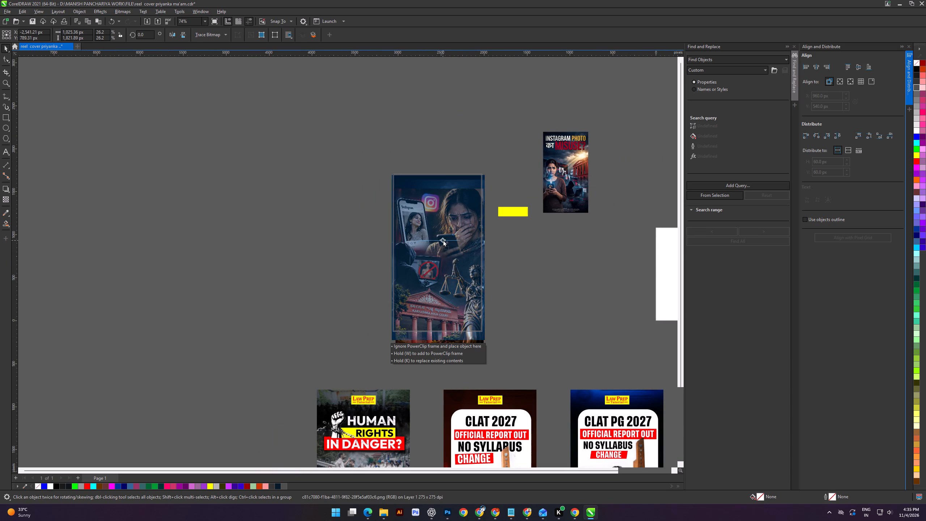
left_click_drag(443, 240, 444, 240)
left_click_drag(486, 333, 494, 339, "shift")
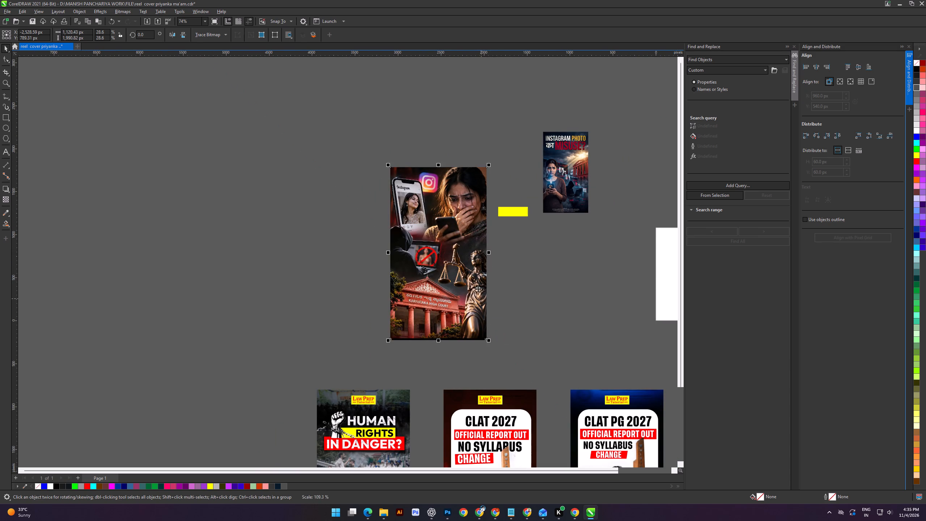
left_click_drag(476, 285, 477, 289)
Send the collage behind the cover and place it inside the cover's PowerClip.
key("shift+Page_Down")
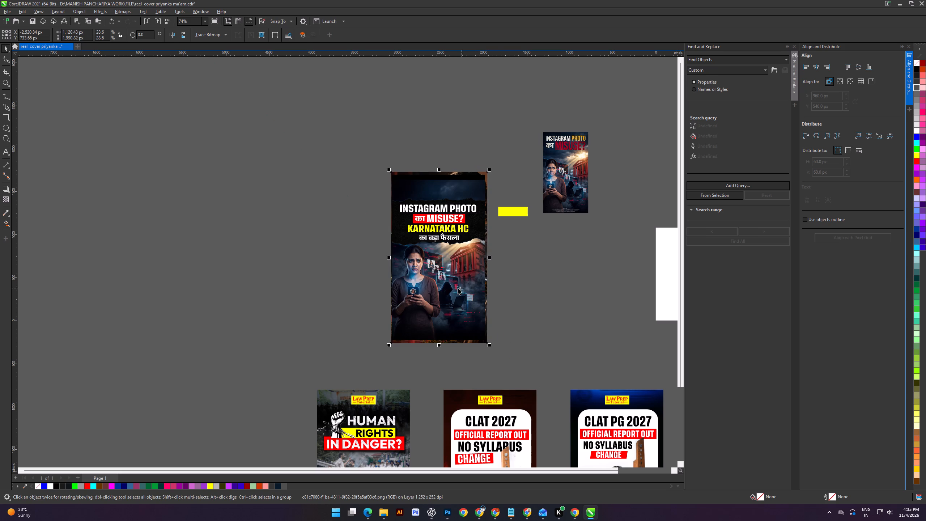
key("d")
left_click(442, 301)
Open the cover's PowerClip contents and restack the collage behind the torn black paper but above the old woman photo.
double_click(449, 266)
key("ctrl+Page_Down")
key("ctrl+Page_Down")
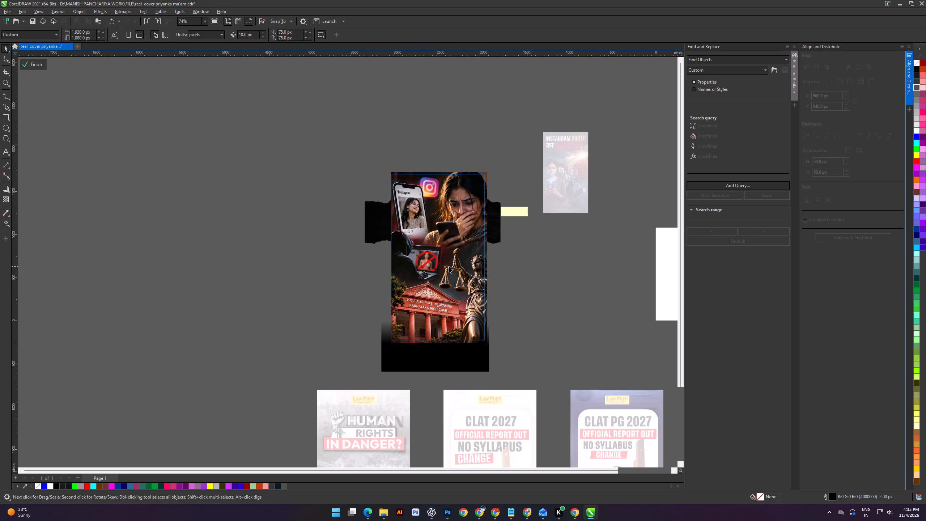
key("ctrl+Page_Down")
key("ctrl+Page_Down")
key("ctrl+Page_Down")
key("ctrl+Page_Down")
key("ctrl+Page_Down")
key("shift+Page_Down")
left_click(296, 184)
left_click(430, 224)
key("shift+Page_Down")
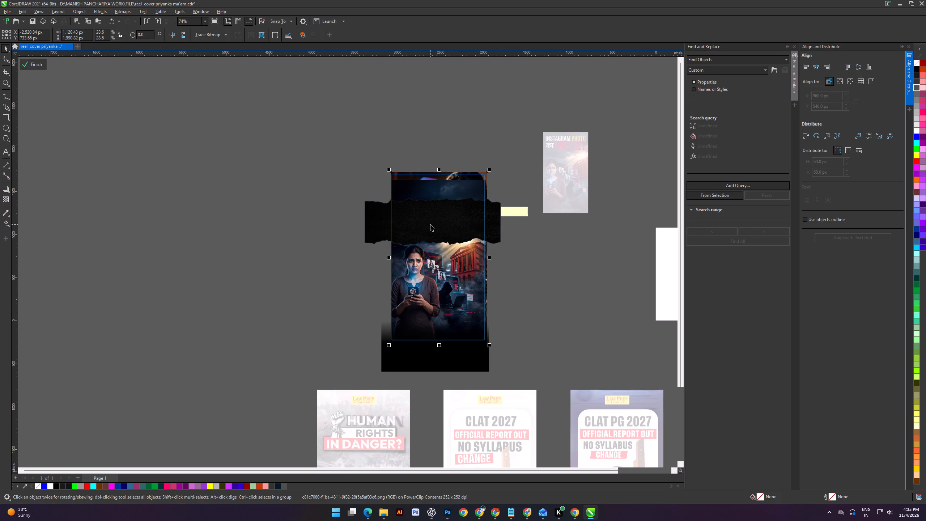
key("ctrl+Page_Up")
Shrink the collage inside the PowerClip to about 1,101 by 1,956 px and nudge it to fit the frame.
scroll(463, 202, "up", 4)
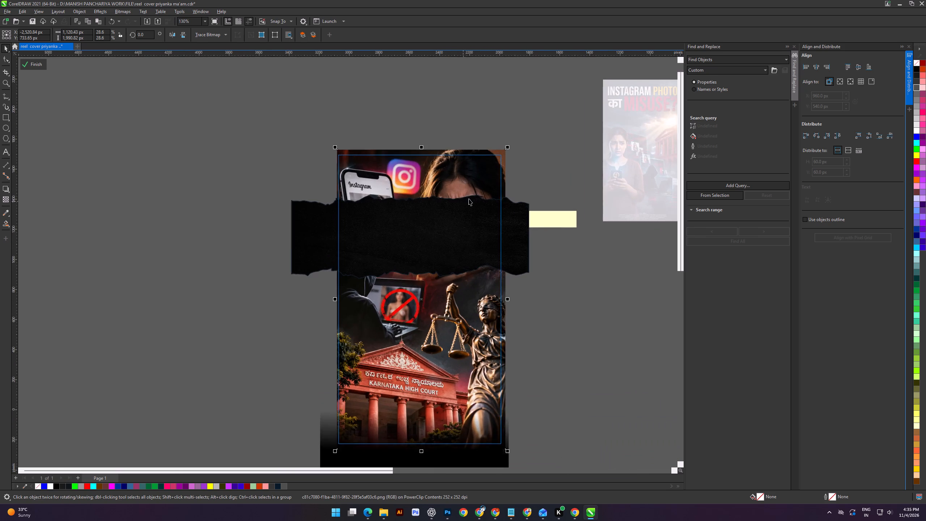
scroll(469, 199, "up", 9)
left_click_drag(506, 174, 502, 176, "shift")
left_click_drag(465, 218, 461, 220)
left_click_drag(463, 219, 463, 224)
left_click_drag(463, 224, 463, 220)
Apply a vertical fountain transparency to the collage that fades it out downward behind the torn black paper.
scroll(463, 220, "down", 7)
scroll(426, 208, "down", 6, "alt")
left_click(3, 202)
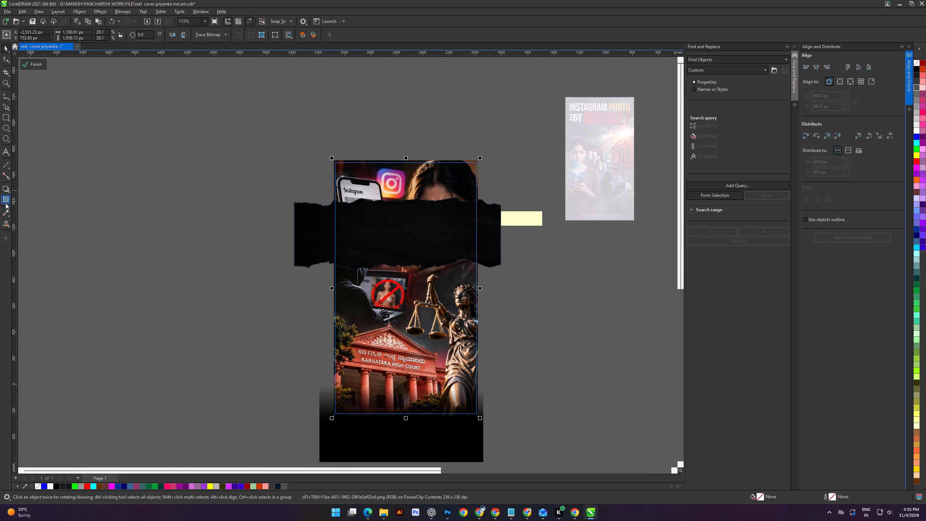
left_click_drag(410, 197, 412, 281)
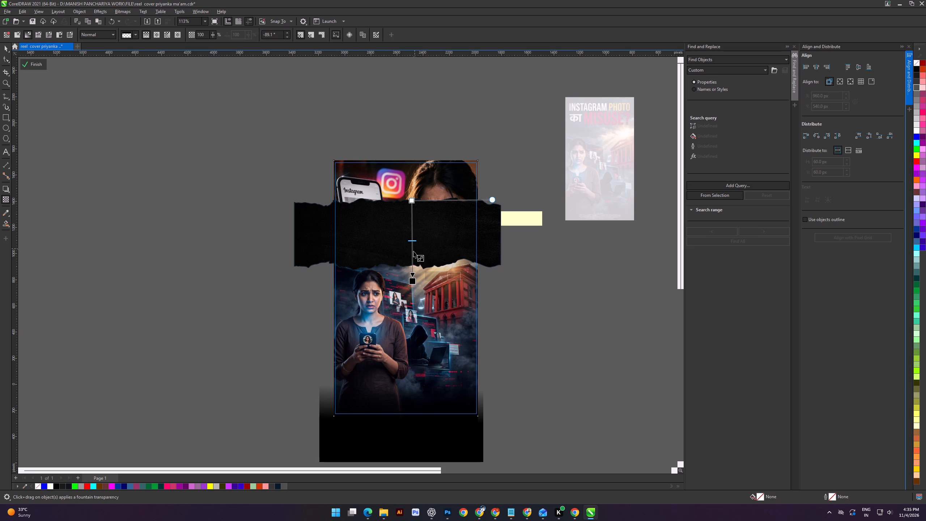
left_click_drag(413, 281, 412, 245)
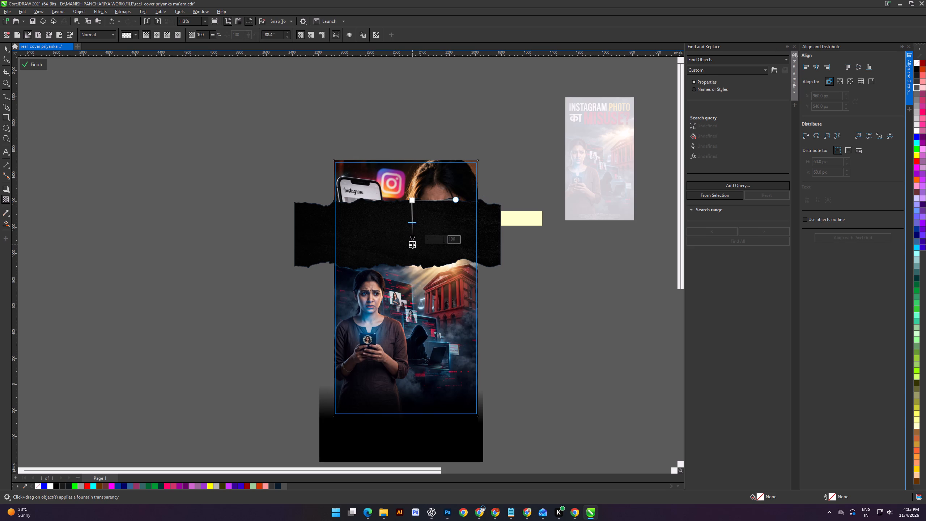
Set the collage's transparency merge mode to Hard Light and finish editing the PowerClip.
left_click(95, 37)
left_click(97, 198)
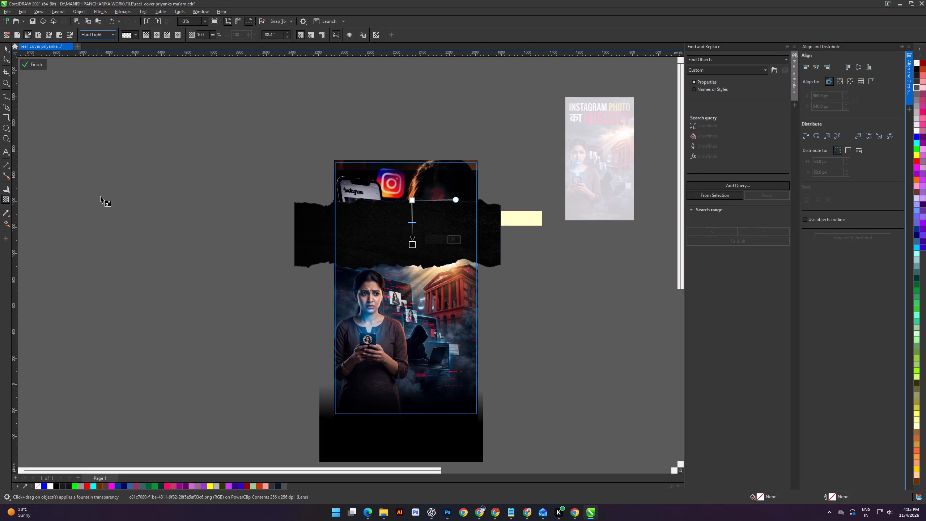
left_click(34, 64)
left_click(144, 202)
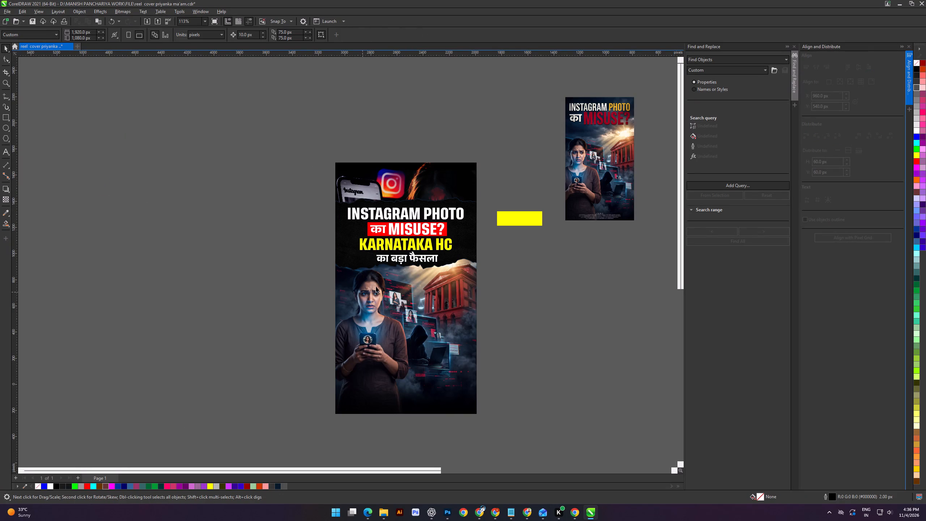
Reopen the cover's PowerClip contents and send the Hard Light collage to the back, behind the woman photo.
double_click(423, 308)
left_click(427, 337)
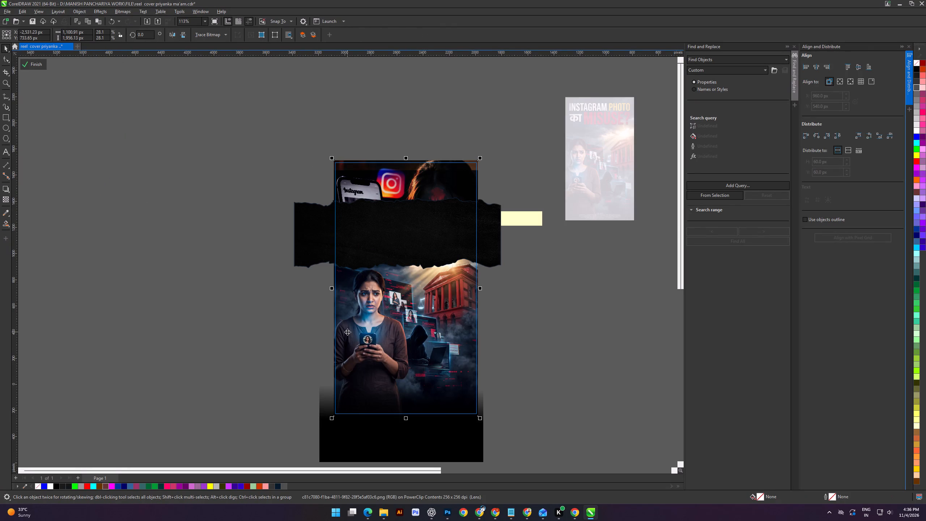
left_click(8, 197)
scroll(398, 141, "up", 7)
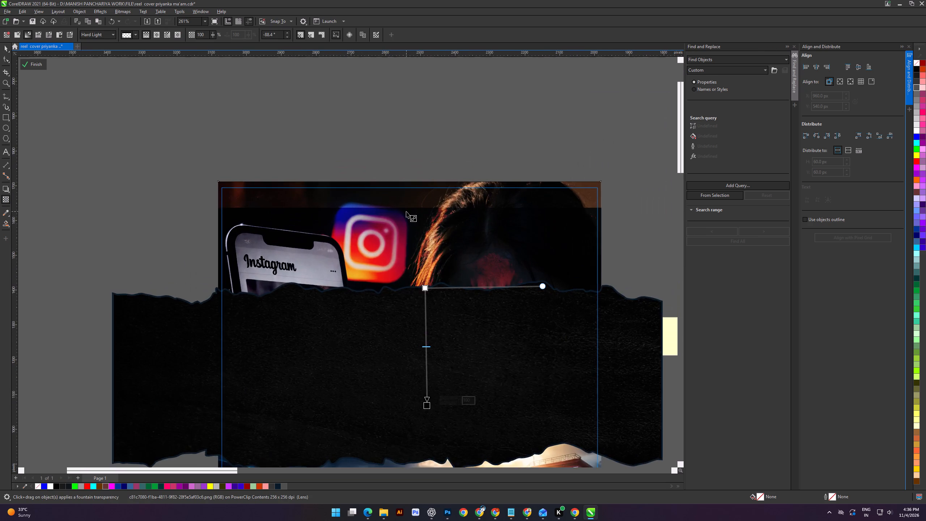
scroll(411, 219, "down", 5)
scroll(324, 283, "down", 6)
scroll(314, 342, "up", 8)
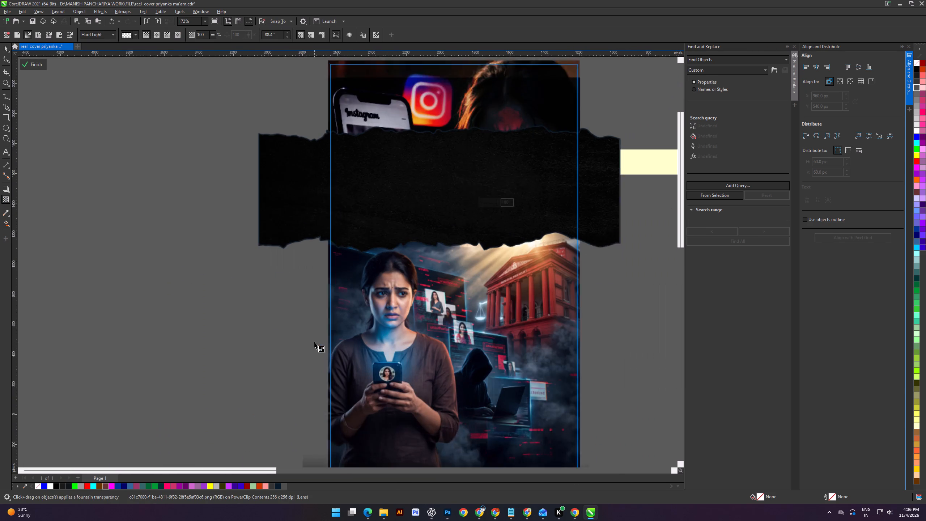
left_click(331, 327)
scroll(331, 326, "down", 7)
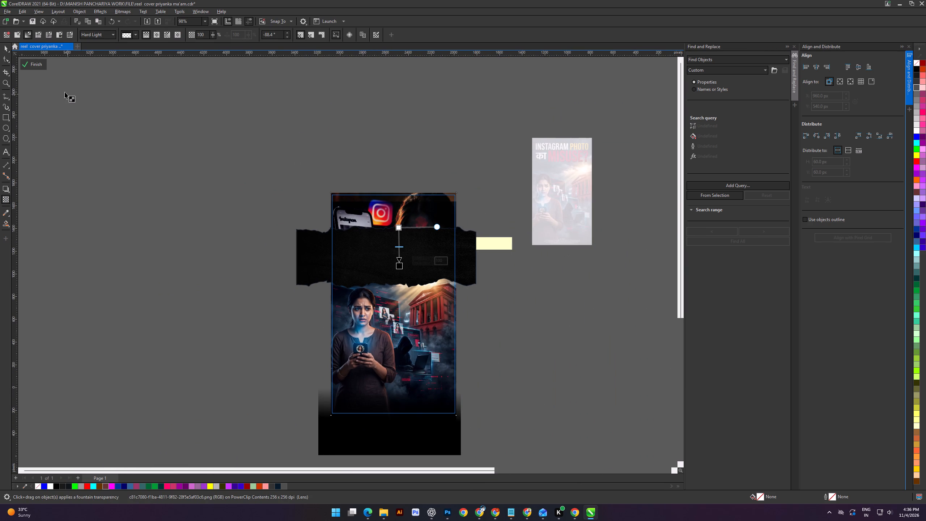
key("shift+Page_Down")
Fade out the woman photo's top upward with a vertical fountain transparency revealing the collage, and finish editing the PowerClip.
scroll(396, 221, "up", 5)
left_click(382, 212)
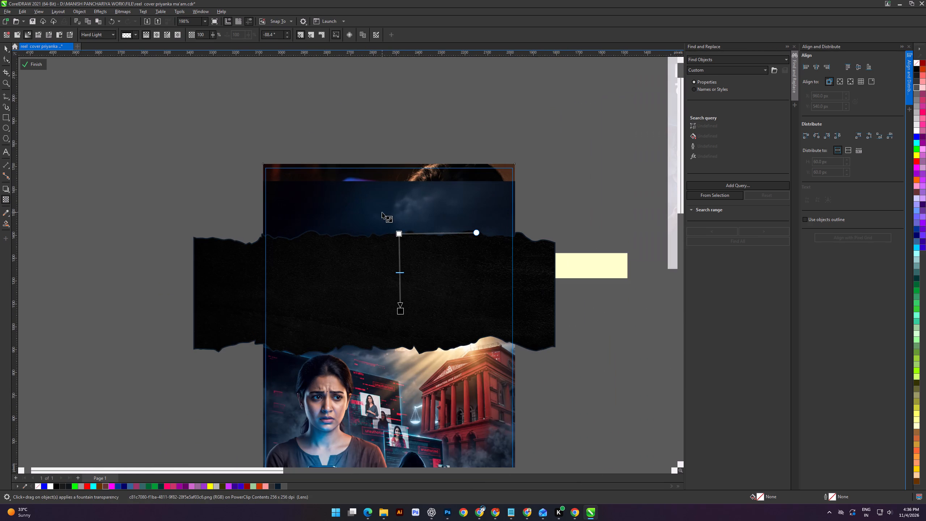
scroll(393, 177, "up", 6)
left_click_drag(396, 222, 395, 186)
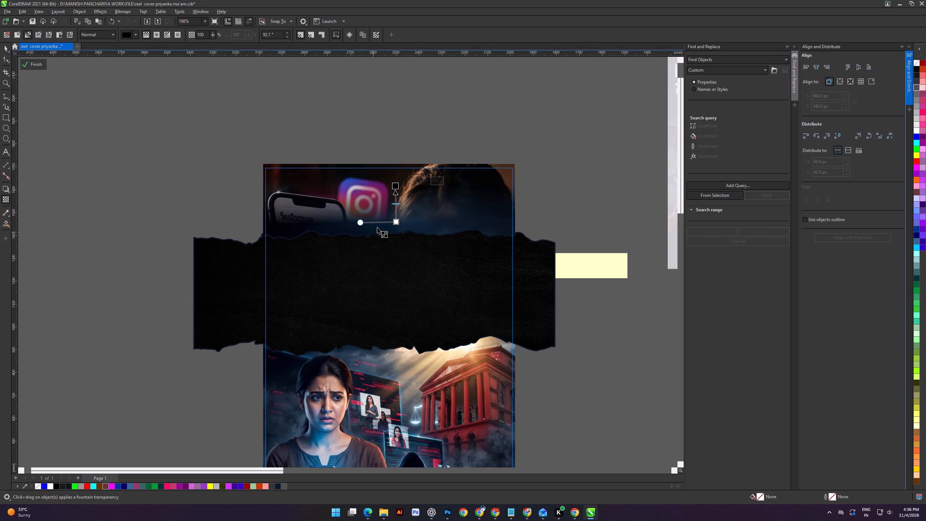
left_click_drag(396, 221, 394, 253)
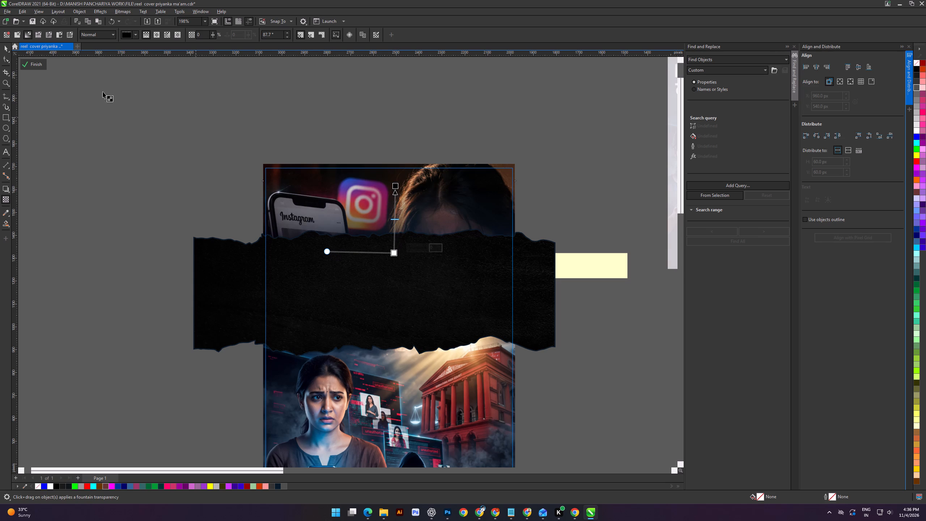
left_click(36, 60)
left_click(148, 166)
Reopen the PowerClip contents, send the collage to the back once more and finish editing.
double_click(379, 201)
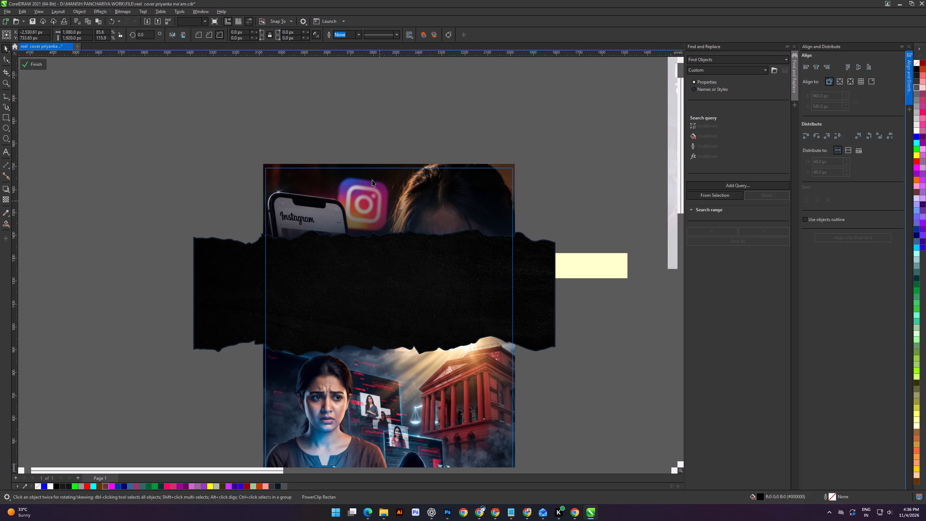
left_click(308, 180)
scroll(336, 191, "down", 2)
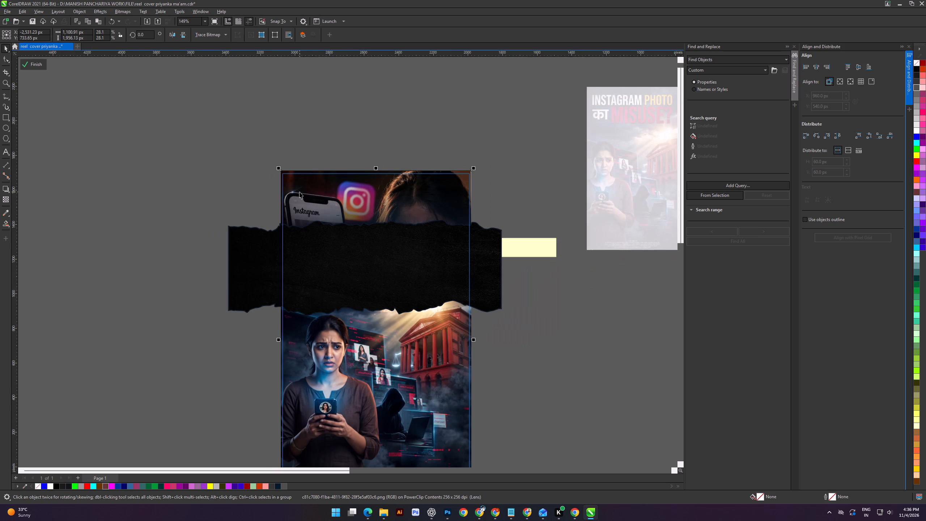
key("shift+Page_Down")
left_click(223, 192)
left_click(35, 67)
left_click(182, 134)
Test 80% black and yellow fills on the cover's PowerClip rectangle, settling on a violet-blue fill of RGB 102, 102, 204.
scroll(411, 207, "down", 4)
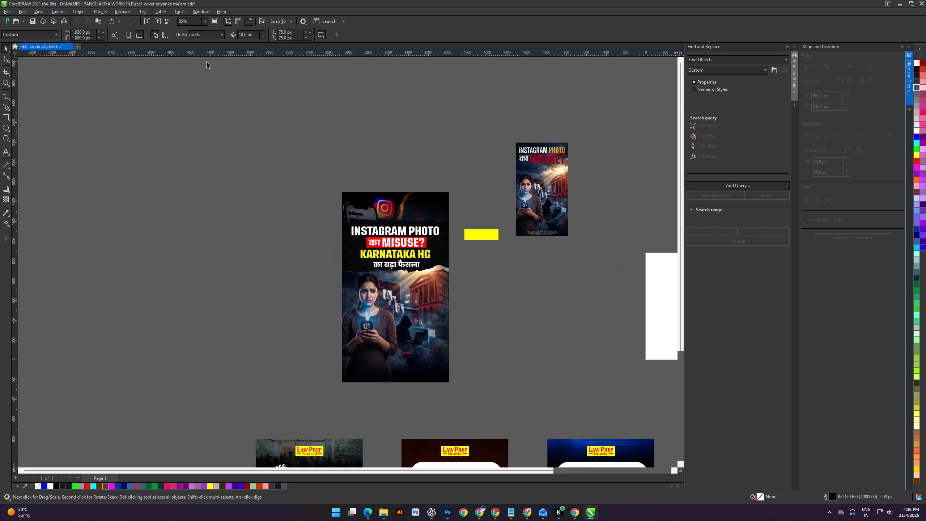
scroll(432, 207, "up", 9, "shift")
left_click(432, 204)
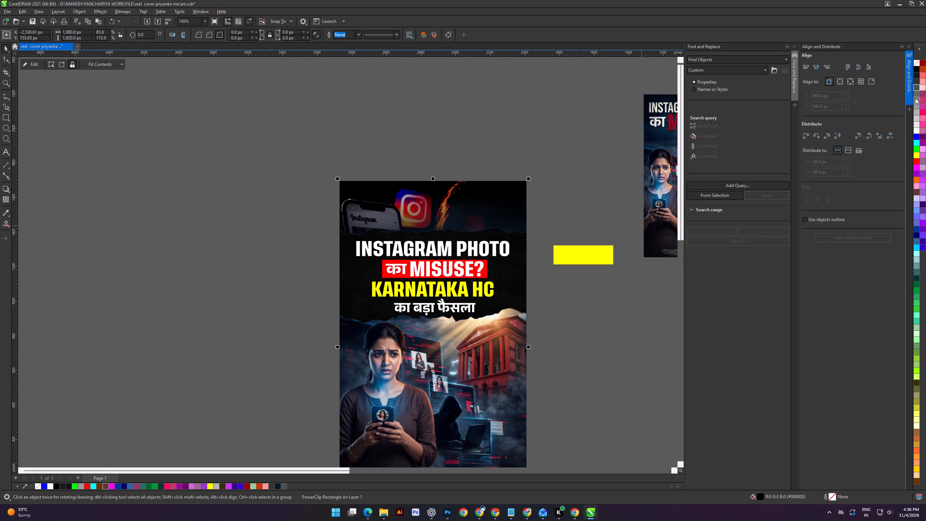
left_click(914, 77)
left_click(916, 81)
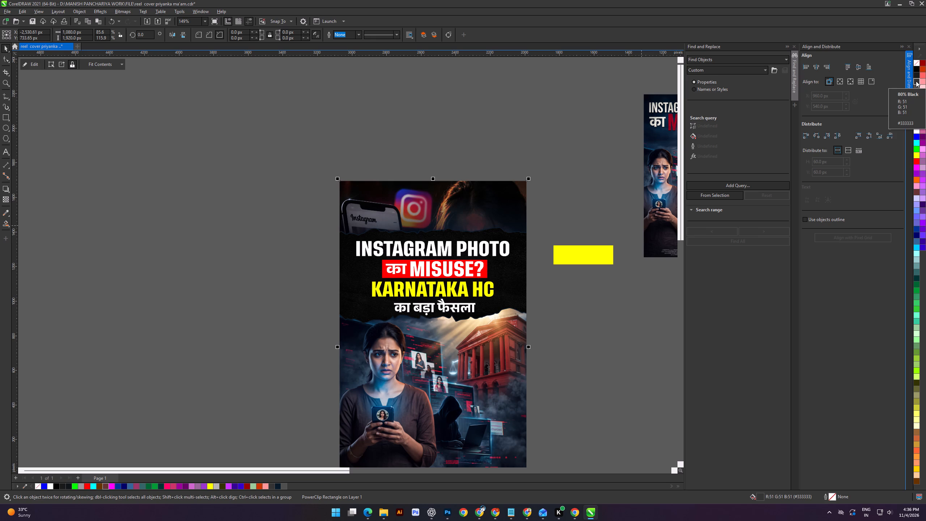
left_click(915, 154)
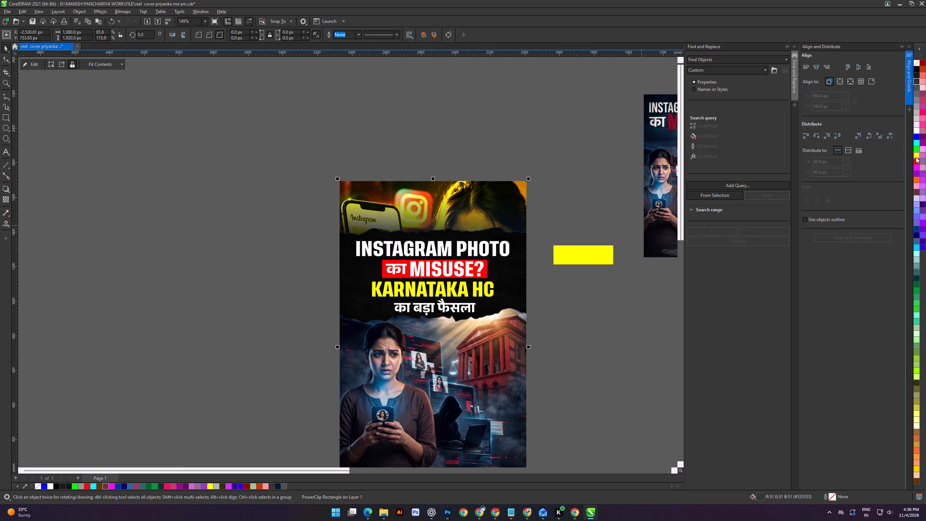
left_click(918, 234)
left_click(917, 222)
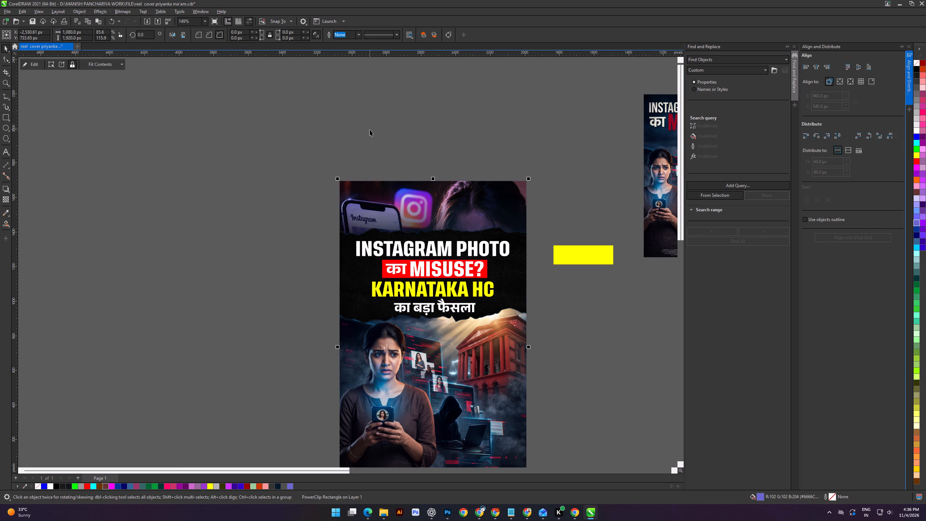
Review the whole cover with its textured strip and the Instagram photo at its top.
left_click(370, 130)
scroll(419, 208, "down", 5)
left_click(276, 191)
scroll(337, 205, "down", 3, "alt")
left_click(307, 243)
scroll(356, 241, "down", 3, "alt")
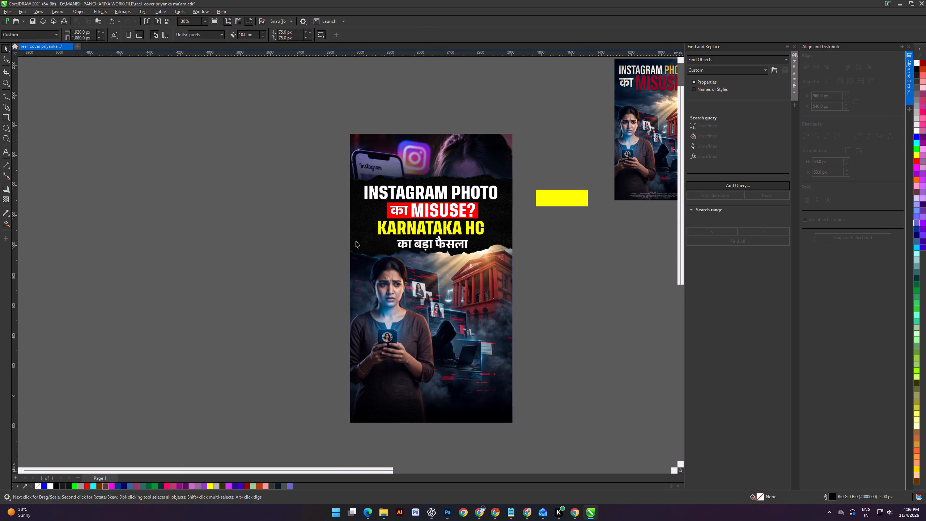
scroll(356, 241, "down", 3, "alt")
left_click(310, 236)
scroll(417, 237, "down", 1, "alt")
Move the woman and court image inside the cover's PowerClip down by 60 px below the torn strip.
double_click(417, 255)
left_click(391, 249)
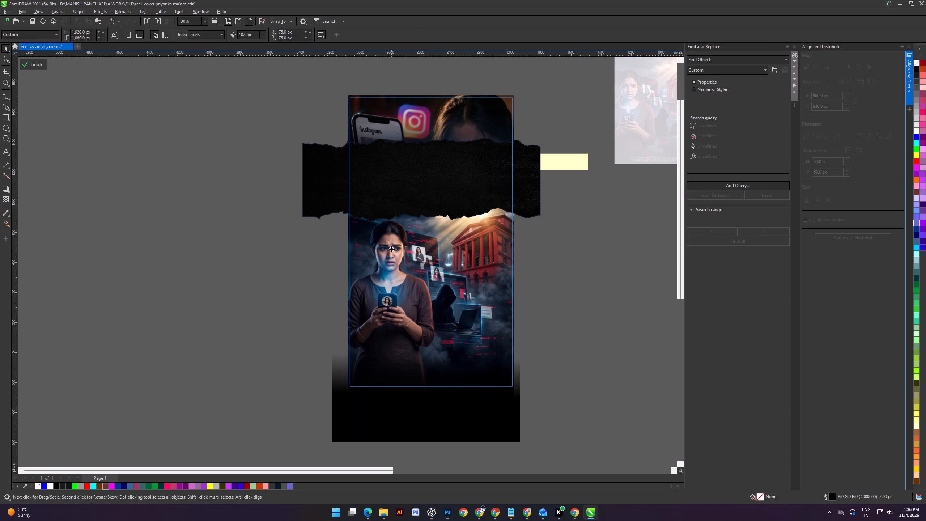
key("Down")
key("Down")
key("Down")
key("Down")
key("Down")
key("Down")
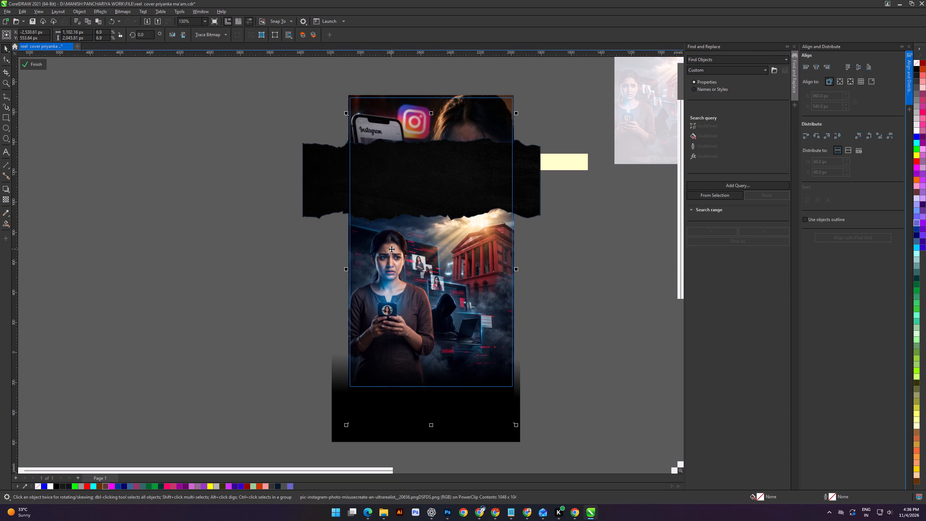
Finish editing the contents of the cover's PowerClip.
left_click(30, 65)
left_click_drag(166, 167, 172, 164)
left_click_drag(224, 121, 534, 226)
Place the five selected headline objects inside the cover's PowerClip.
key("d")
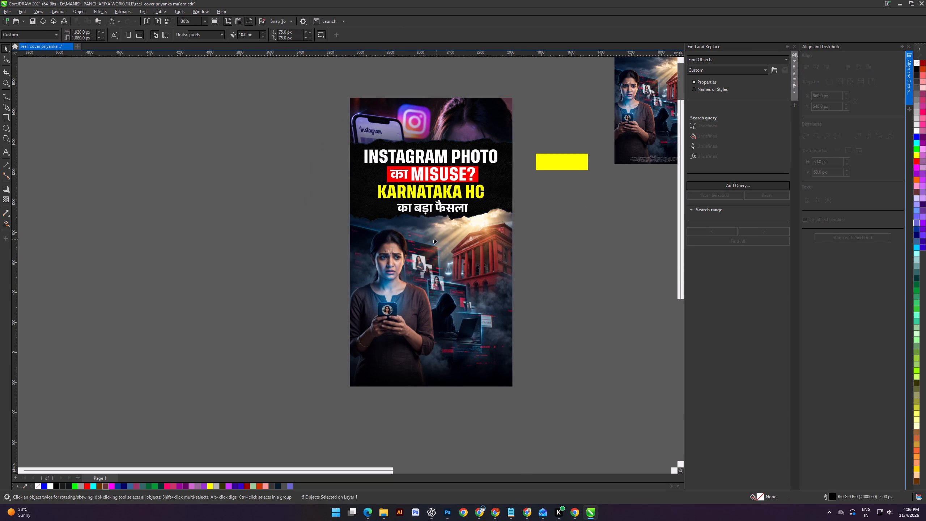
left_click(438, 245)
Open the cover's PowerClip contents and extend the torn strip's lower edge downward, making the strip about 566 px high.
double_click(449, 219)
left_click(329, 175)
scroll(443, 230, "up", 5)
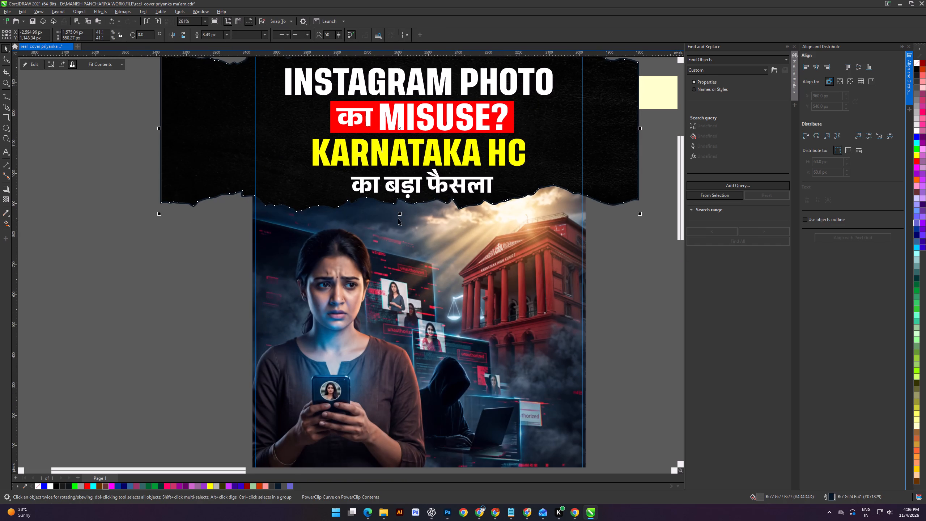
left_click_drag(400, 215, 400, 219)
scroll(415, 179, "down", 5)
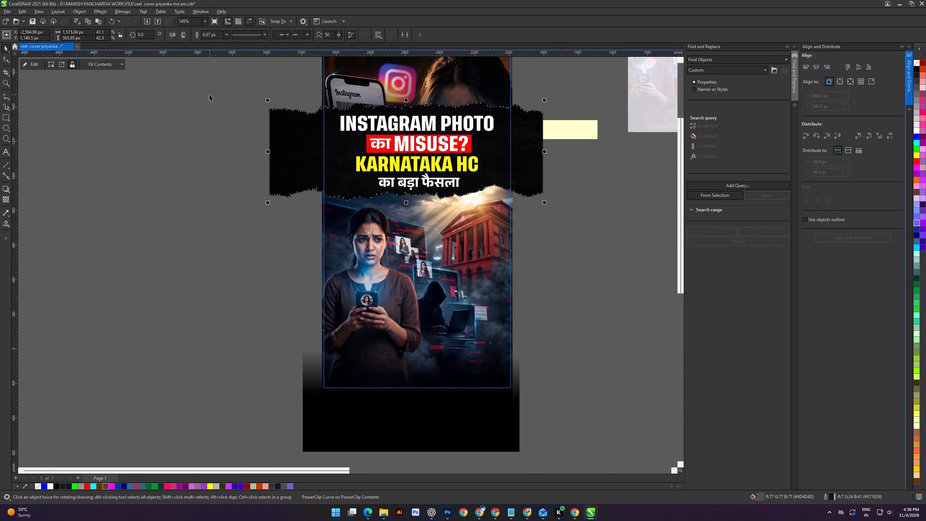
Move the headline text, its red highlight and the torn strip together down by 30 px.
left_click(209, 94)
left_click_drag(195, 89, 589, 227)
key("Down")
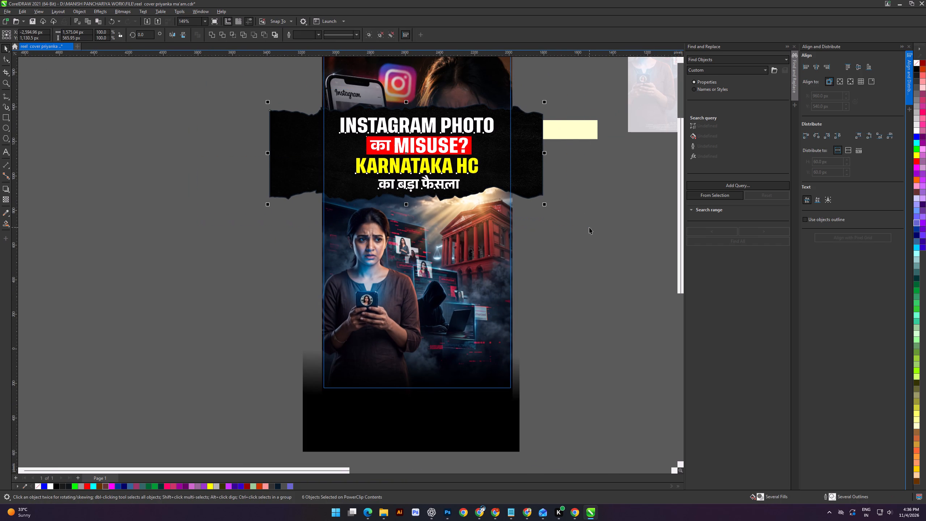
key("Down")
key("Down")
Lower the torn strip's upper edge slightly, bringing the strip's height to about 554 px.
left_click(180, 182)
left_click(309, 166)
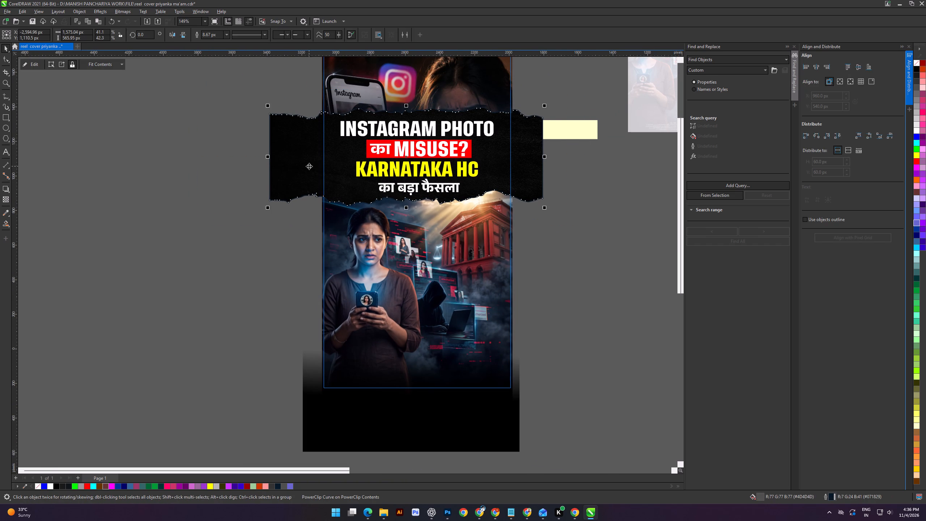
scroll(440, 73, "up", 9)
left_click_drag(340, 167, 339, 174)
scroll(339, 174, "down", 8)
Finish editing the contents of the cover's PowerClip.
left_click(37, 79)
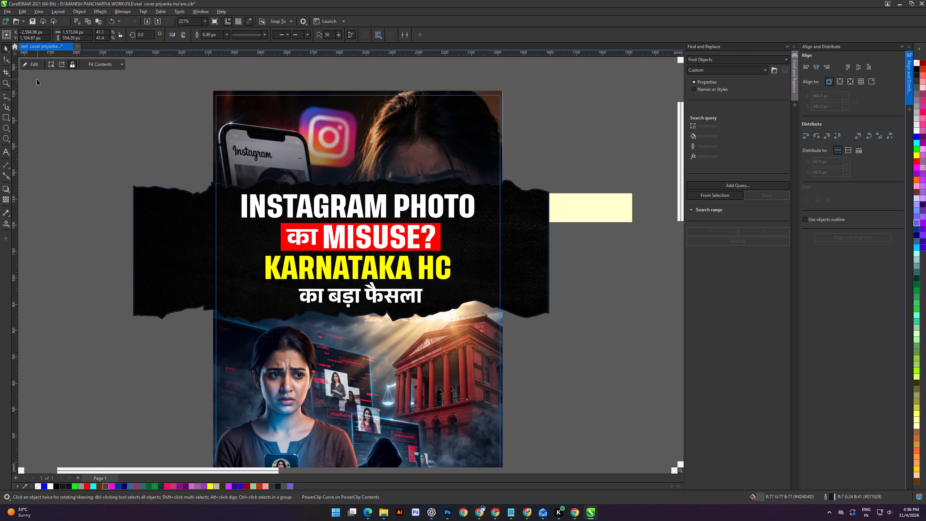
left_click(34, 63)
Review the whole cover, checking the headline's fit on the torn strip between the two images.
left_click(111, 115)
scroll(422, 198, "down", 4)
scroll(421, 200, "up", 5, "shift")
left_click(193, 204)
scroll(324, 178, "down", 4, "alt")
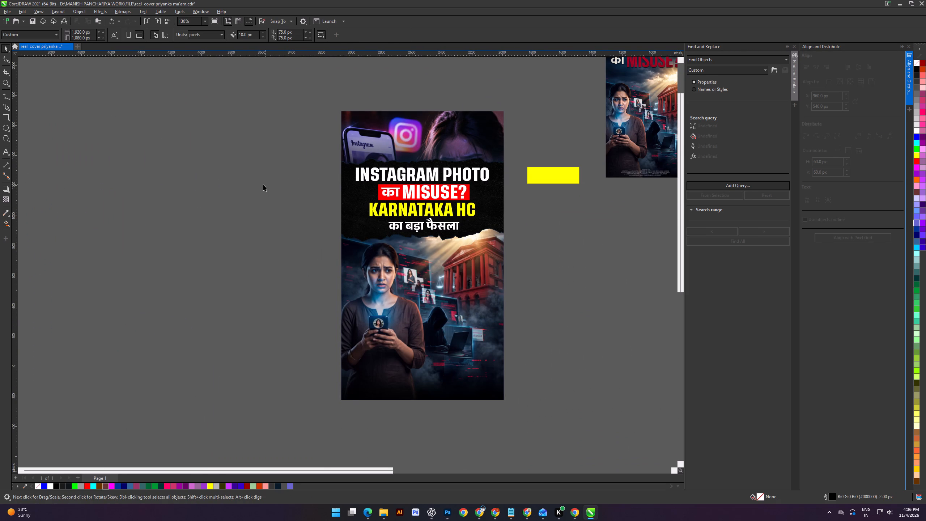
left_click(260, 185)
scroll(278, 189, "down", 3, "alt")
scroll(445, 175, "up", 3)
scroll(445, 175, "down", 4, "alt")
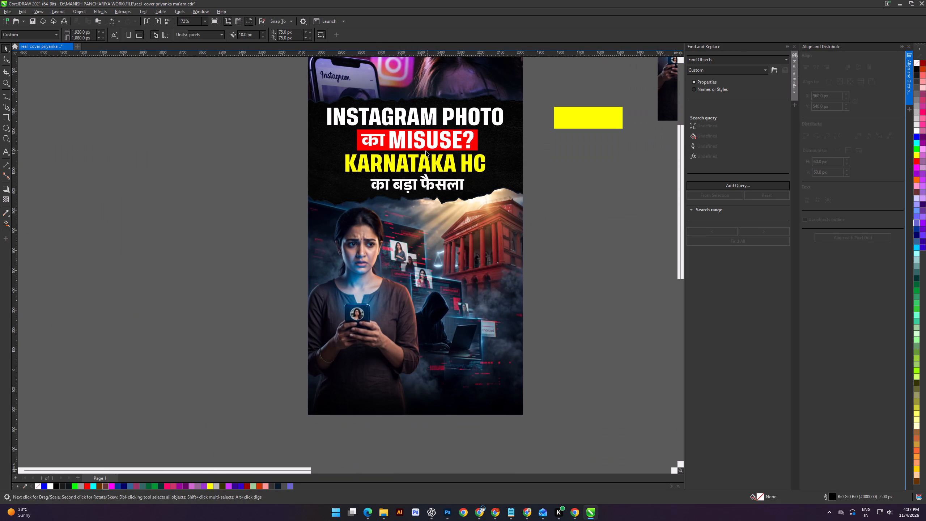
scroll(422, 151, "down", 5, "shift")
scroll(290, 183, "down", 1)
scroll(305, 164, "up", 4, "shift")
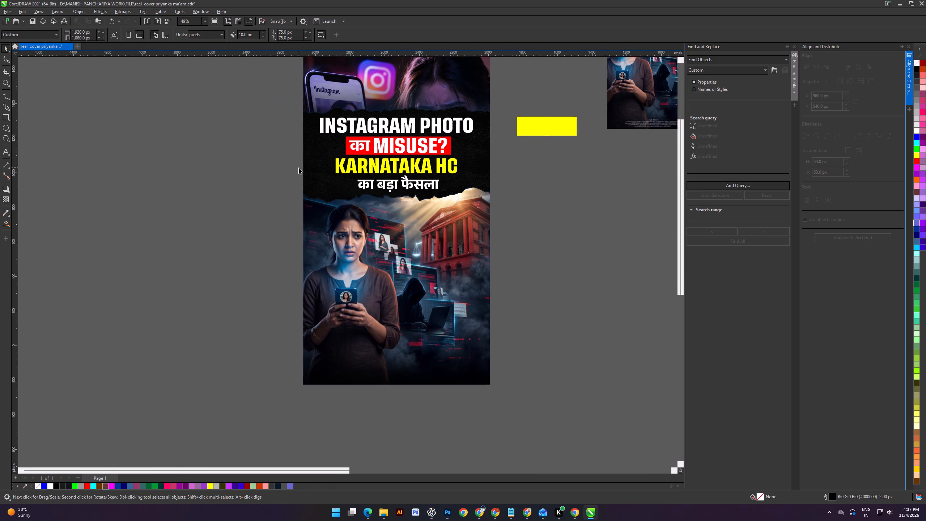
scroll(299, 169, "down", 4)
scroll(297, 184, "up", 5, "shift")
Import the Judiciary REEL.png logo from the All Size Logos_1 folder and place it beside the cover.
key("ctrl+i")
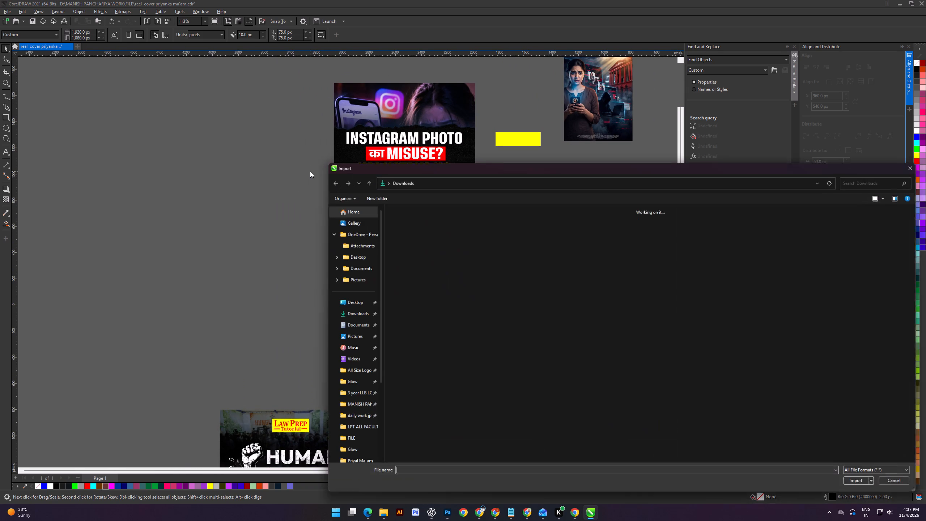
left_click(350, 374)
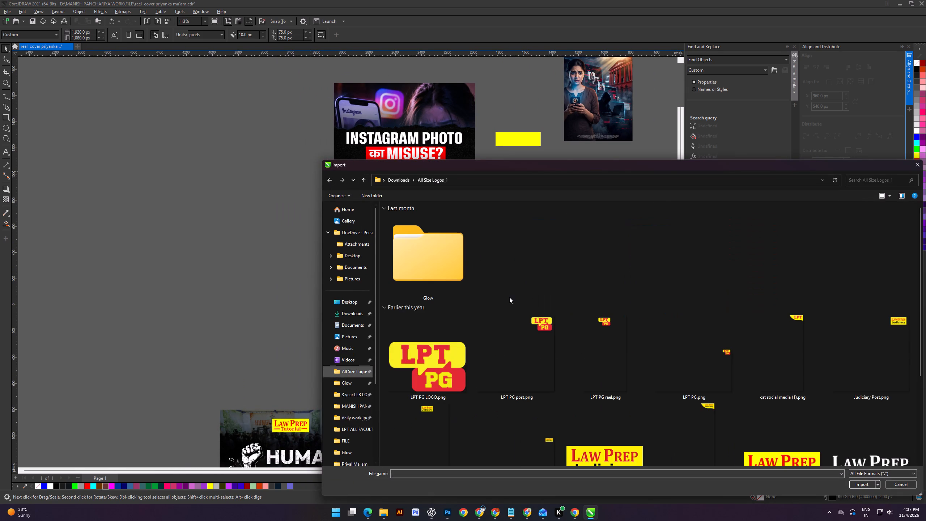
scroll(623, 338, "down", 11)
scroll(620, 341, "up", 1)
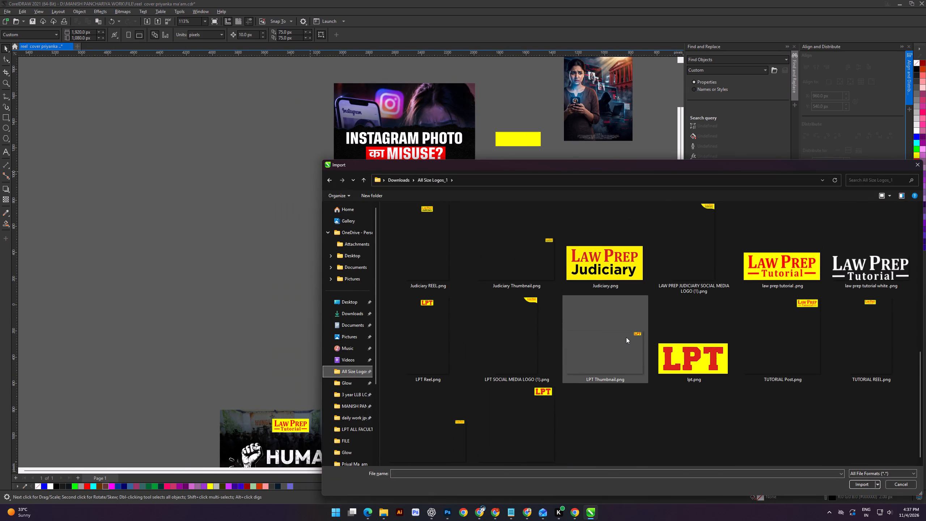
scroll(628, 335, "up", 1)
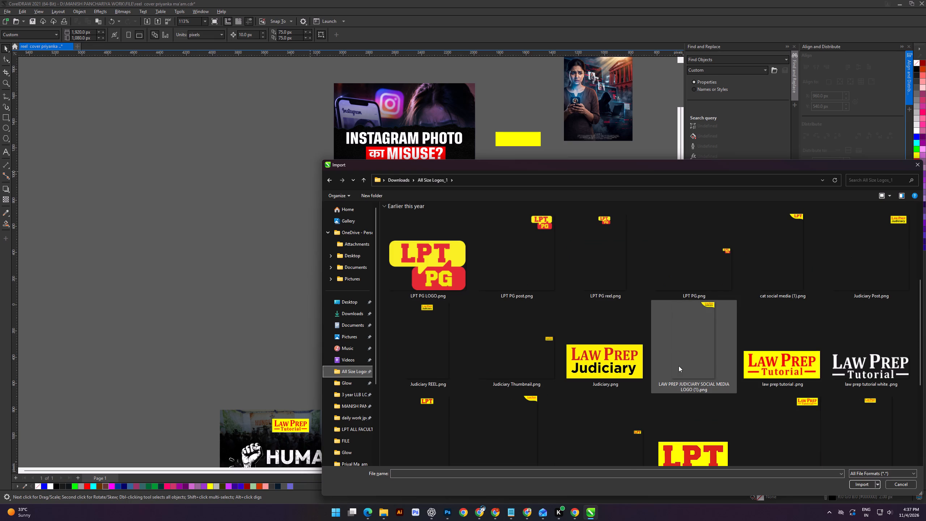
scroll(679, 366, "up", 1)
scroll(683, 355, "down", 4)
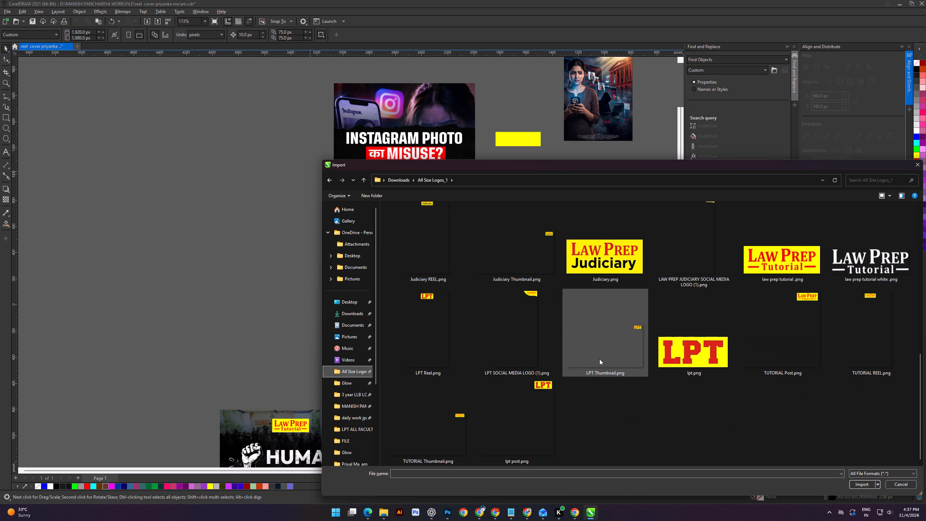
scroll(601, 357, "up", 1)
double_click(432, 247)
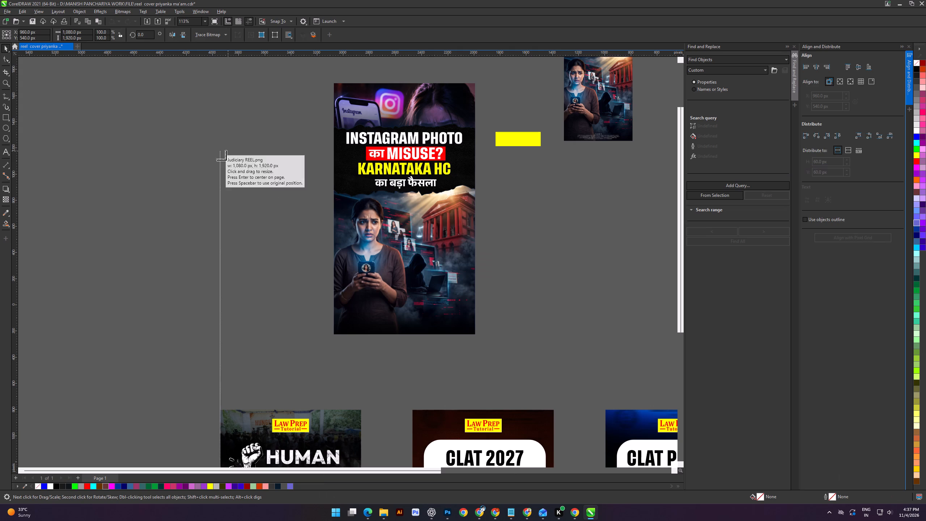
left_click_drag(217, 151, 289, 316)
Place the imported Judiciary REEL logo inside the cover's PowerClip and open the PowerClip contents for editing.
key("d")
triple_click(412, 249)
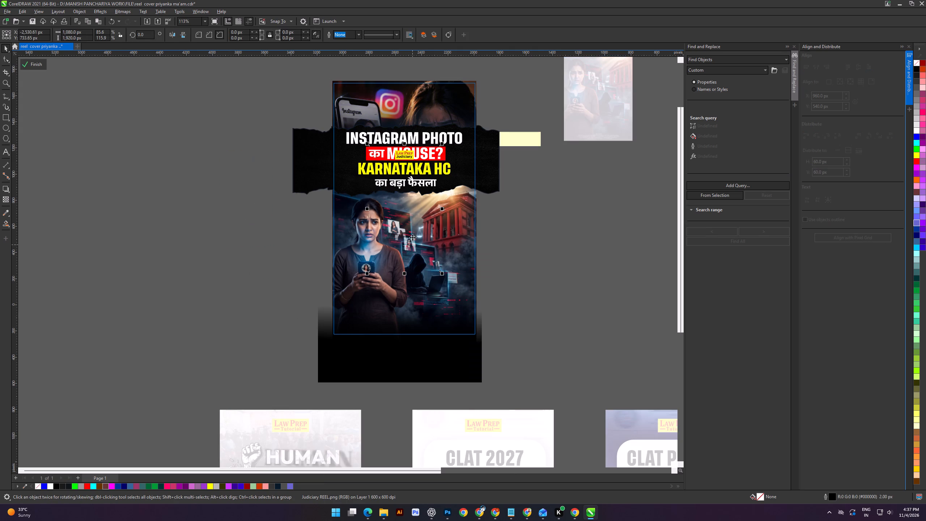
Scale the Judiciary logo image inside the PowerClip to 1,080 by 1,920 px to match the frame, and finish editing its contents.
left_click(413, 233)
left_click(536, 260)
left_click(388, 232)
left_click_drag(441, 273, 446, 279, "shift")
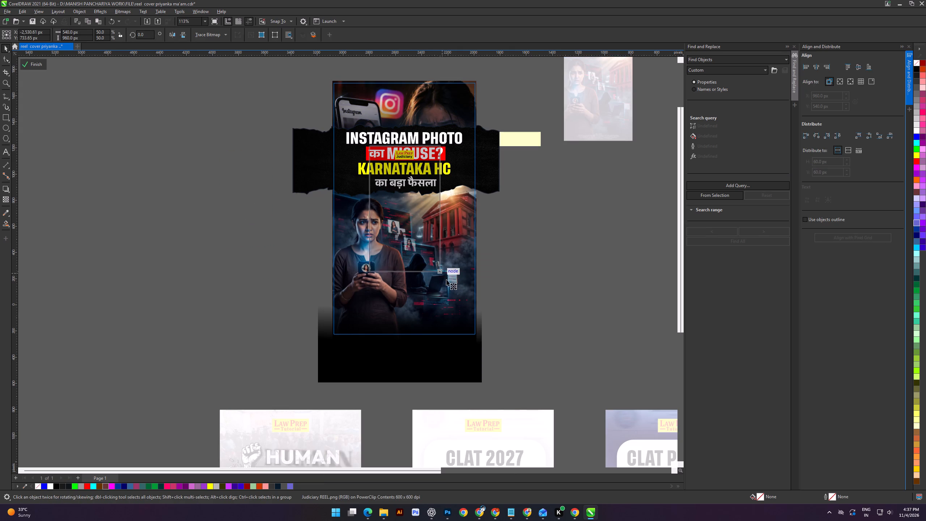
left_click_drag(446, 279, 479, 335, "shift")
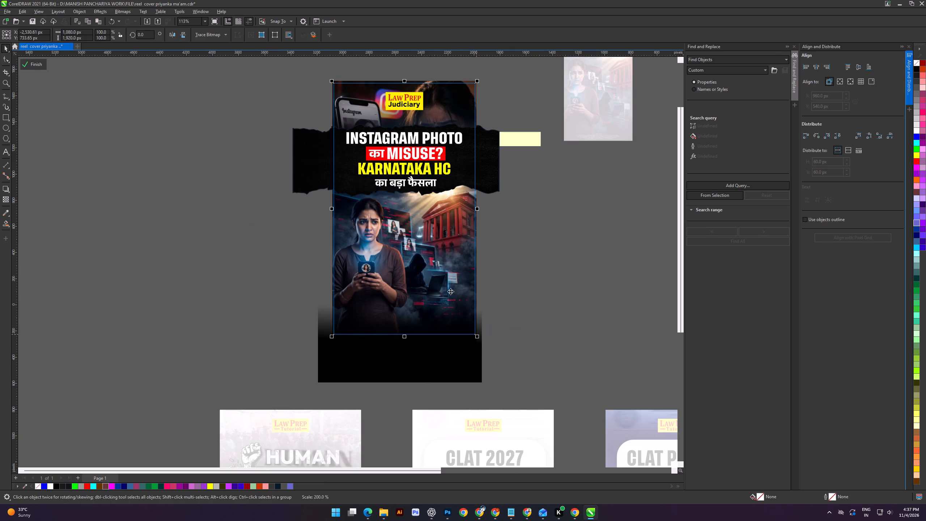
left_click(31, 65)
Examine the whole cover with the Law Prep Judiciary logo, headline strip and background images.
left_click(150, 189)
scroll(335, 161, "up", 6, "alt")
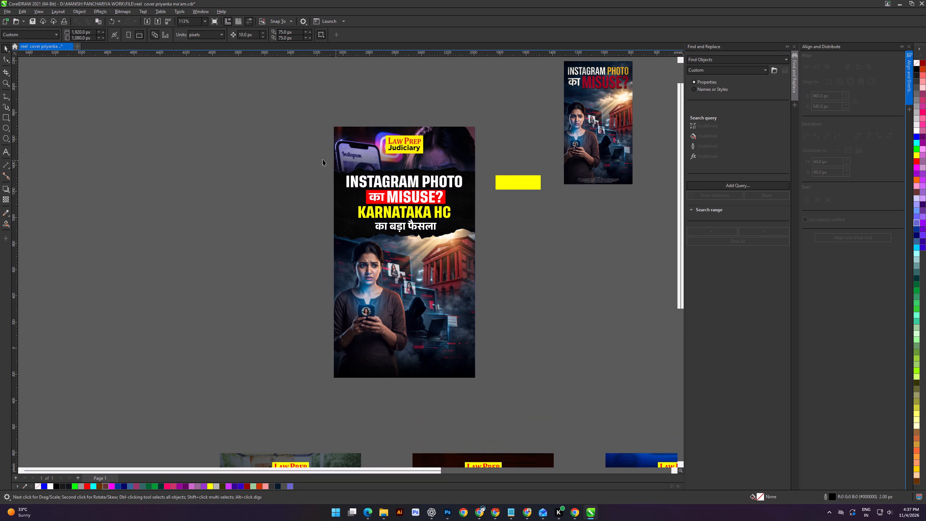
left_click(262, 211)
scroll(343, 242, "up", 7, "shift")
left_click_drag(337, 257, 342, 252)
scroll(451, 191, "up", 2)
left_click_drag(241, 193, 244, 193)
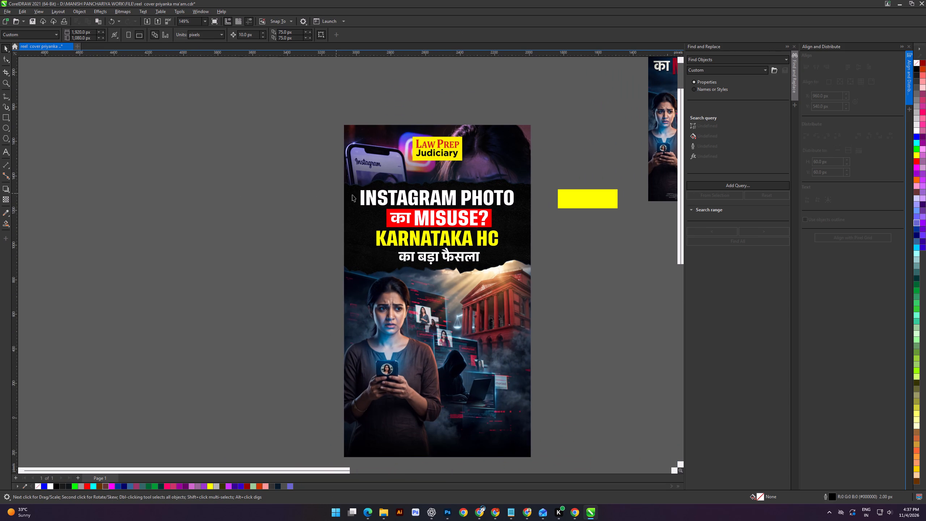
scroll(381, 200, "up", 1, "alt")
left_click(301, 197)
scroll(348, 192, "down", 2, "alt")
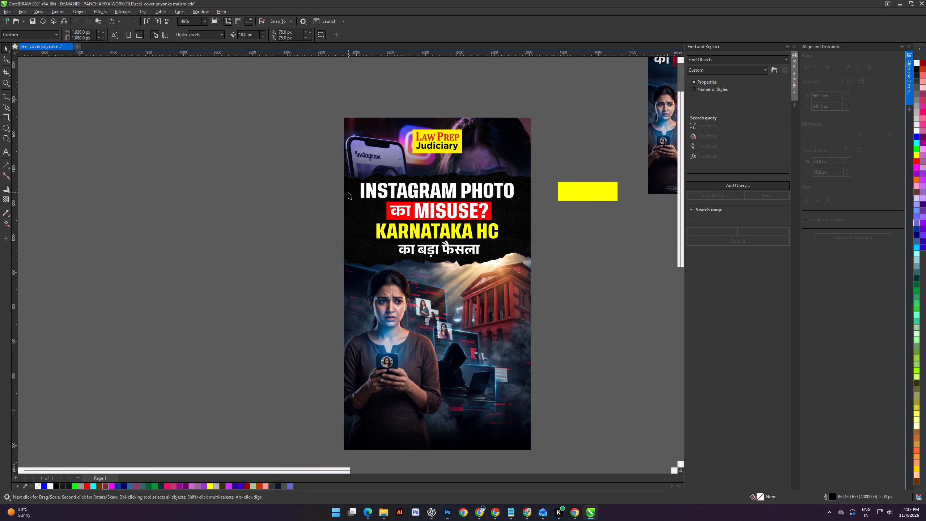
left_click(321, 196)
scroll(435, 218, "up", 3)
scroll(436, 218, "down", 3)
left_click(285, 212)
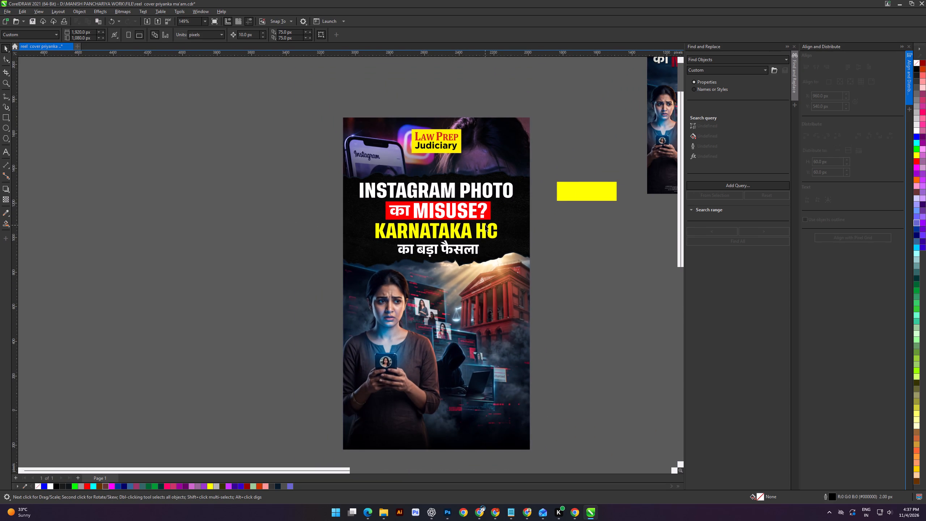
scroll(485, 225, "up", 1)
left_click(280, 203)
left_click(276, 196)
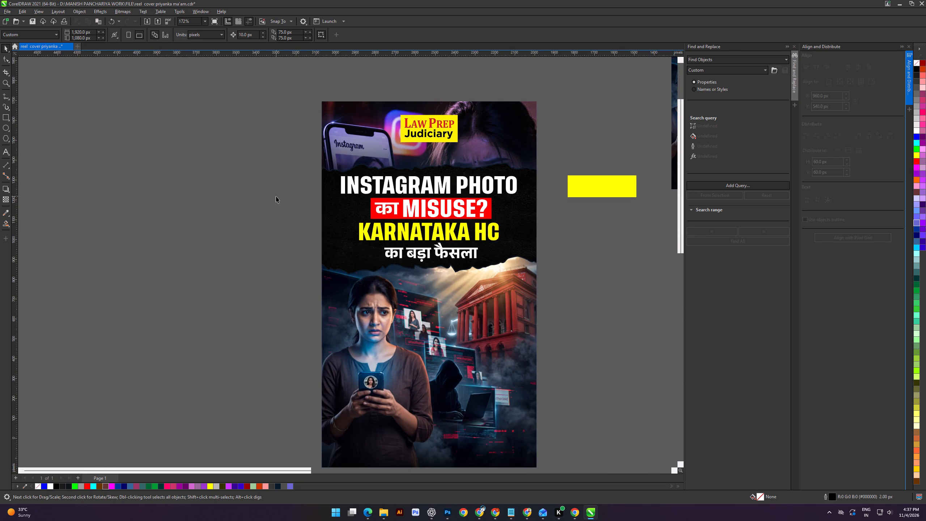
left_click(310, 196)
scroll(376, 174, "down", 2)
Select the whole cover and export it as a PNG with DFSDS added to the file name.
left_click_drag(281, 115, 475, 334)
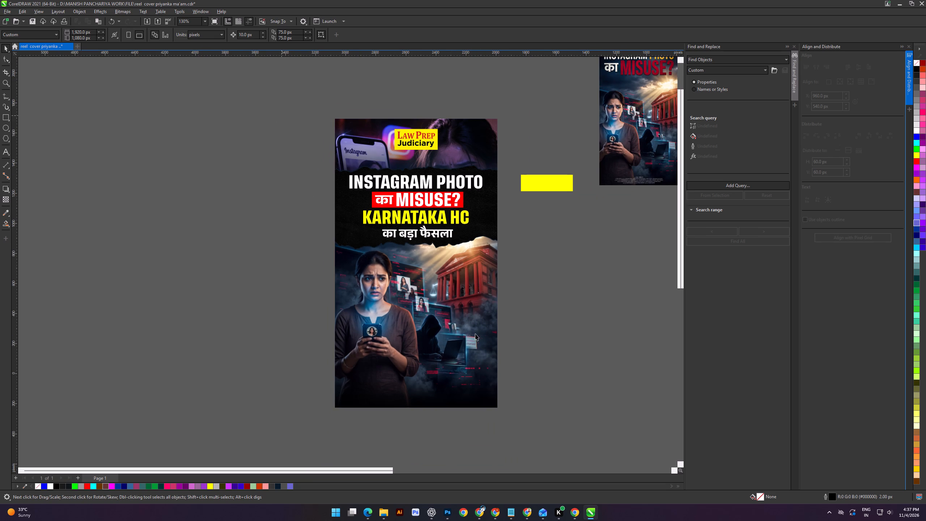
left_click_drag(475, 334, 520, 428)
key("ctrl+e")
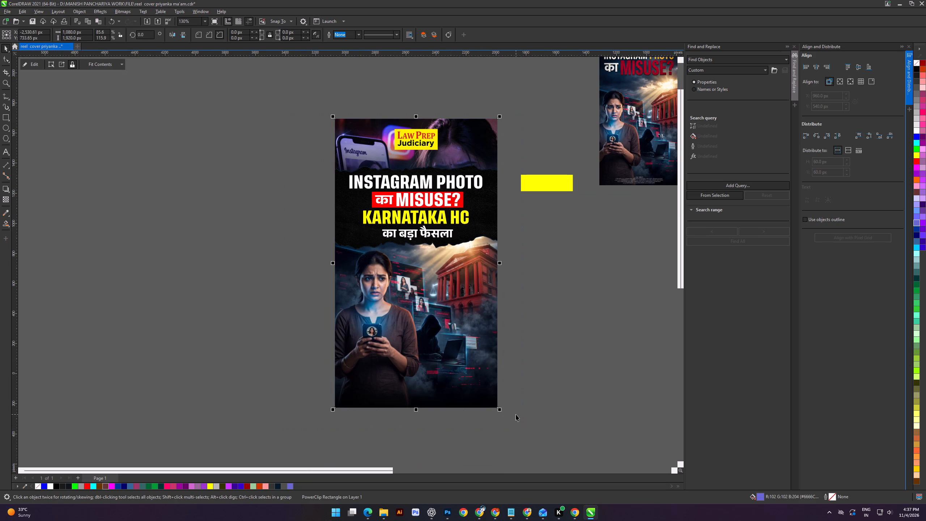
left_click(477, 432)
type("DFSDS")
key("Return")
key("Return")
Switch to Photoshop and open the exported Instagram photo misuse cover PNG with DFSDS in its file name.
left_click(450, 518)
left_click(7, 14)
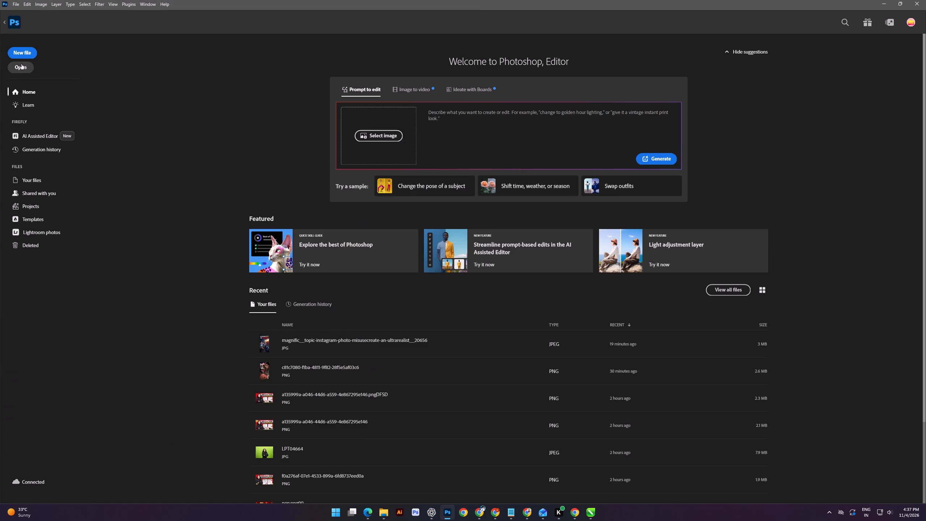
left_click(21, 65)
double_click(116, 105)
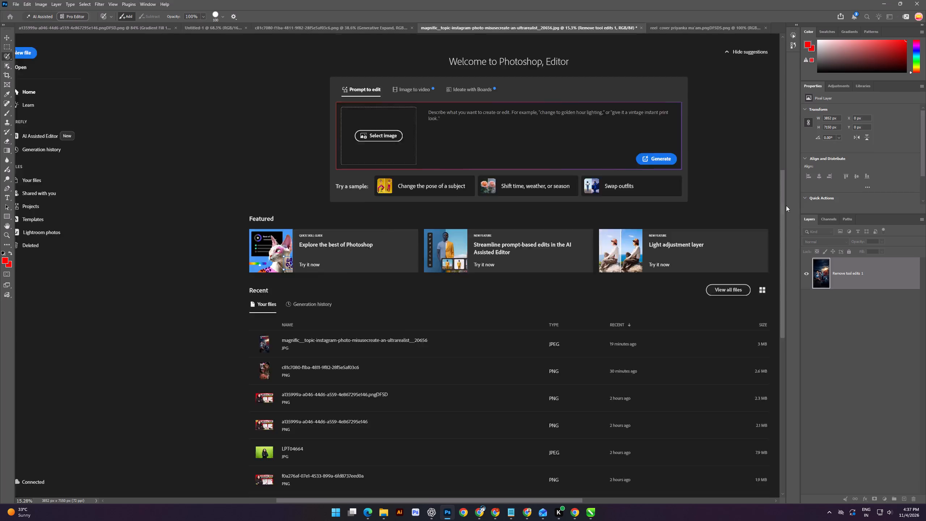
Convert the opened cover's layer to a smart object.
right_click(882, 270)
left_click(874, 352)
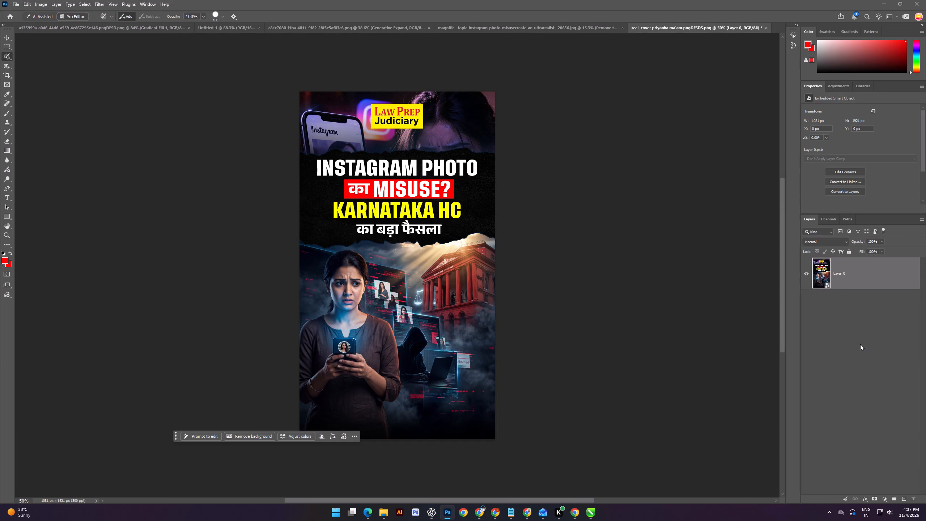
Start the Camera Raw filter on the cover and set Texture to +66, Clarity to +19 and Dehaze to +24.
key("ctrl+shift+a")
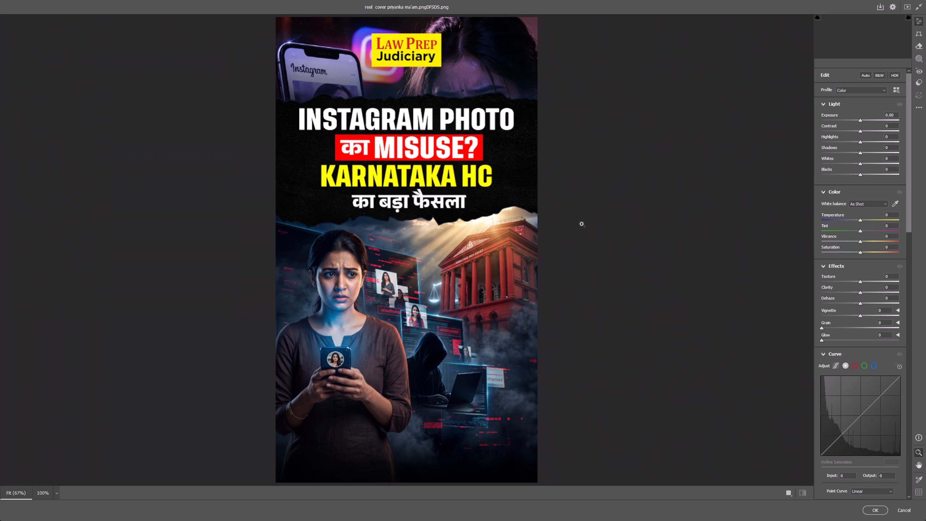
left_click_drag(862, 283, 887, 282)
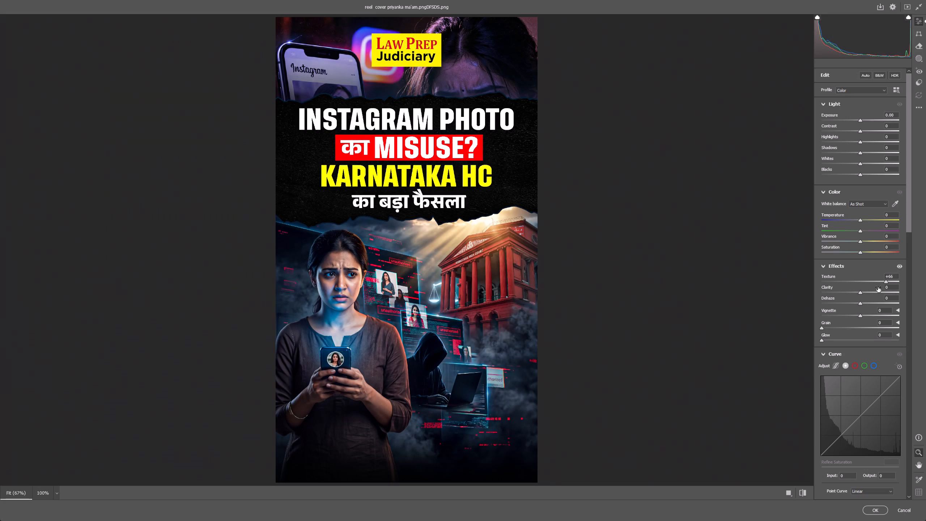
left_click_drag(863, 292, 867, 294)
left_click_drag(861, 305, 870, 304)
Raise the cover's Vibrance to +21 and Whites to +37 in the Camera Raw filter.
left_click_drag(863, 242, 868, 242)
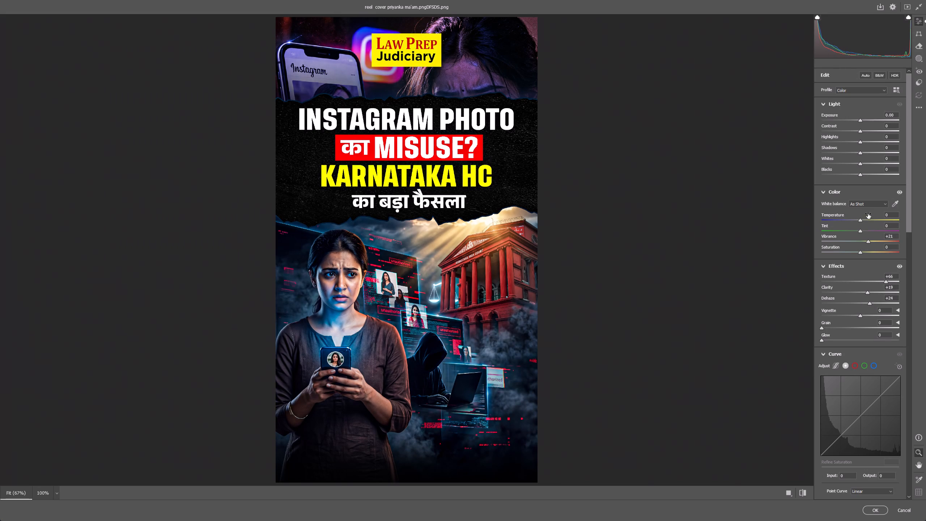
left_click_drag(861, 161, 876, 166)
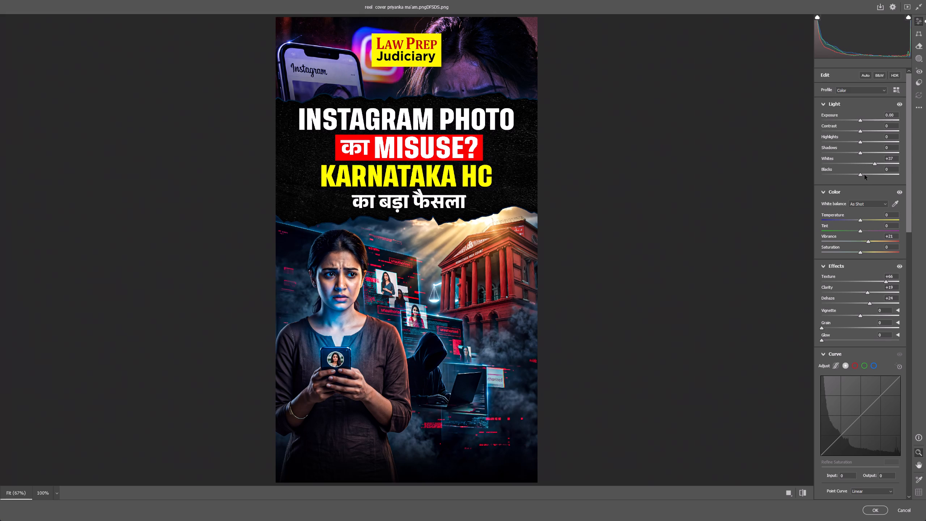
In Photoshop's Camera Raw filter, set the exported cover's Blacks to +34, Shadows to -25 and Exposure to +0.15.
left_click_drag(863, 174, 873, 175)
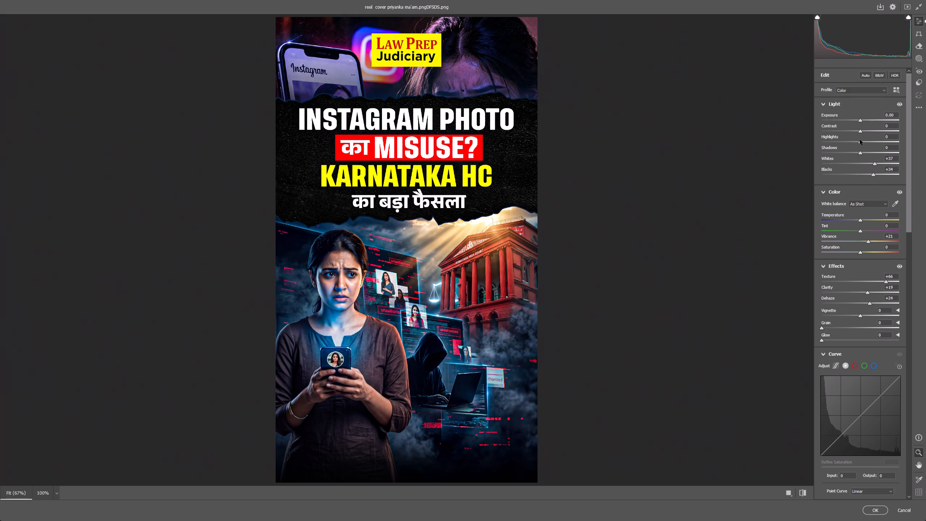
left_click_drag(860, 152, 849, 152)
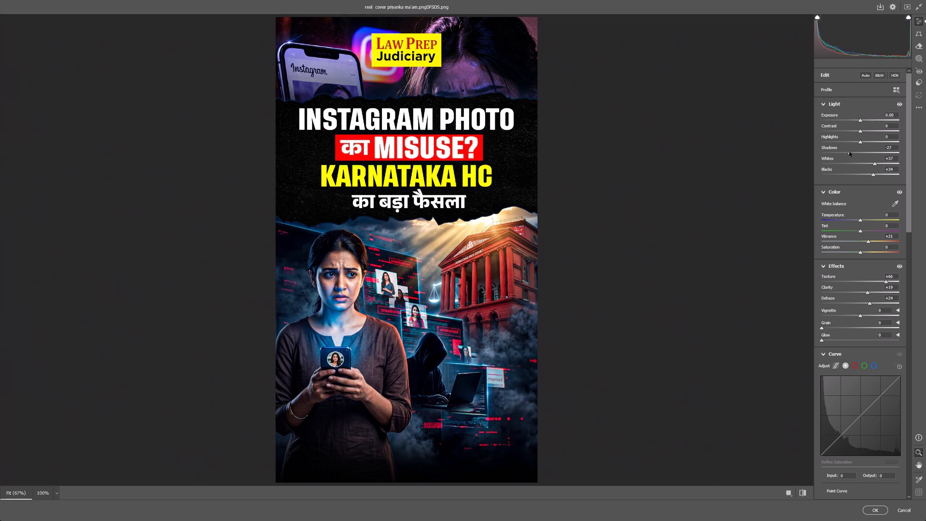
left_click_drag(849, 152, 850, 152)
left_click(861, 120)
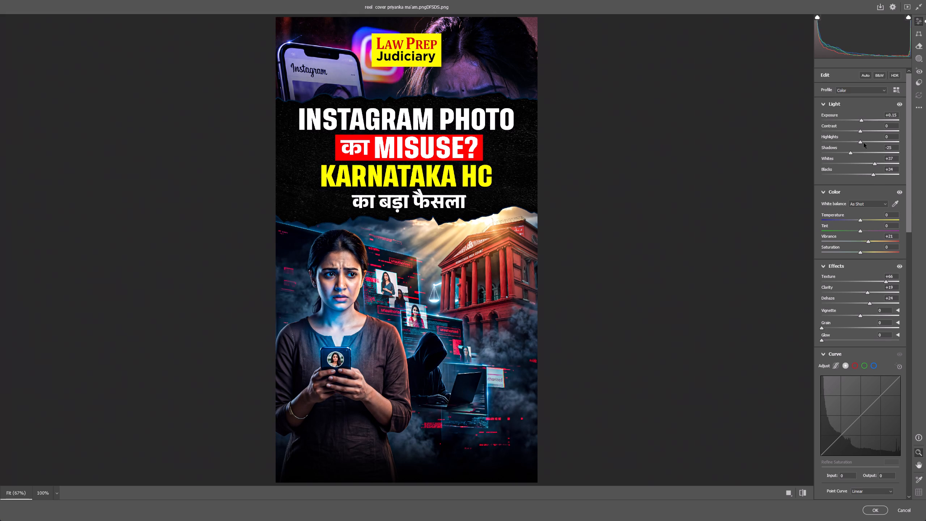
Add Grain of 13 and Glow of 17 to the cover in the Camera Raw filter.
left_click_drag(828, 326, 831, 326)
left_click_drag(828, 338, 835, 340)
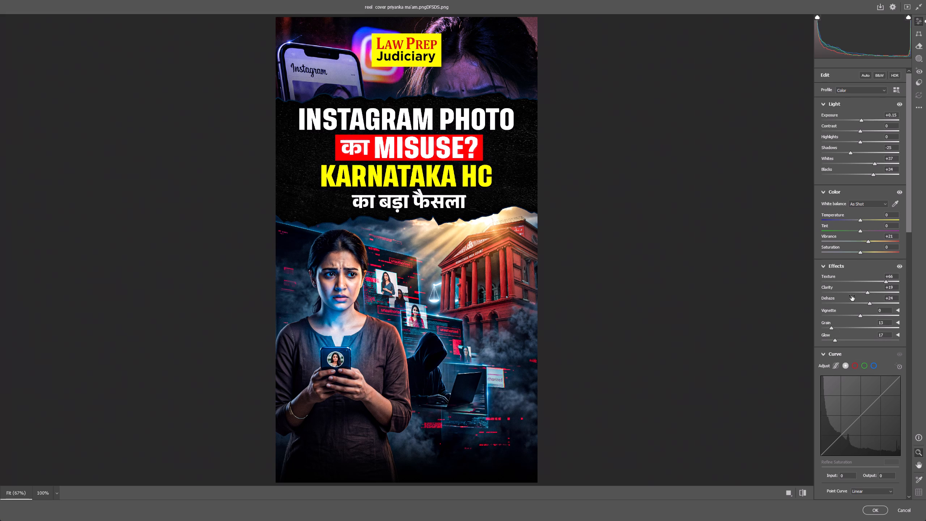
Set Sharpening to 29 and Noise Reduction to 7, and apply the Camera Raw filter to the cover.
scroll(854, 296, "down", 14)
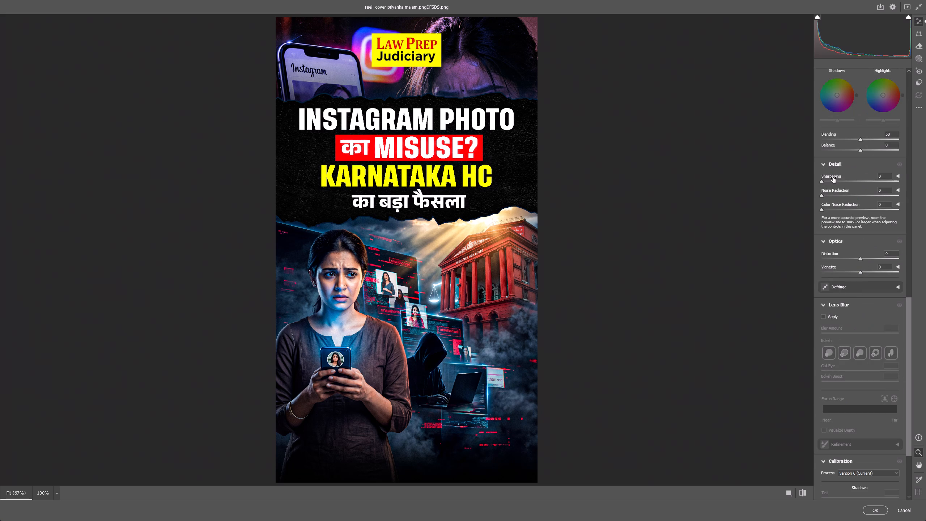
left_click(833, 178)
left_click_drag(829, 181, 832, 182)
left_click(836, 182)
left_click(827, 196)
left_click(873, 514)
Resample the cover image to a resolution of 480 pixels per inch.
scroll(417, 205, "up", 1)
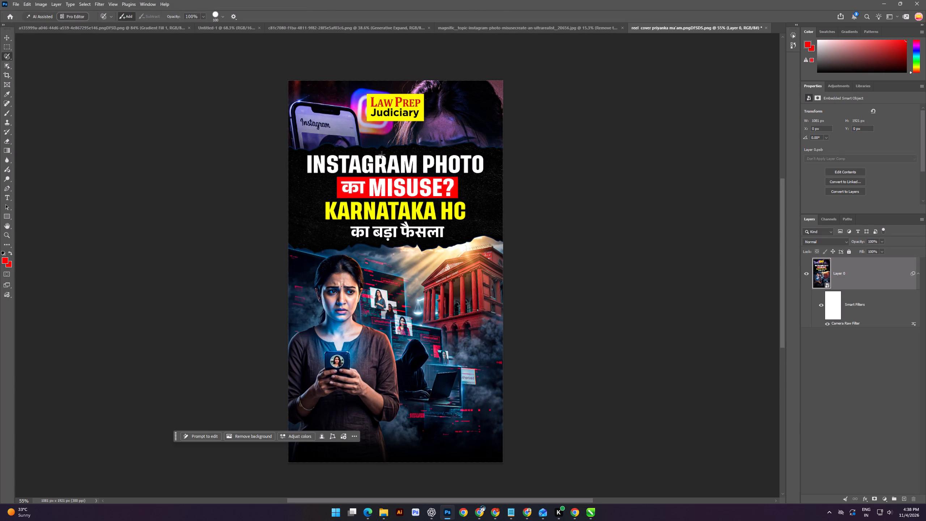
scroll(405, 140, "up", 1)
scroll(412, 142, "down", 1)
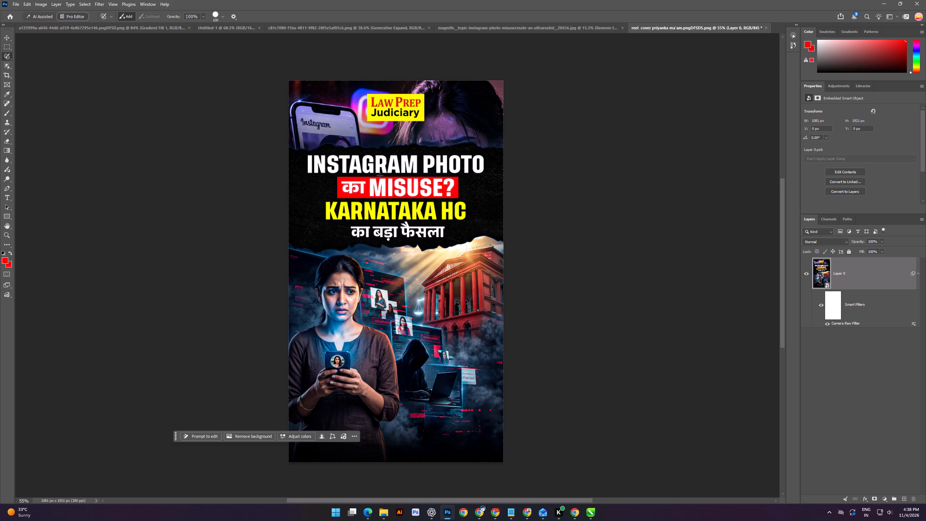
scroll(380, 175, "up", 1)
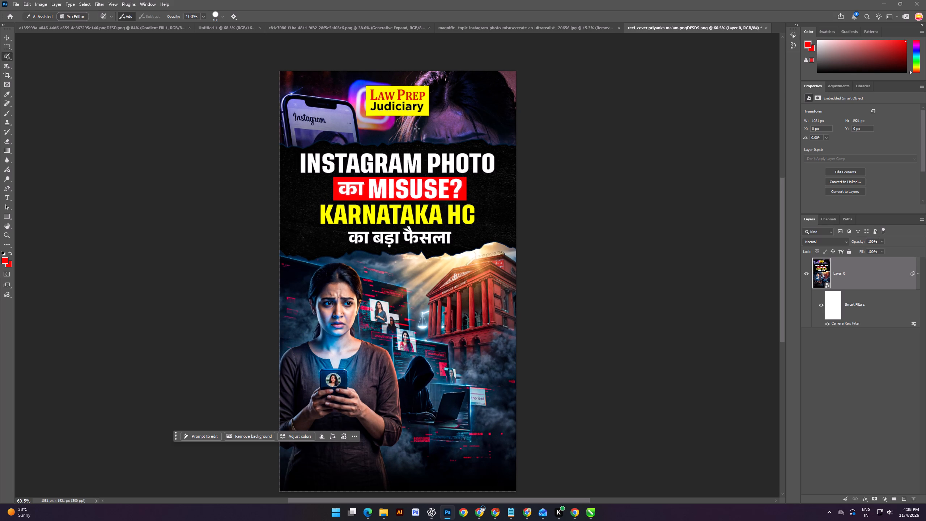
left_click(39, 1)
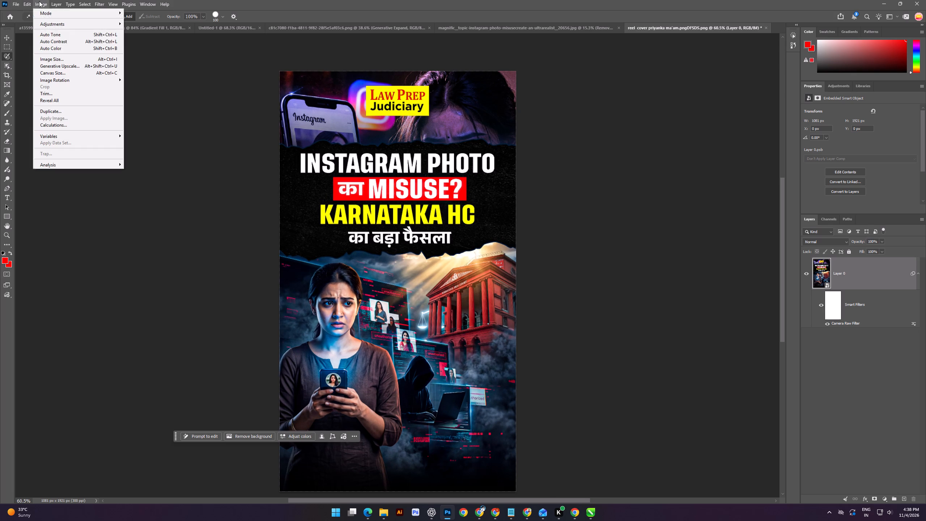
left_click(63, 56)
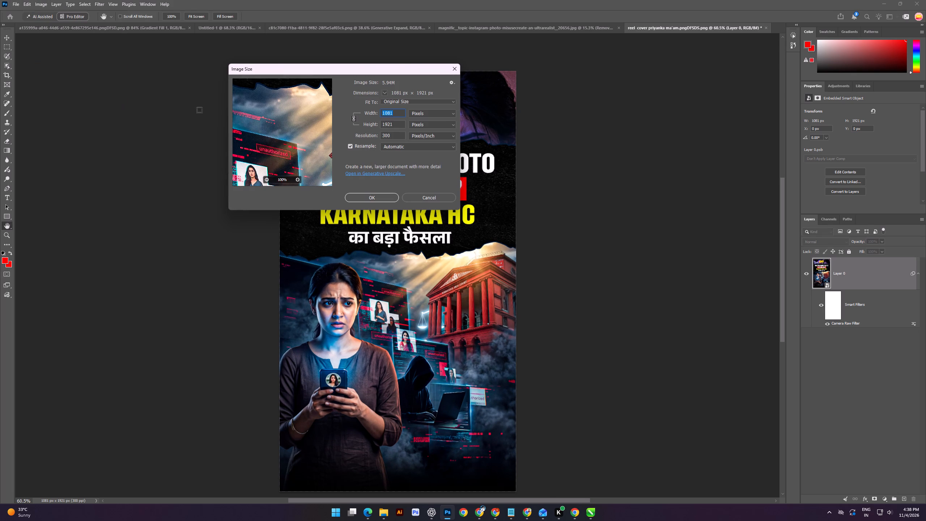
left_click_drag(392, 134, 368, 136)
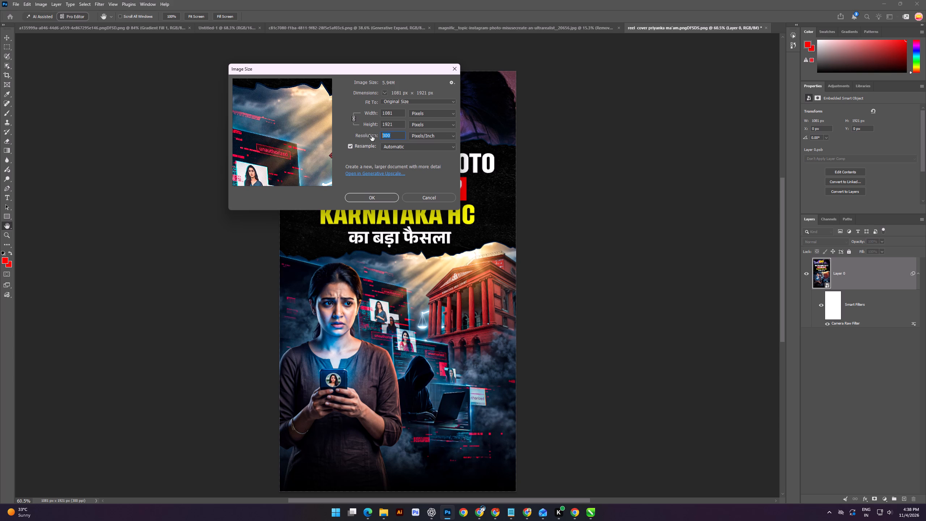
type("480")
key("Return")
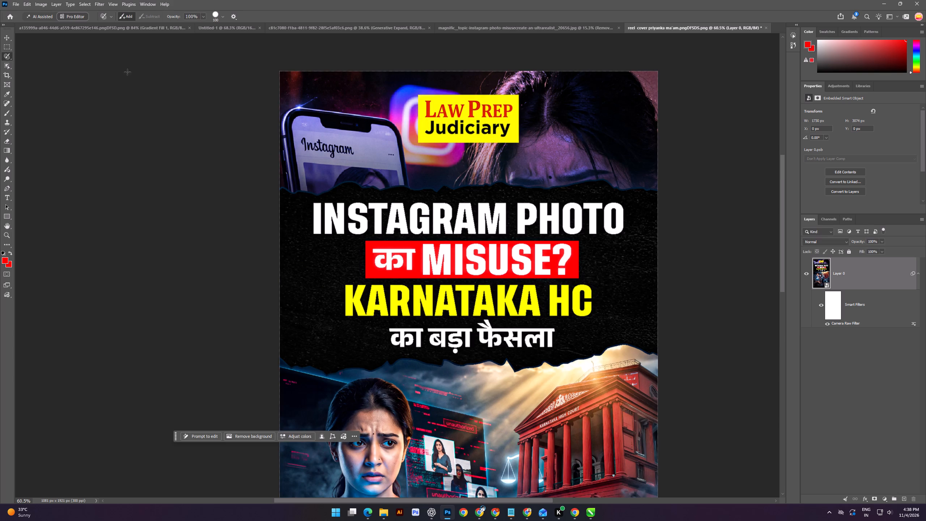
Export the resampled cover image.
left_click(17, 5)
left_click(70, 129)
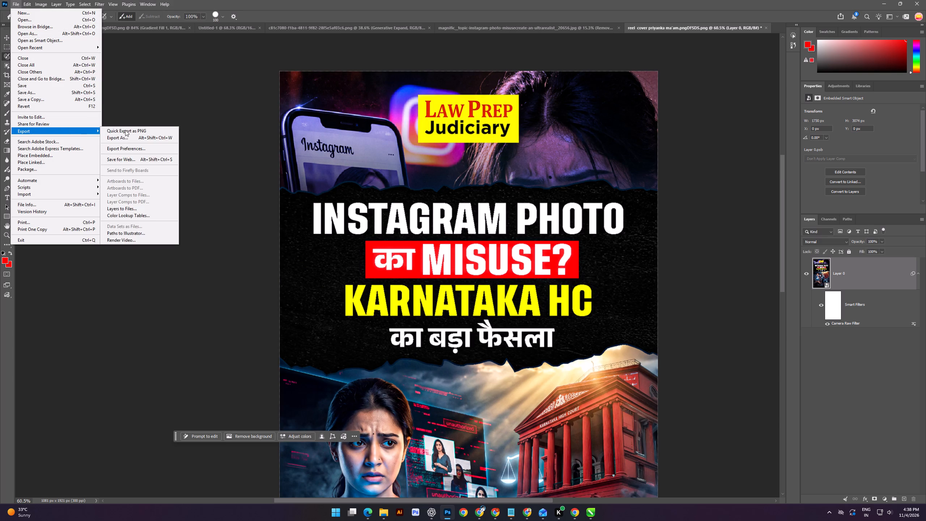
Quick-export the cover as a PNG to Downloads, reusing the name of the existing Instagram photo misuse reel cover file.
left_click(125, 130)
double_click(111, 111)
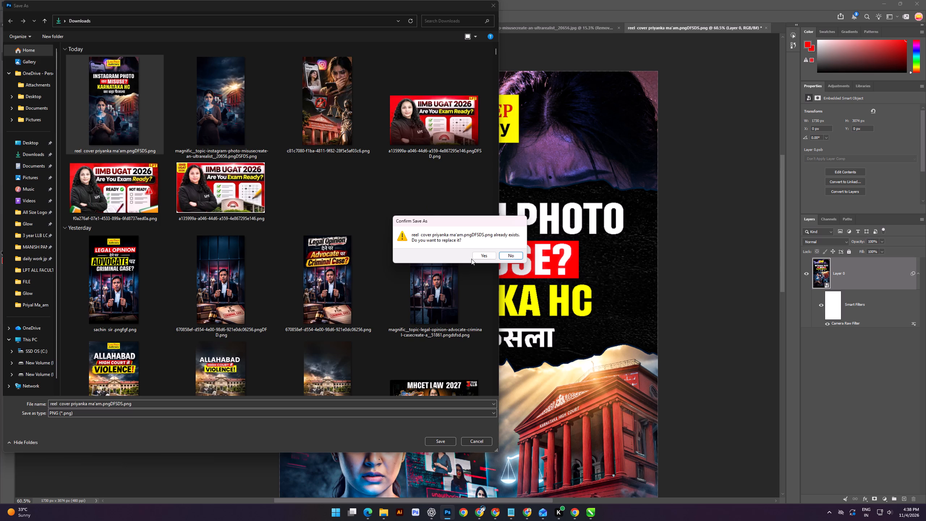
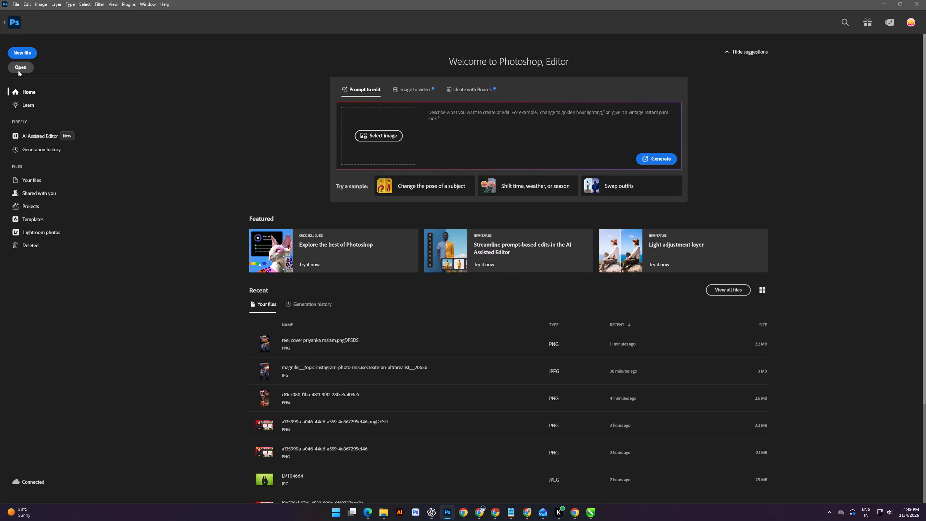
left_click(130, 118)
double_click(130, 118)
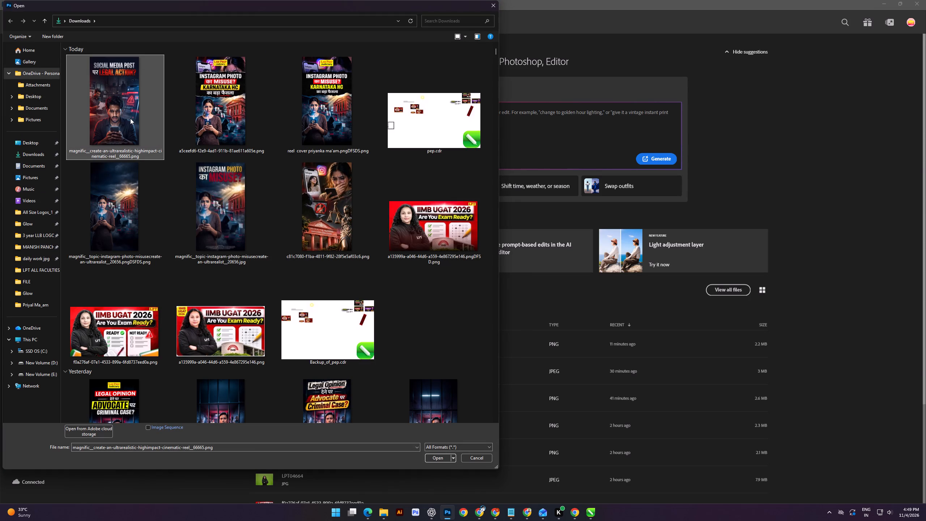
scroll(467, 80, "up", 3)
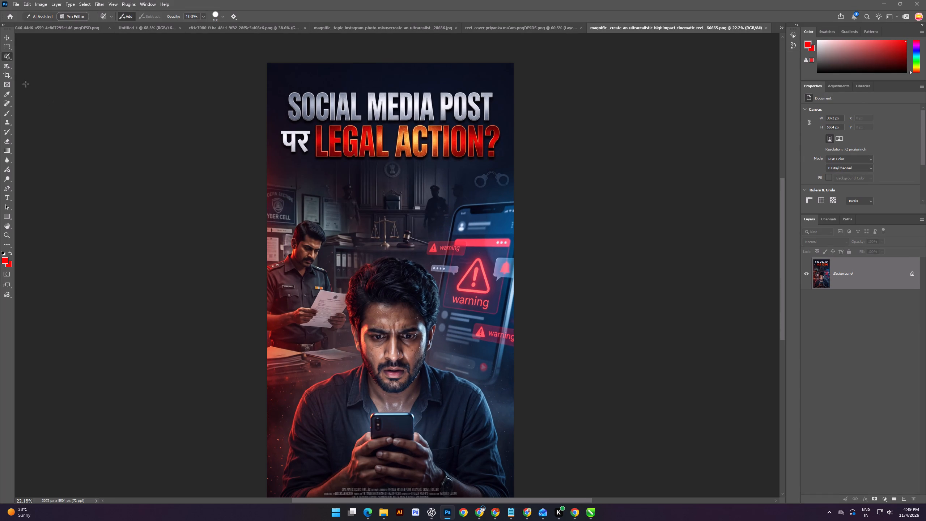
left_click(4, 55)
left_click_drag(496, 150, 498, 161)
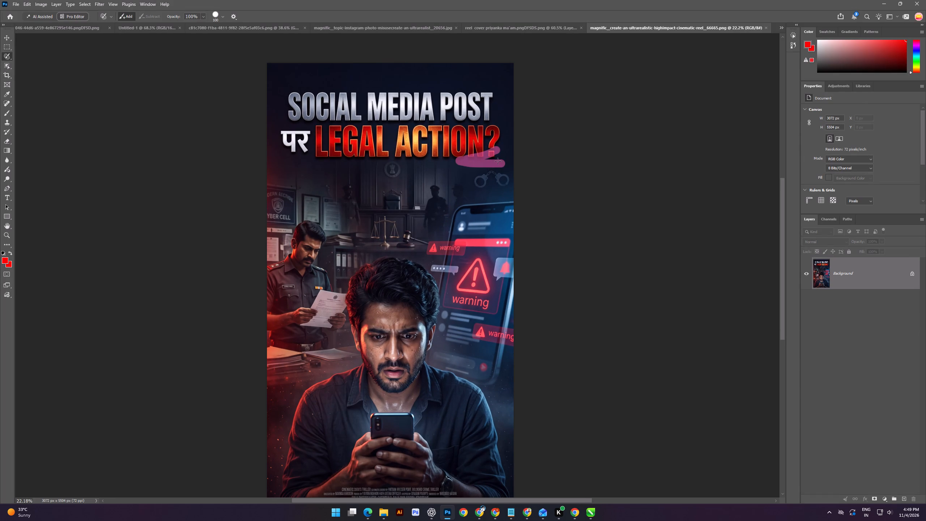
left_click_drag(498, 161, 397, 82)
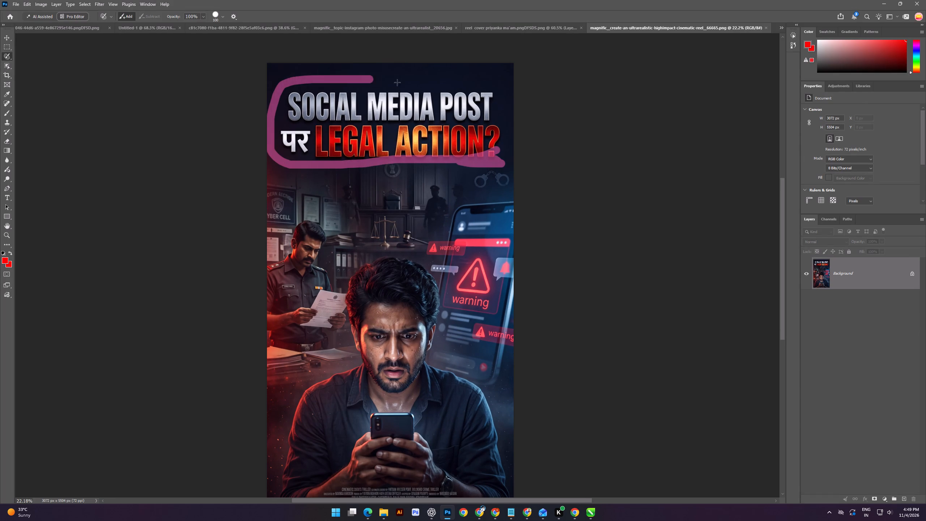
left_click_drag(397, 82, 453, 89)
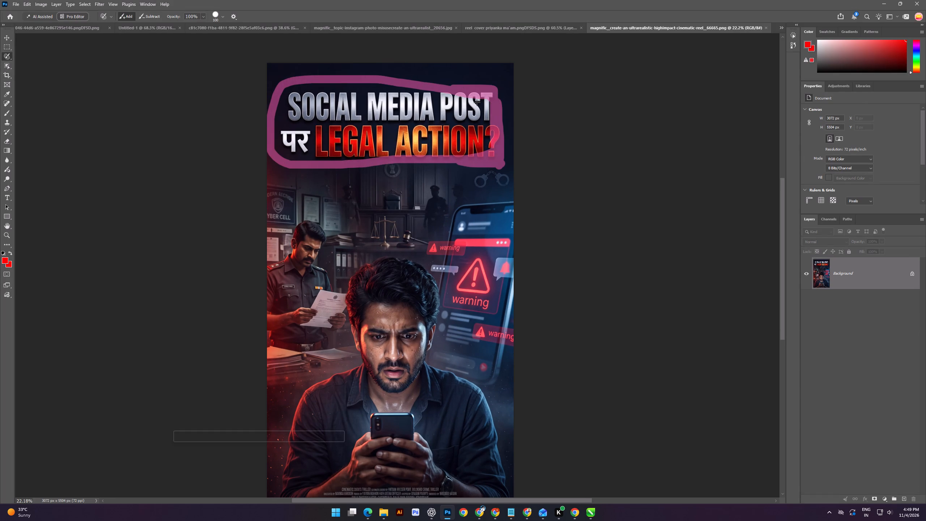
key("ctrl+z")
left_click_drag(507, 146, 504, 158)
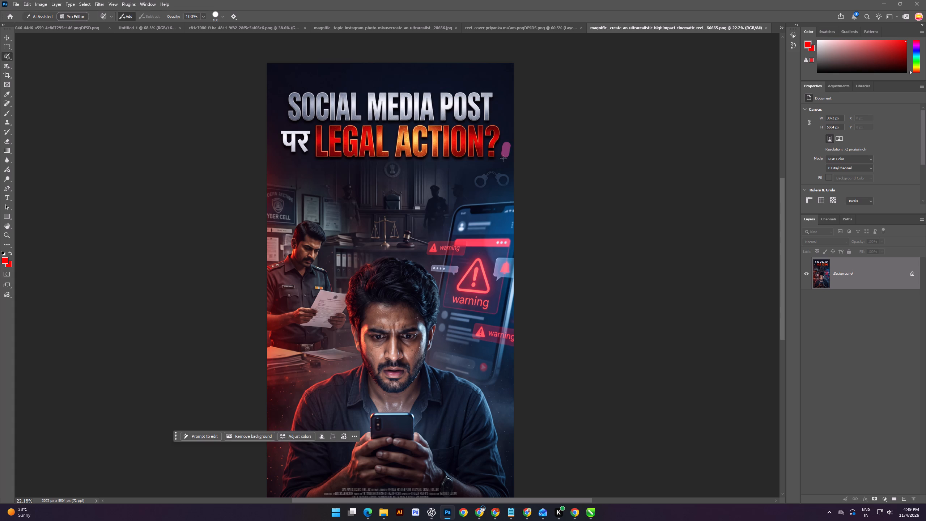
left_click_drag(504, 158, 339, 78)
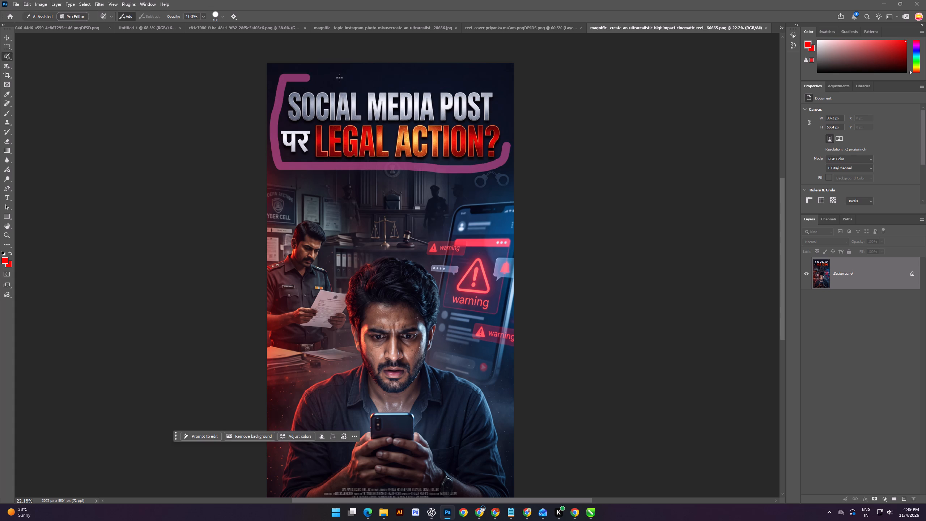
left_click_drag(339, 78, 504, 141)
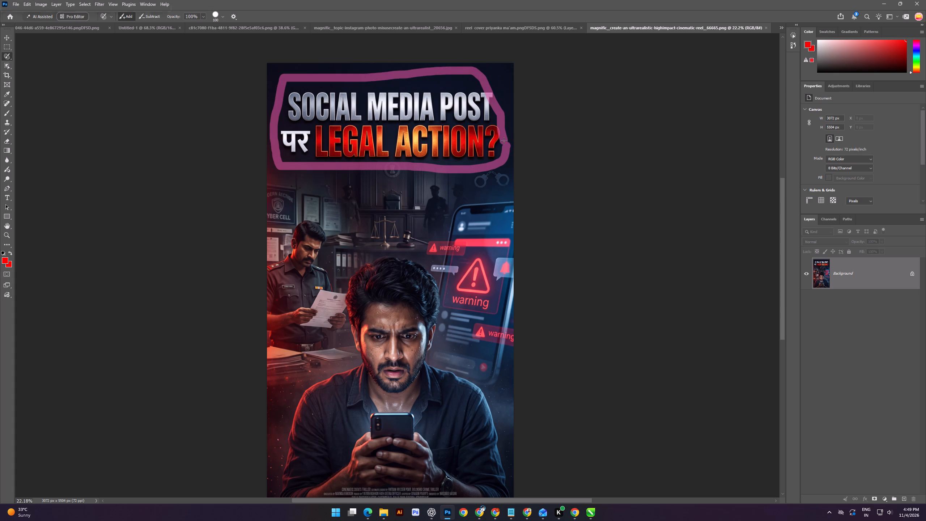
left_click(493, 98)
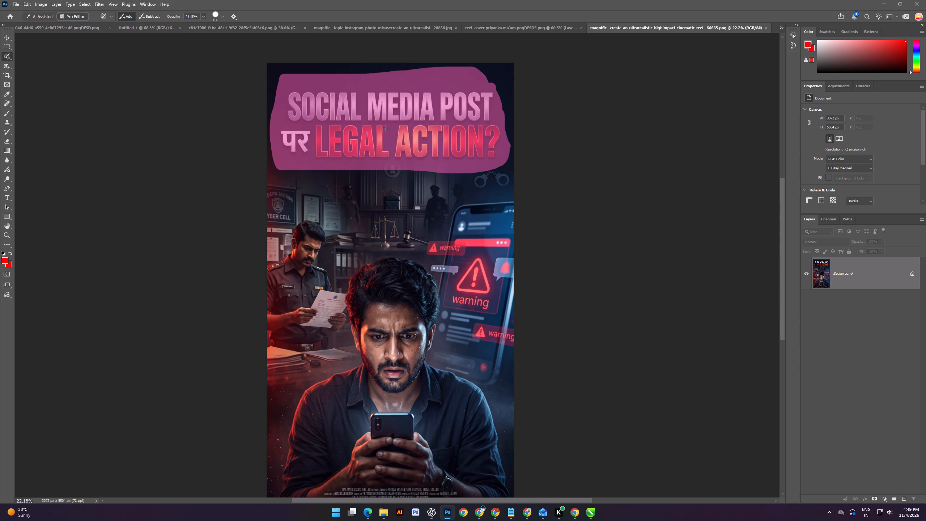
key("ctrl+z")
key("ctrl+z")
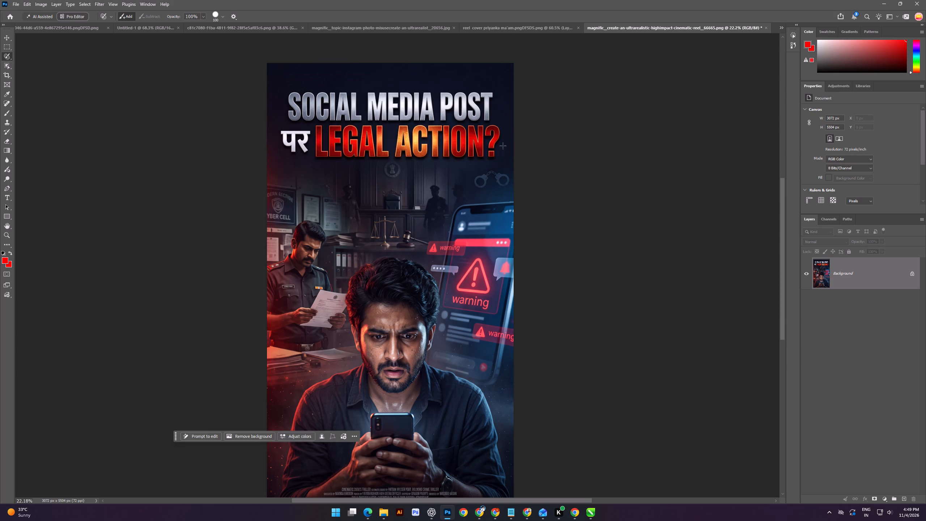
Outline the two-line title "SOCIAL MEDIA POST पर LEGAL ACTION?" with the Selection Brush and remove it from the image.
left_click_drag(505, 150, 335, 170)
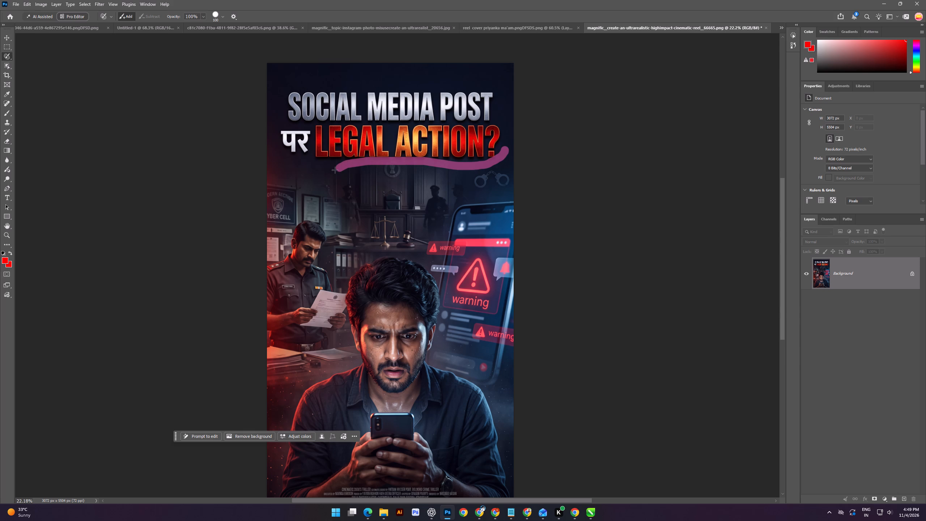
left_click_drag(335, 170, 427, 76)
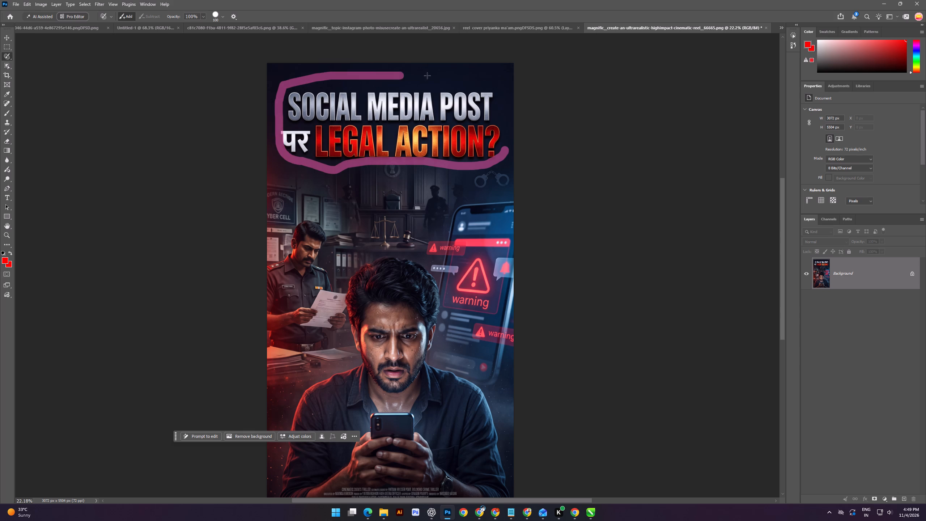
left_click_drag(427, 76, 509, 157)
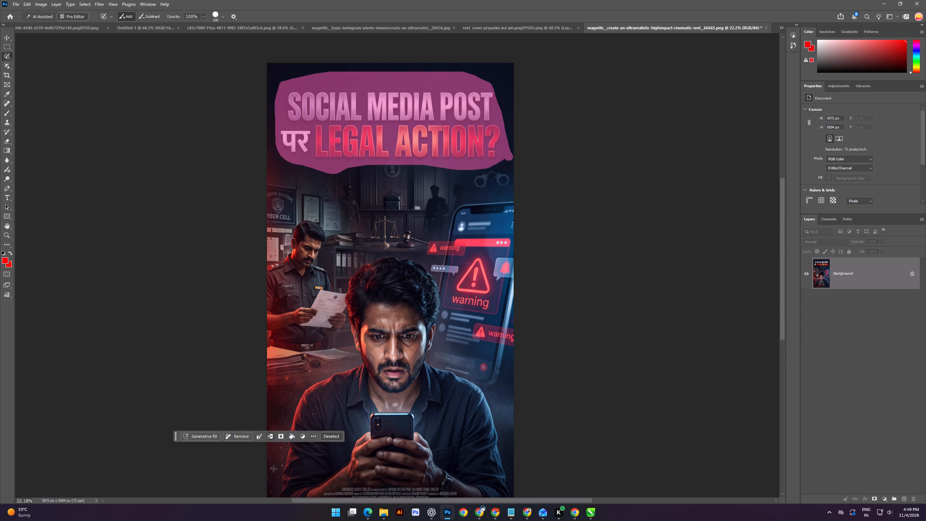
left_click(242, 437)
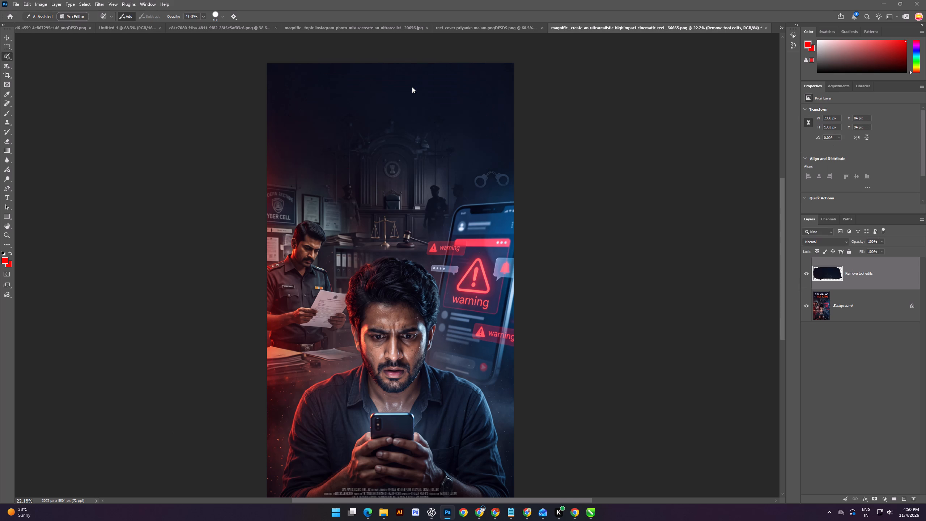
Merge the title-removal layer into the Background layer and convert the result to a Smart Object.
left_click(851, 305, "ctrl")
key("ctrl+e")
right_click(852, 266)
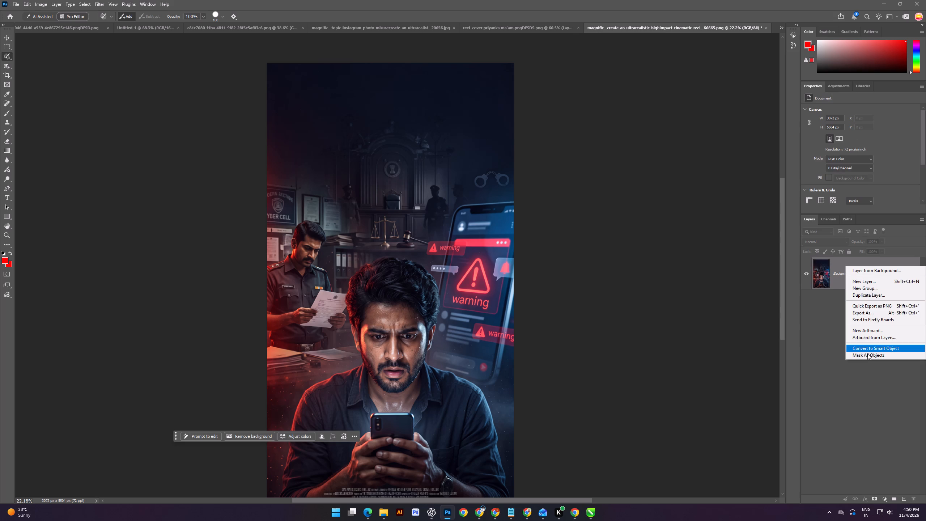
left_click(872, 345)
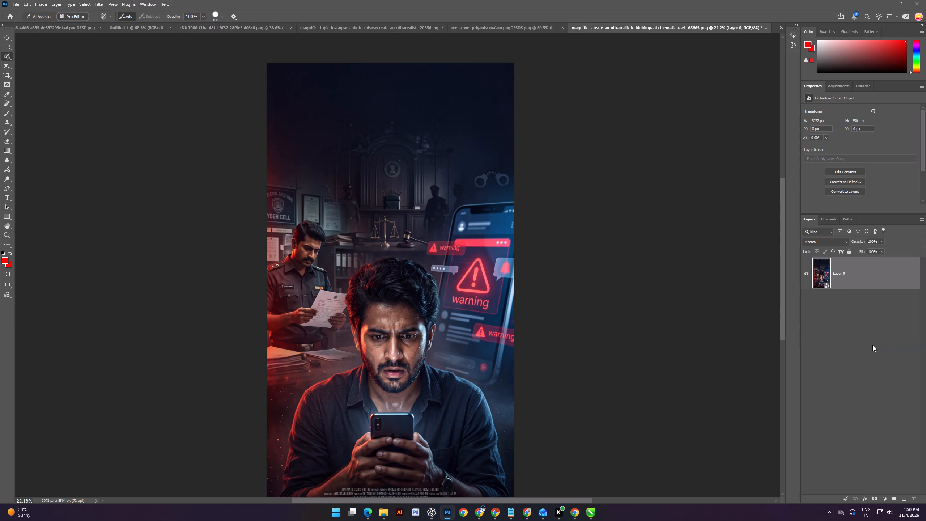
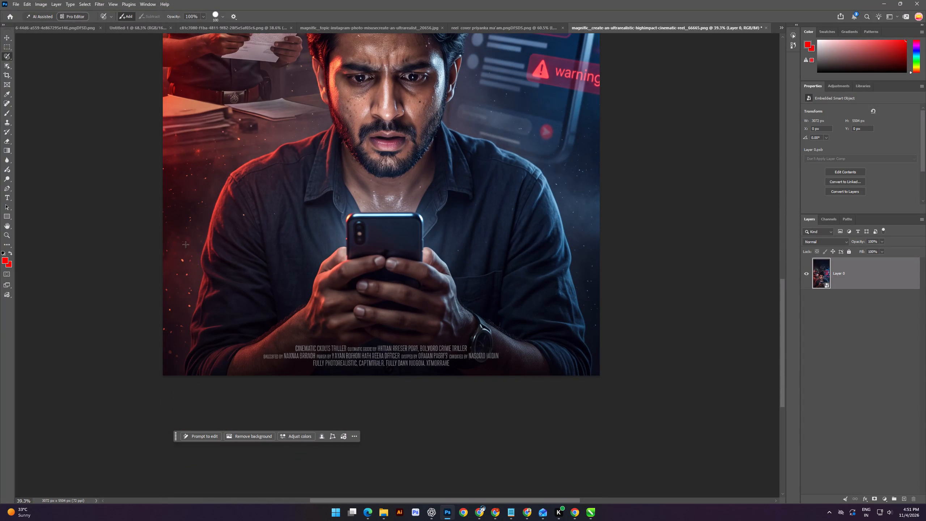
Outline the three-line credits text at the bottom of the cover with the Selection Brush and remove it from the image.
left_click(7, 52)
left_click_drag(453, 367, 274, 347)
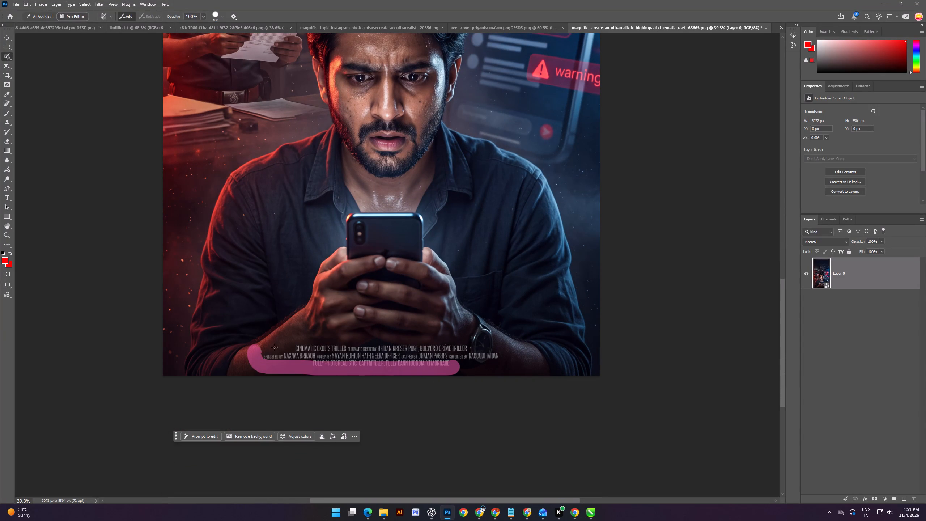
left_click_drag(274, 347, 438, 372)
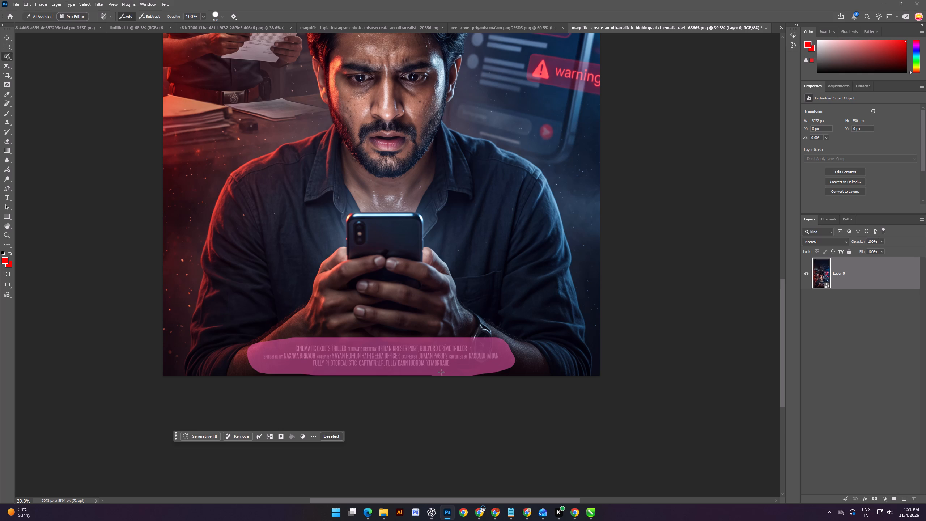
left_click(239, 434)
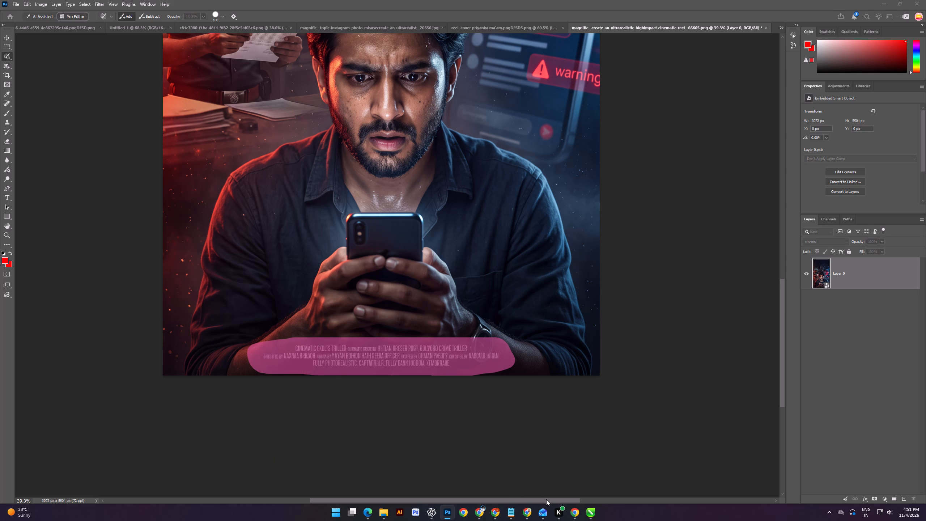
scroll(502, 421, "down", 5)
scroll(483, 296, "down", 8)
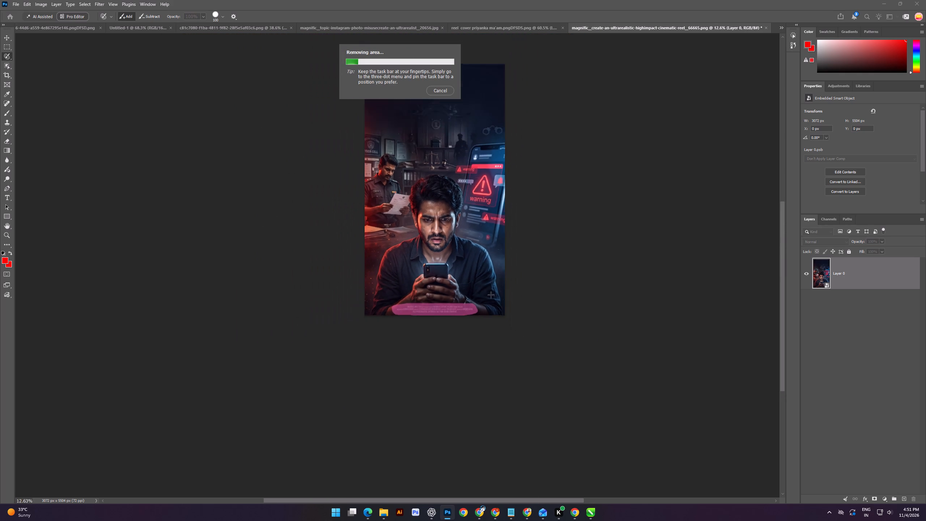
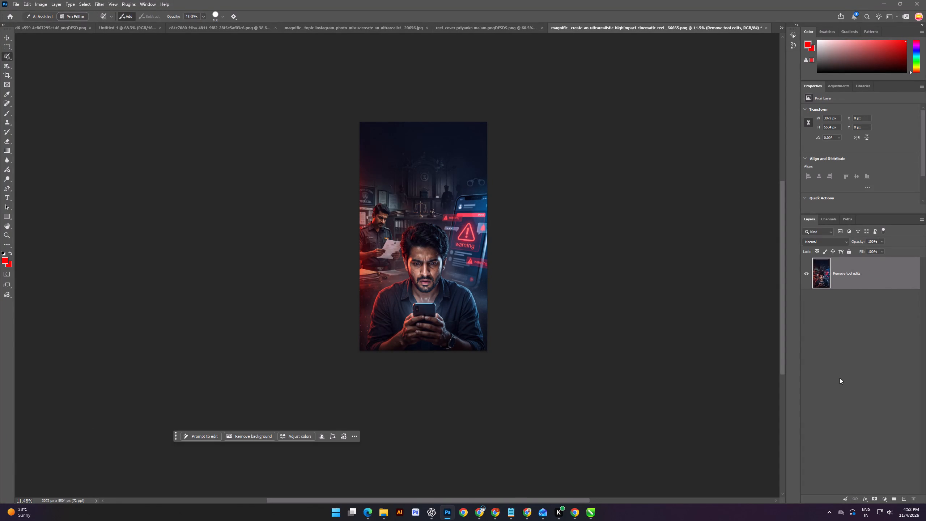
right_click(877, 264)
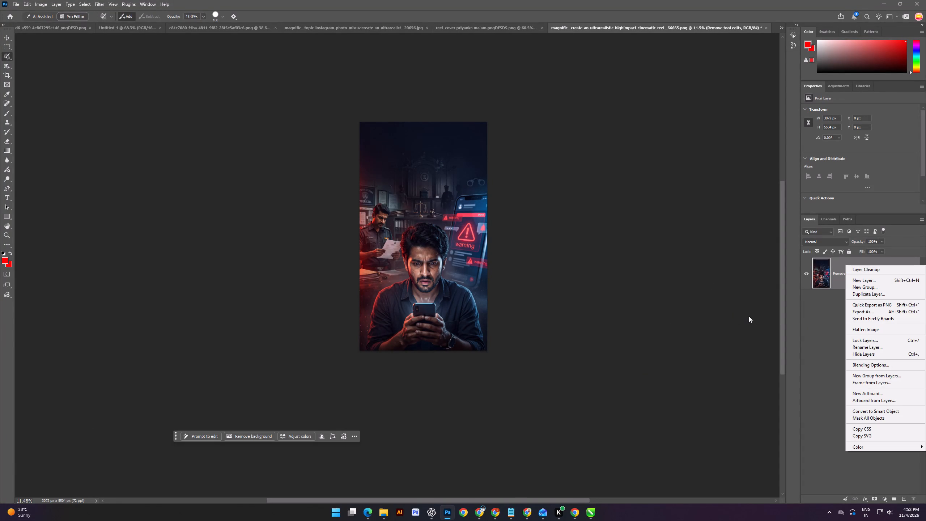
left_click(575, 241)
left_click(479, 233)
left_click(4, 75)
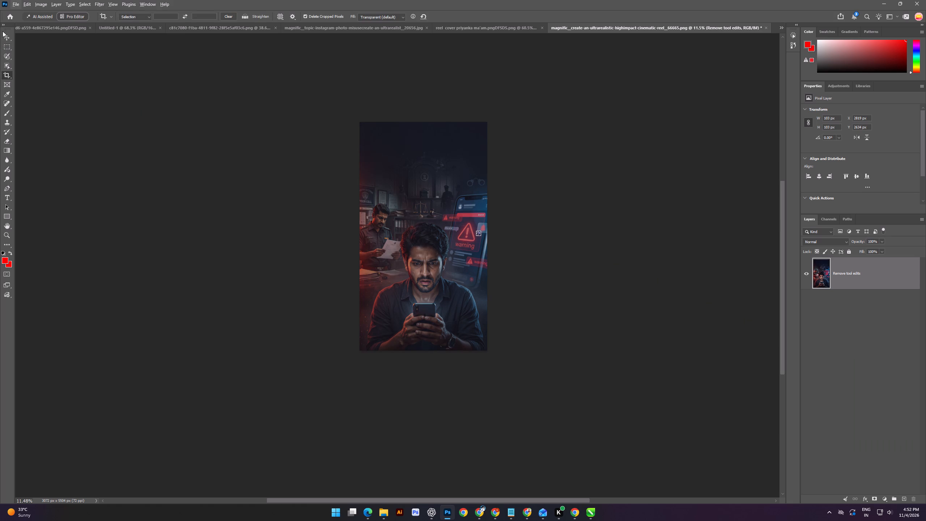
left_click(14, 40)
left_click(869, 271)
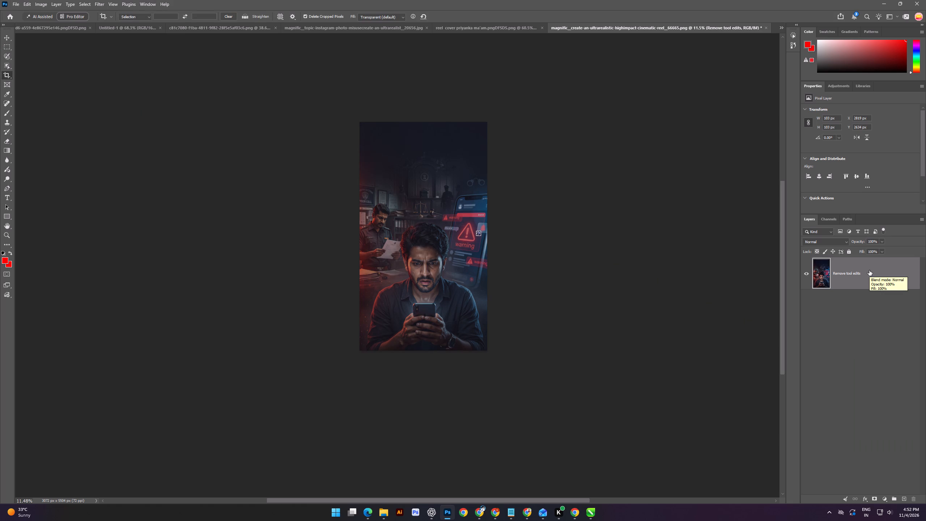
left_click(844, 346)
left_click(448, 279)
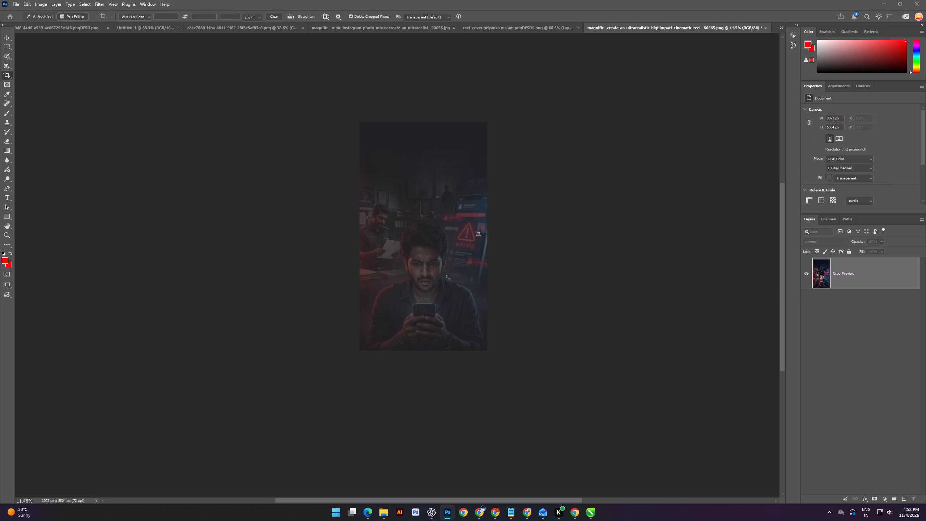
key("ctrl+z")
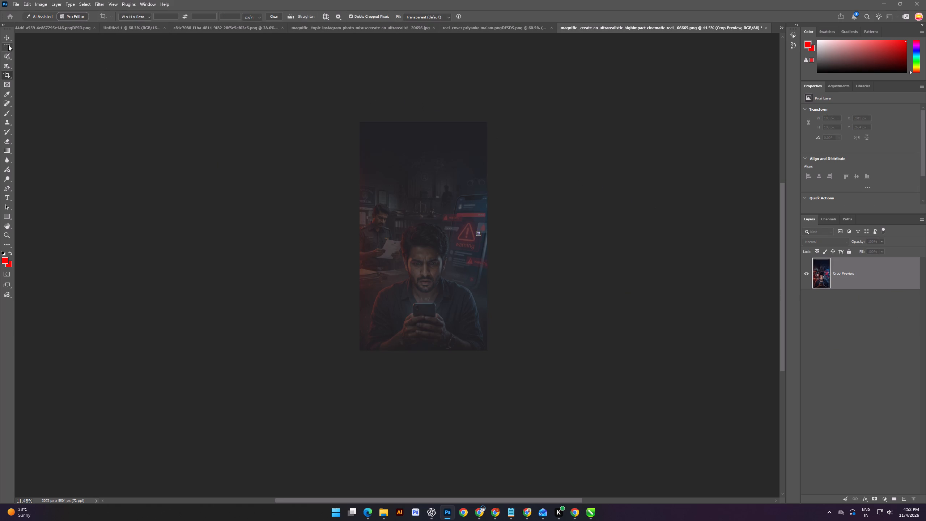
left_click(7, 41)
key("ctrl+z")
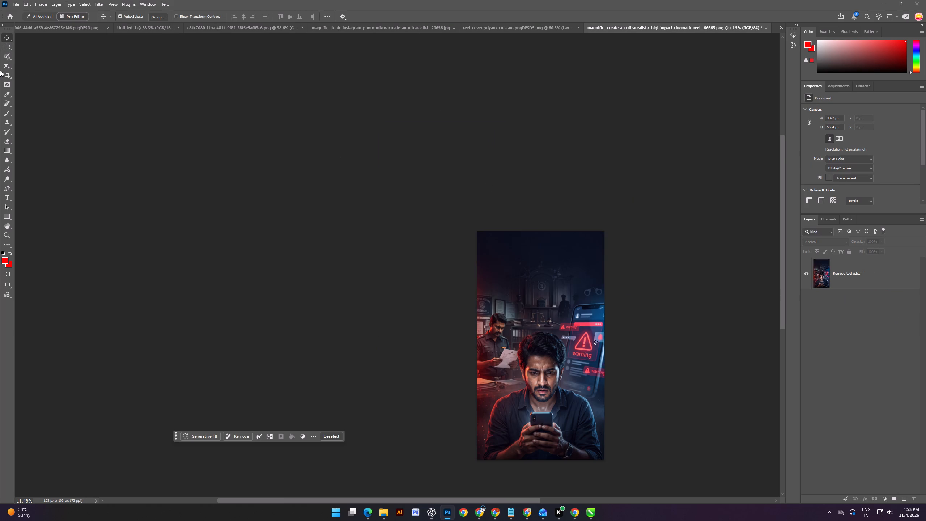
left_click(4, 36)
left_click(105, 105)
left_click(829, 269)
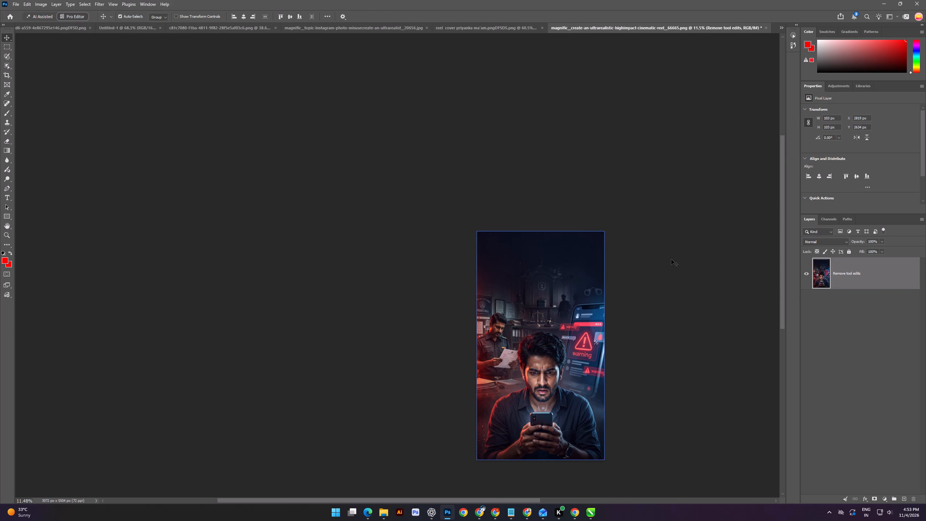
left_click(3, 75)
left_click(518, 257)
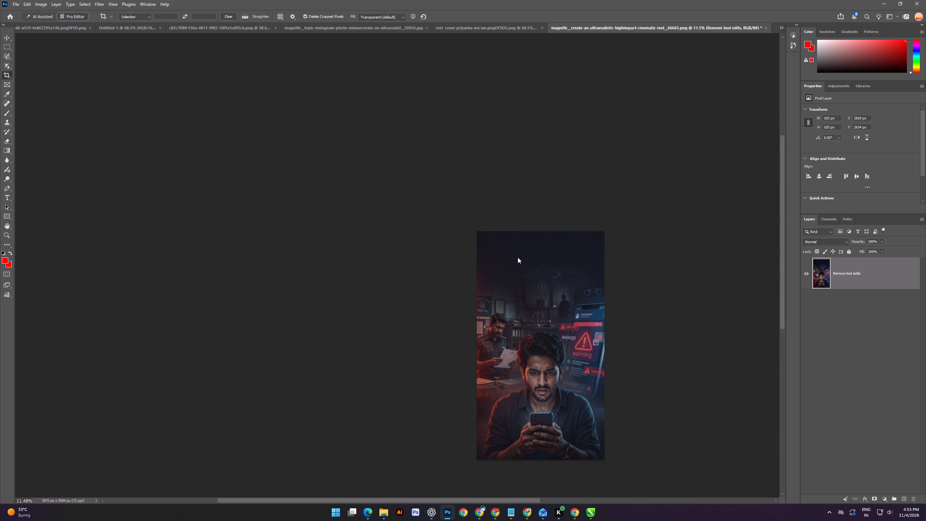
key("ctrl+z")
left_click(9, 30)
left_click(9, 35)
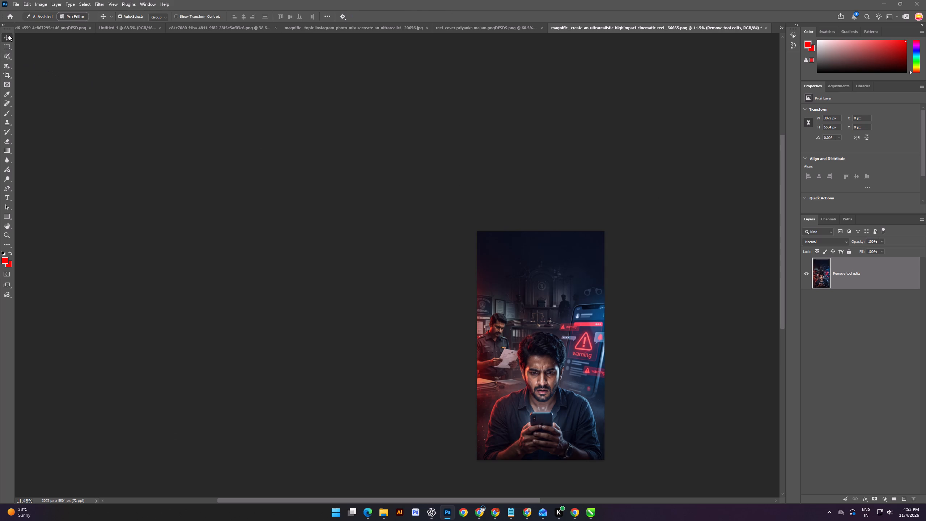
Crop the canvas outward on all sides to about 4100 × 8075 px and fill the new area with Generative Expand using no prompt.
left_click(0, 73)
left_click(7, 73)
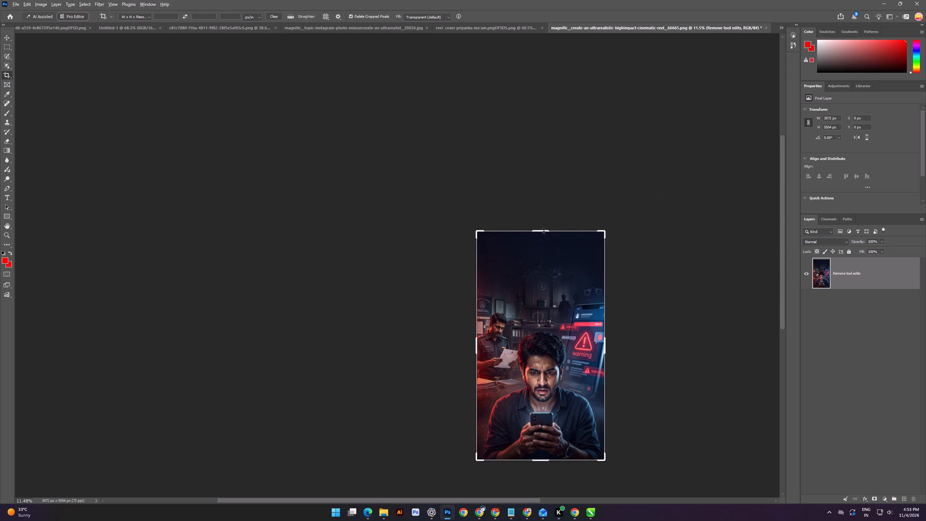
left_click_drag(544, 231, 541, 183, "alt")
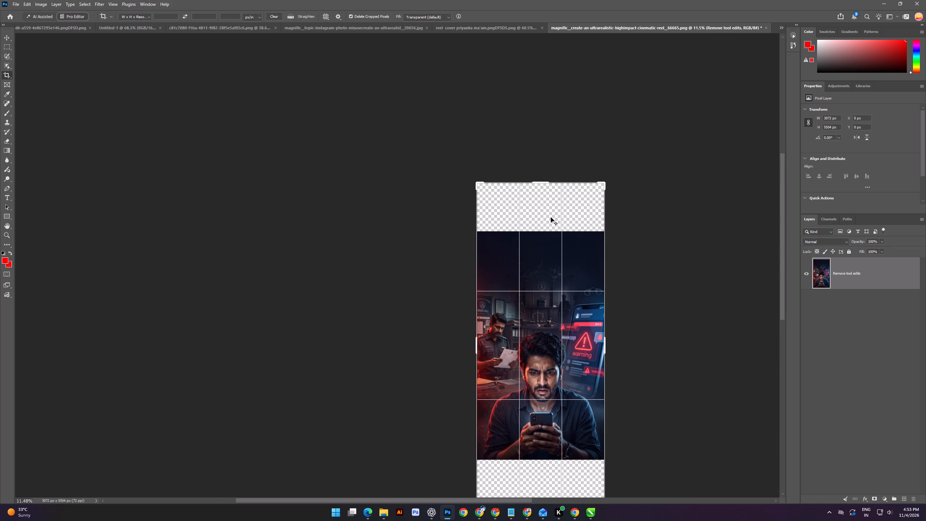
left_click_drag(605, 346, 626, 348, "alt")
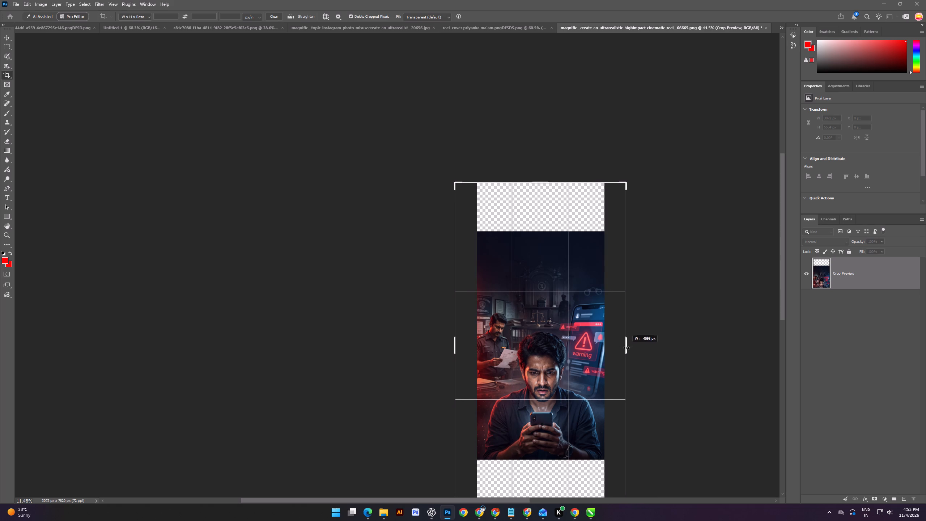
scroll(464, 336, "down", 4)
left_click_drag(511, 230, 513, 207)
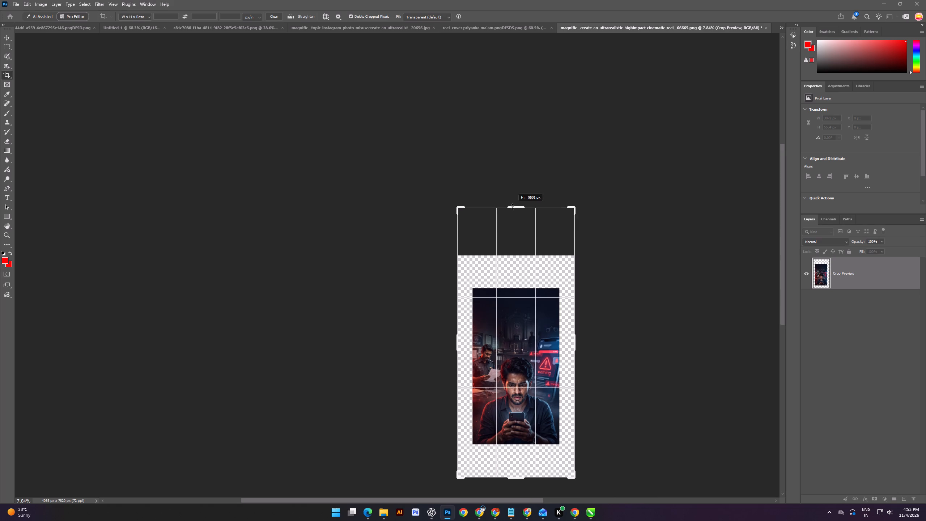
left_click_drag(513, 207, 514, 227)
scroll(483, 367, "down", 4)
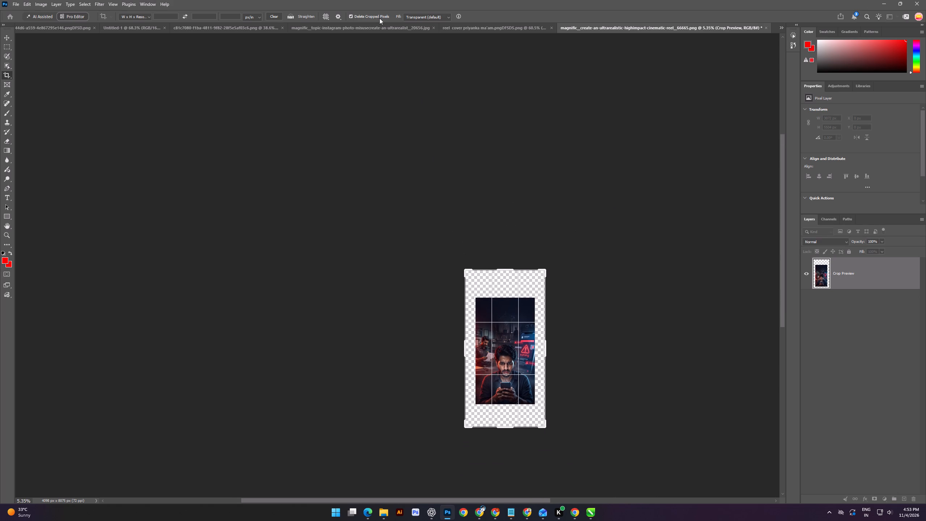
left_click(439, 16)
left_click(433, 27)
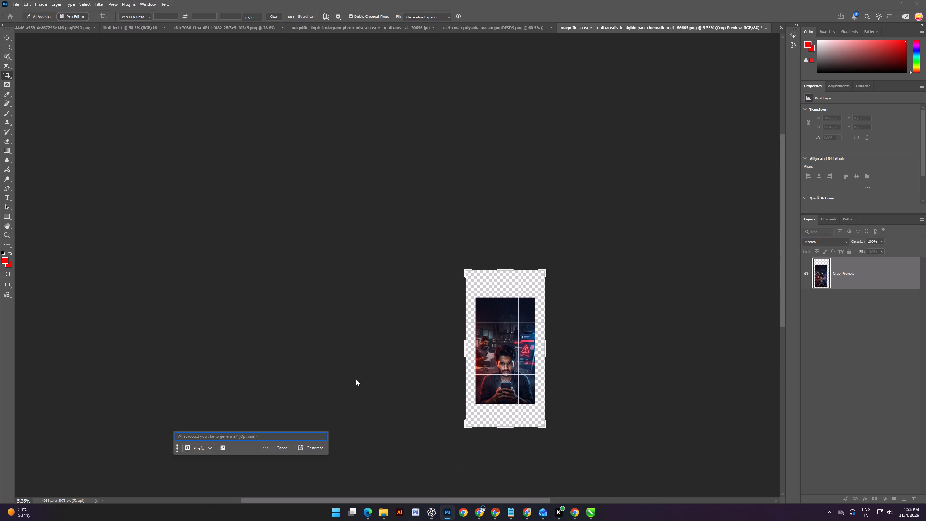
left_click(320, 449)
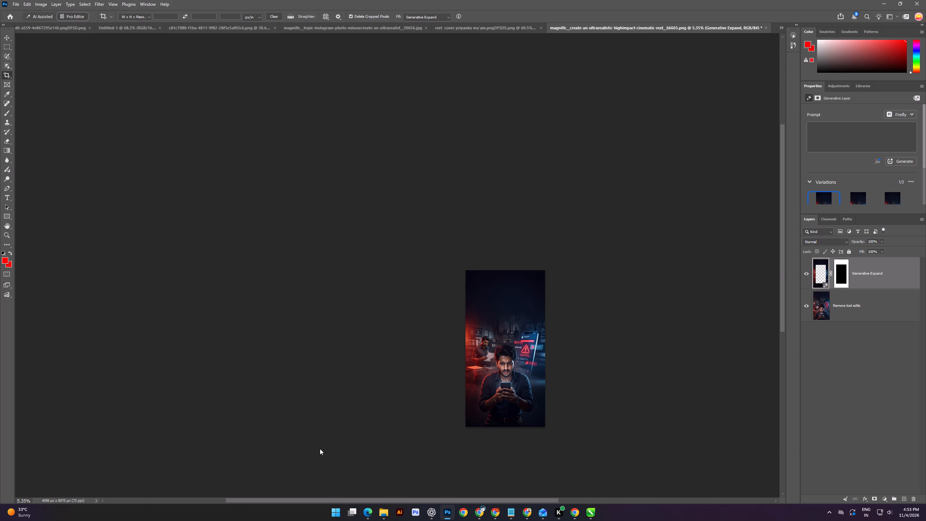
Choose the second Generative Expand variation and merge that layer with the Remove tool edits layer.
left_click(853, 200)
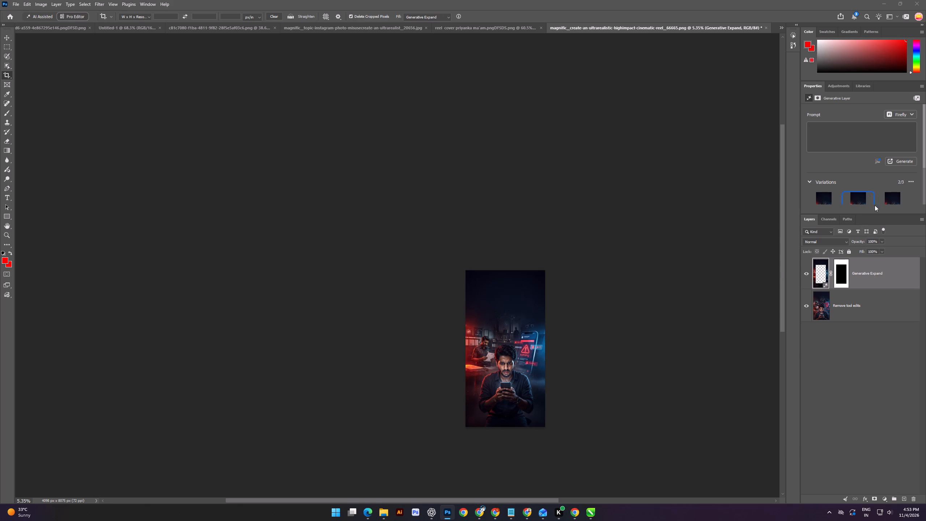
left_click(892, 202)
left_click(855, 203)
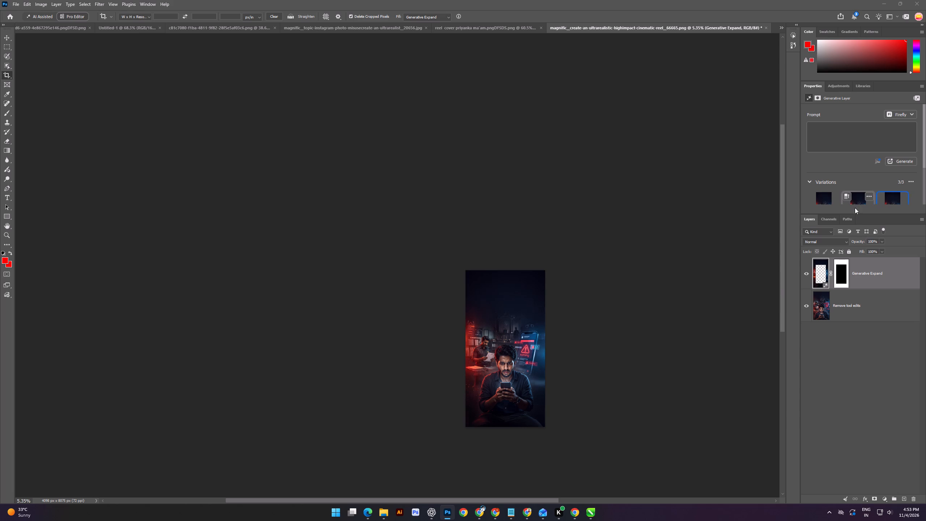
left_click(868, 304, "ctrl")
key("ctrl+e")
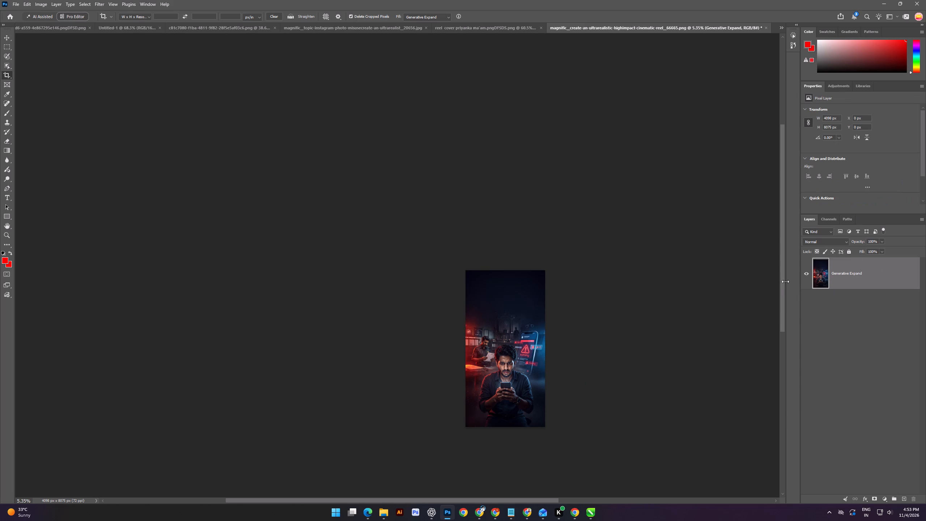
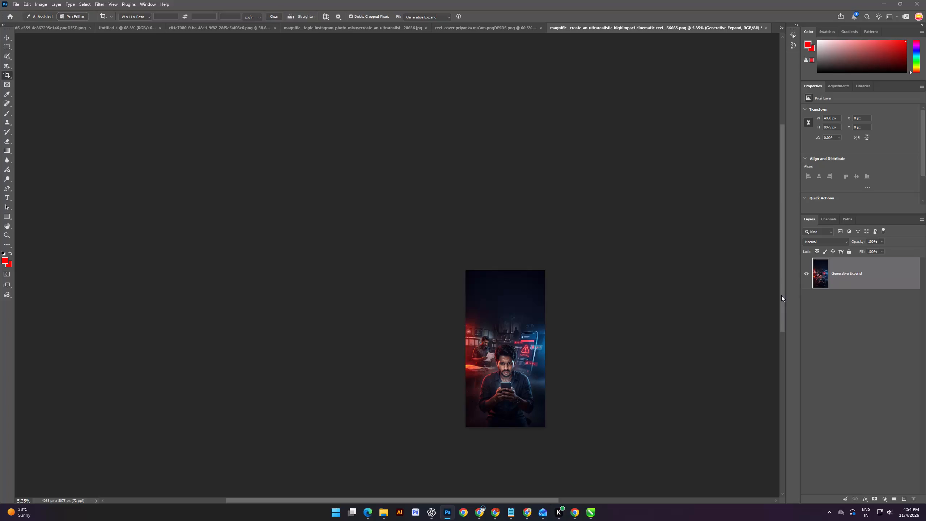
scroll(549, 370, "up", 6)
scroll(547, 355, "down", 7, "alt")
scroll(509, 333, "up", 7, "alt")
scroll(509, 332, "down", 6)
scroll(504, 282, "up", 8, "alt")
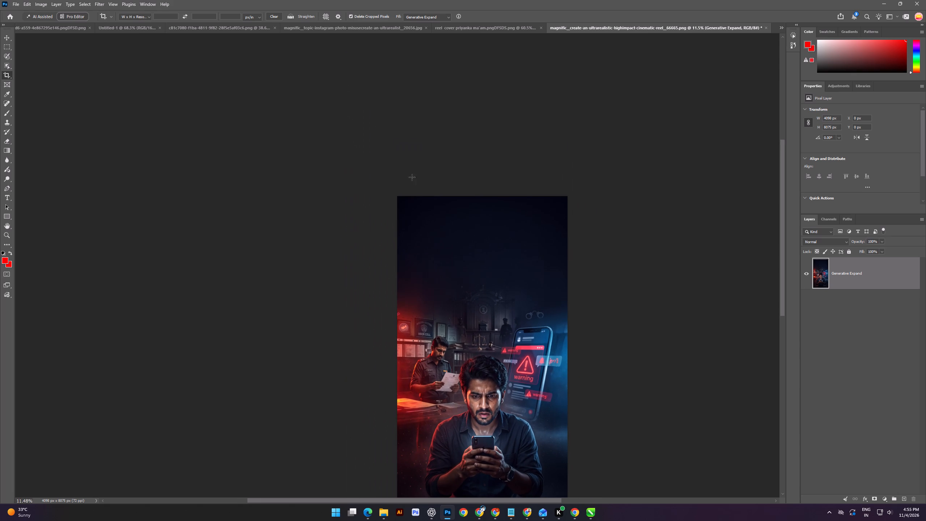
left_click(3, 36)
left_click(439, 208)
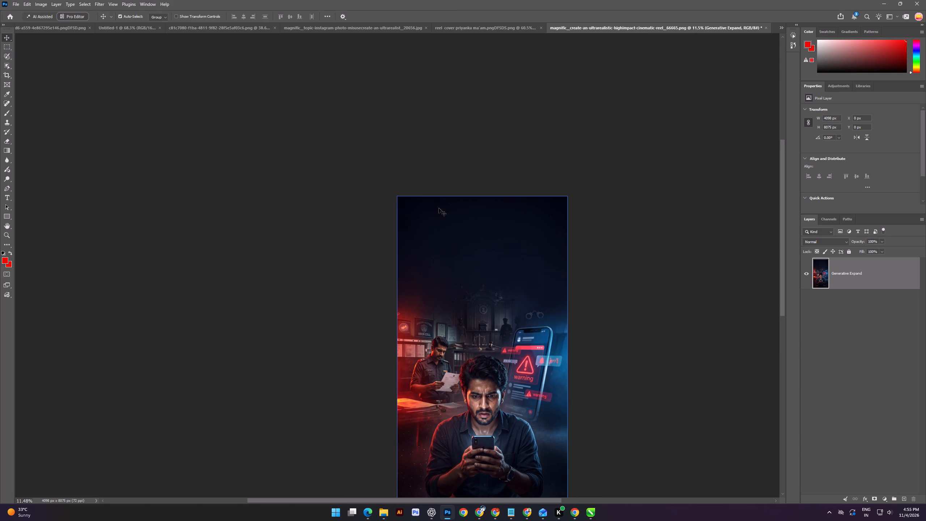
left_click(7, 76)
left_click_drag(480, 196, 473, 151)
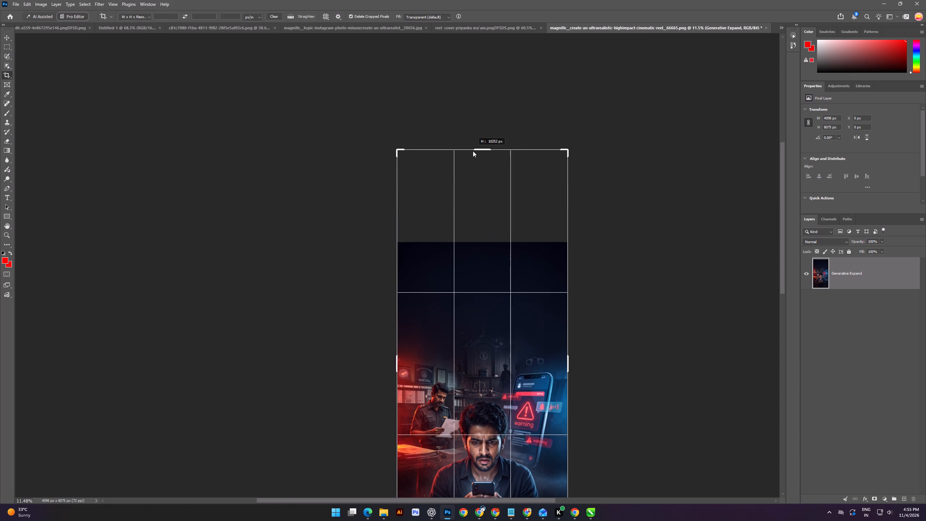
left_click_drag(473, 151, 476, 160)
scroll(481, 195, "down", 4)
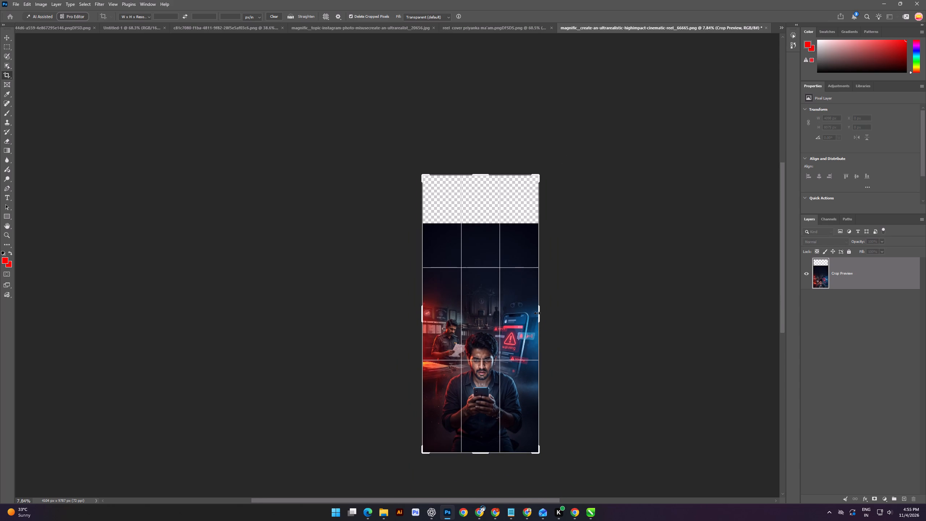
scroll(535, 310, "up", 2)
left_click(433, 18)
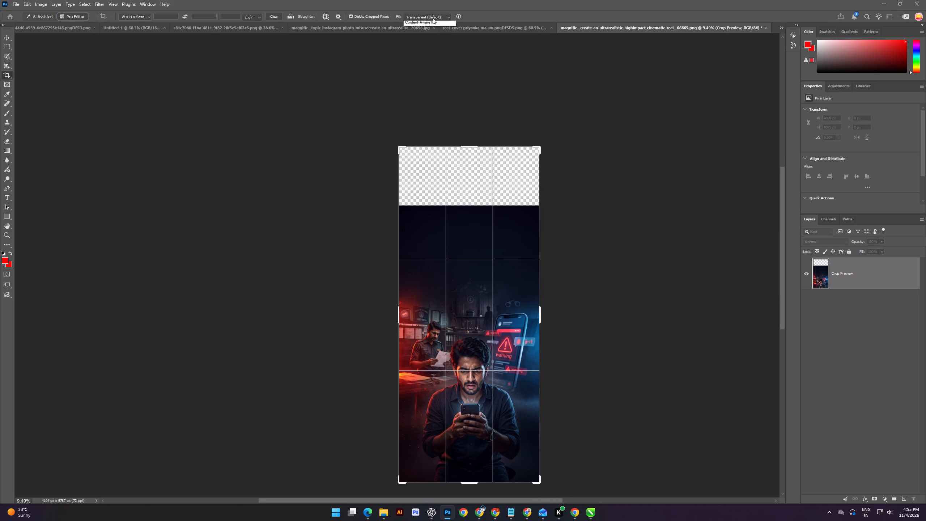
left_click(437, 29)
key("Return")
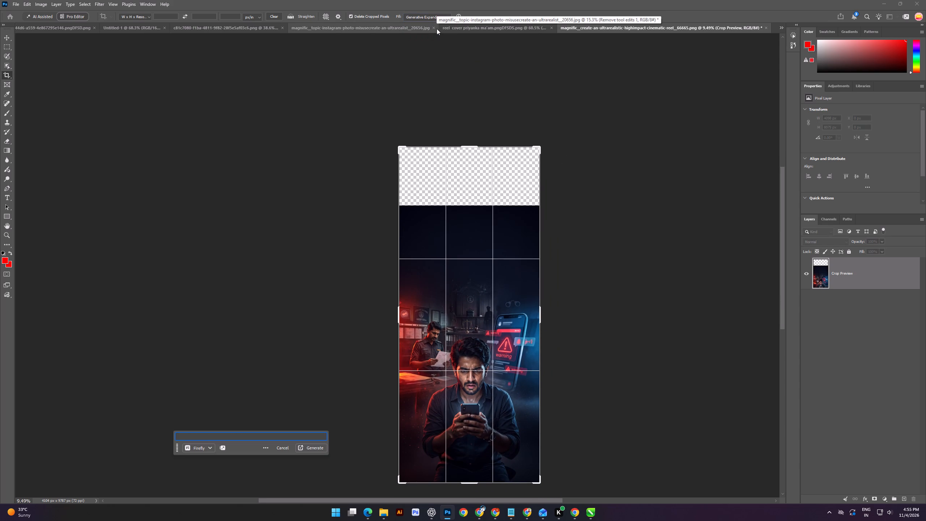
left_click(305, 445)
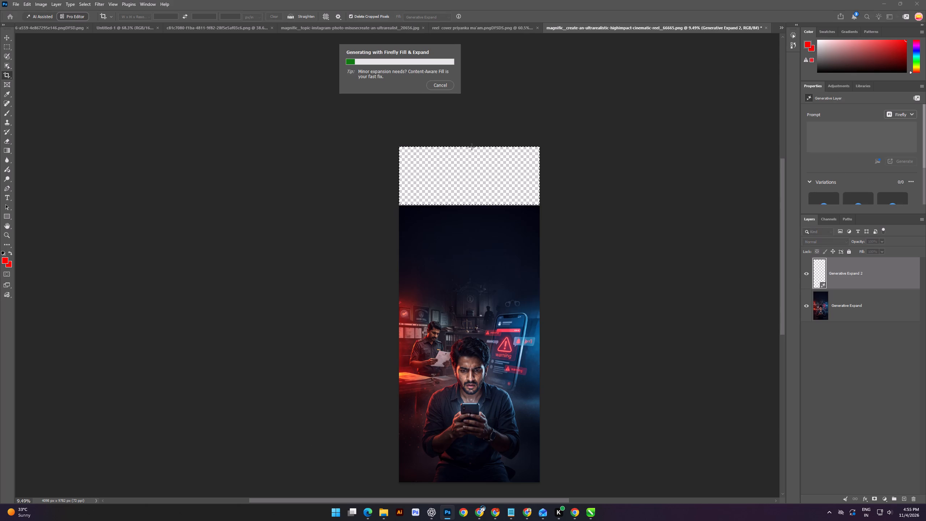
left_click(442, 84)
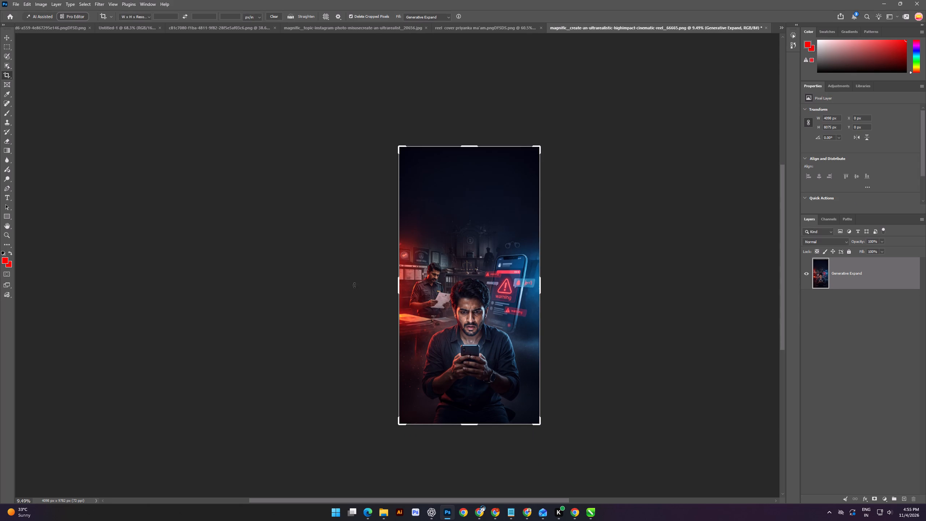
Using 9 × 16 px crop dimensions, expand the canvas to about 5626 × 10003 px with more space above the image, and fill it with Generative Expand.
left_click(148, 20)
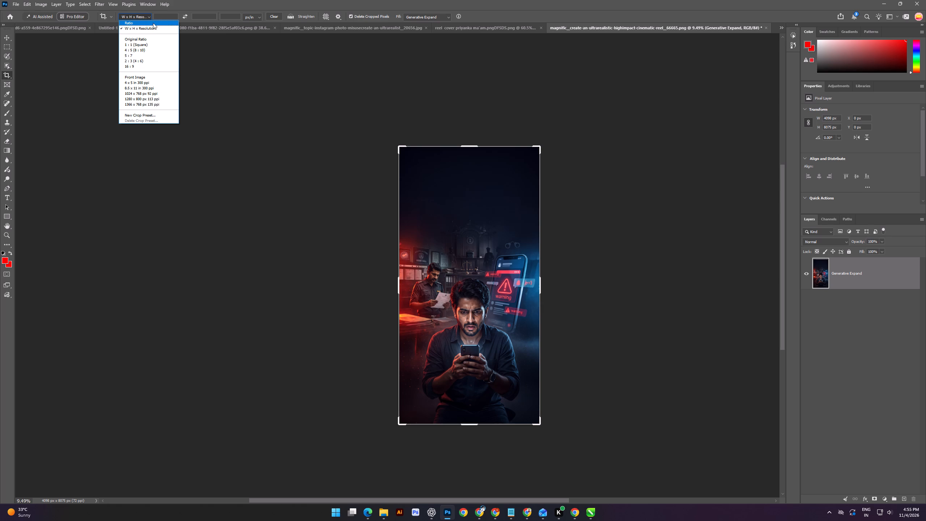
left_click(167, 13)
left_click(167, 16)
key("9")
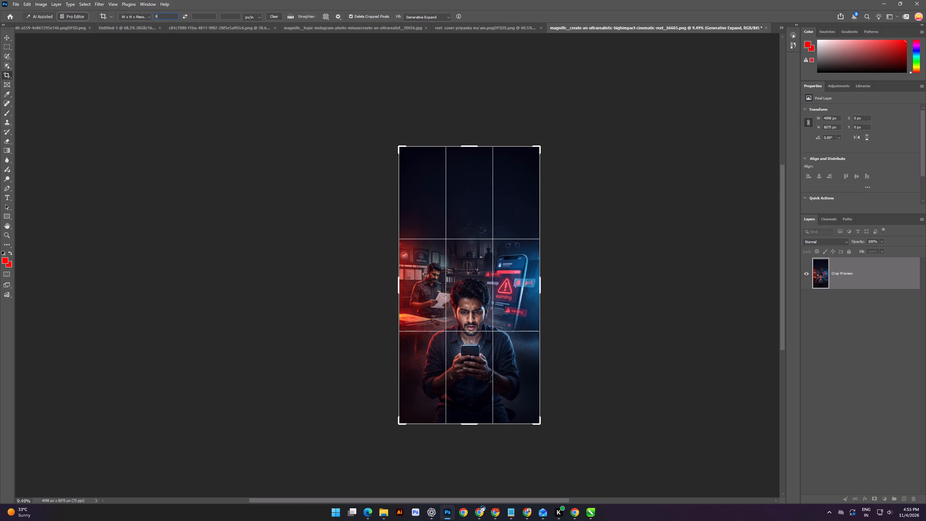
left_click(193, 17)
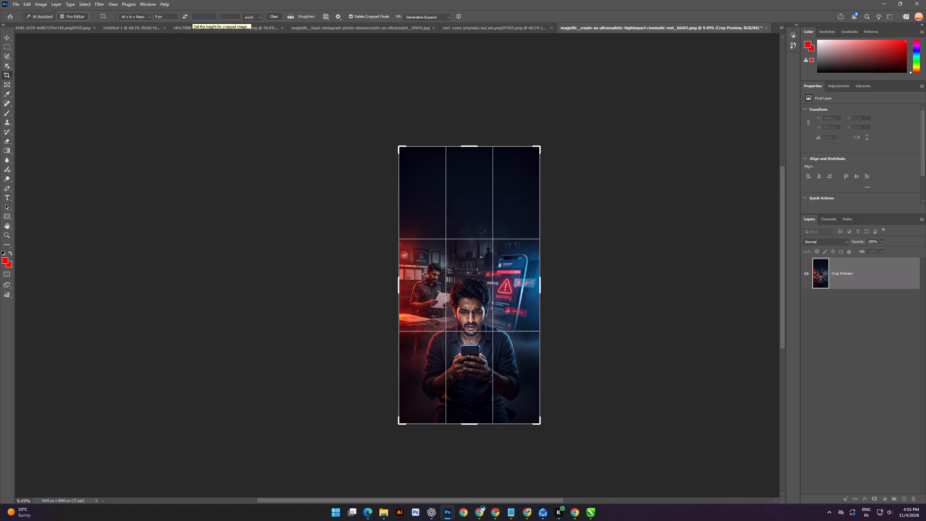
type("16")
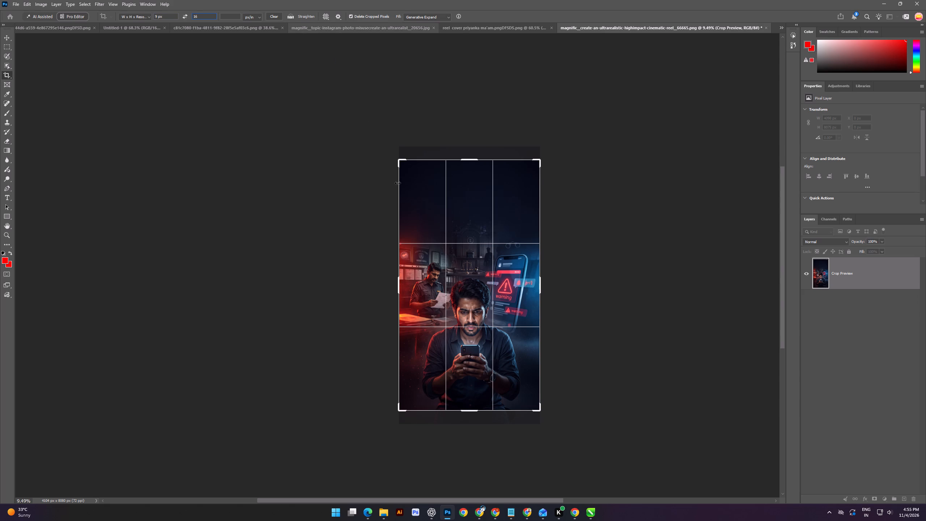
left_click_drag(472, 157, 477, 135)
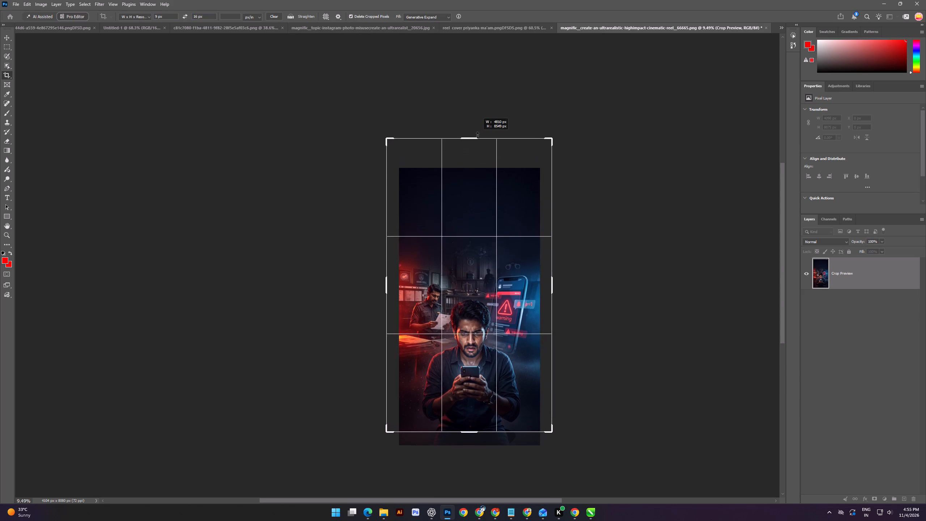
left_click_drag(477, 135, 485, 110)
left_click_drag(465, 224, 469, 189)
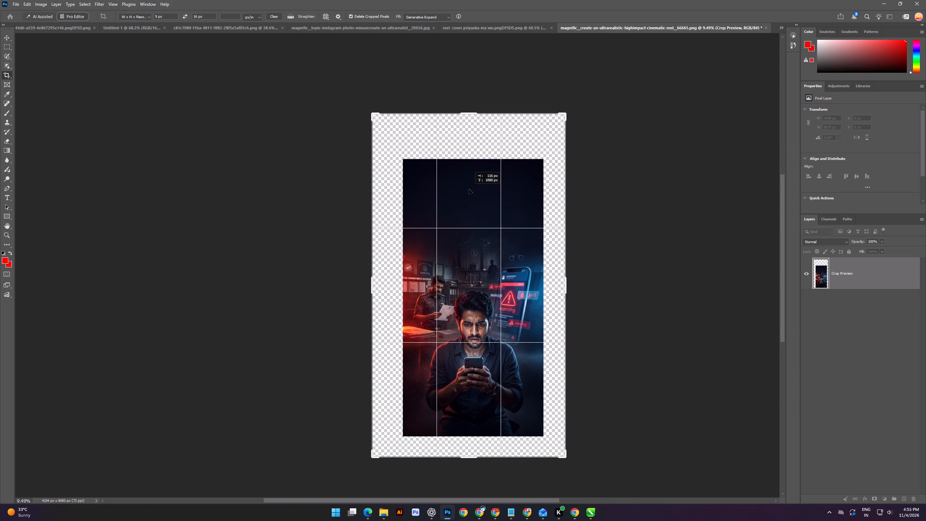
left_click_drag(469, 189, 463, 200)
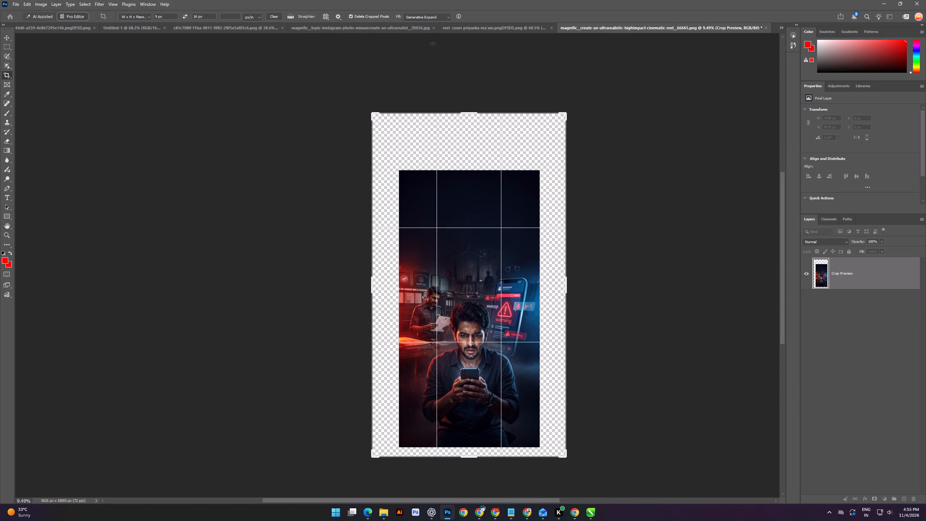
left_click(426, 20)
left_click(425, 29)
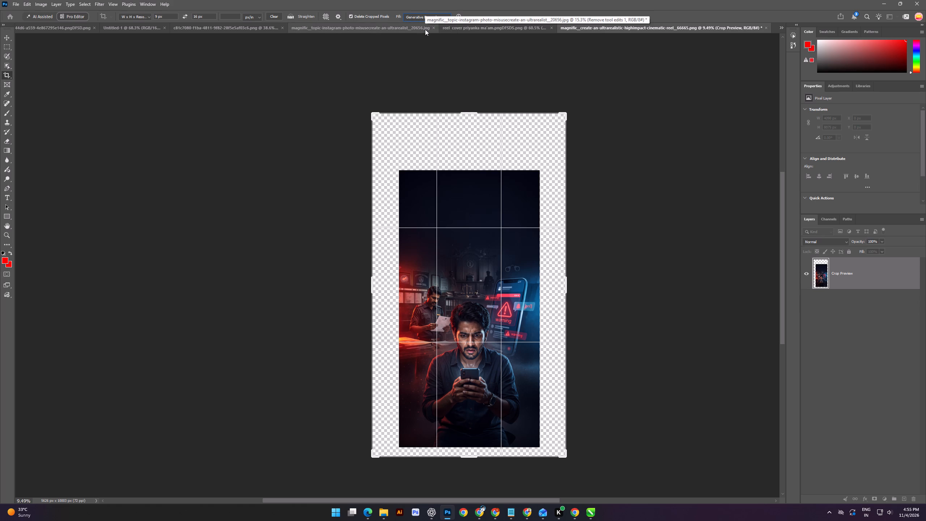
key("Return")
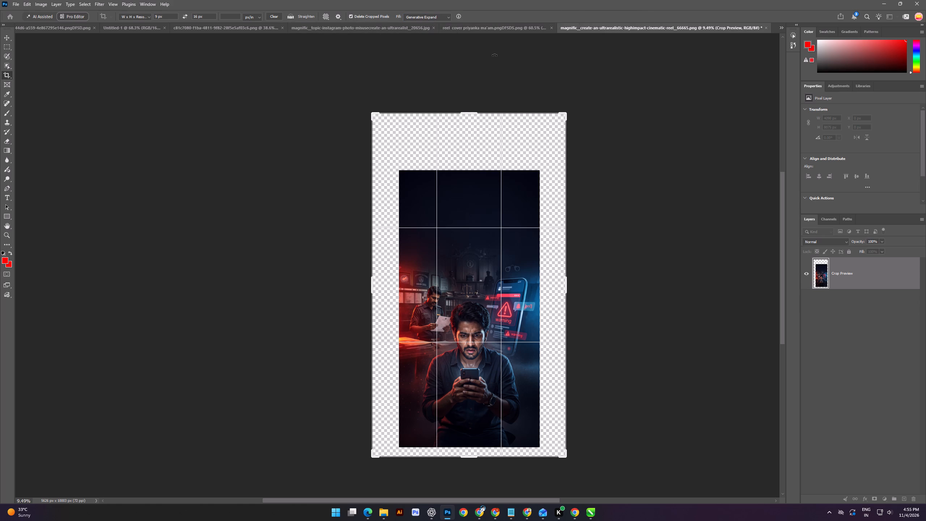
left_click(8, 37)
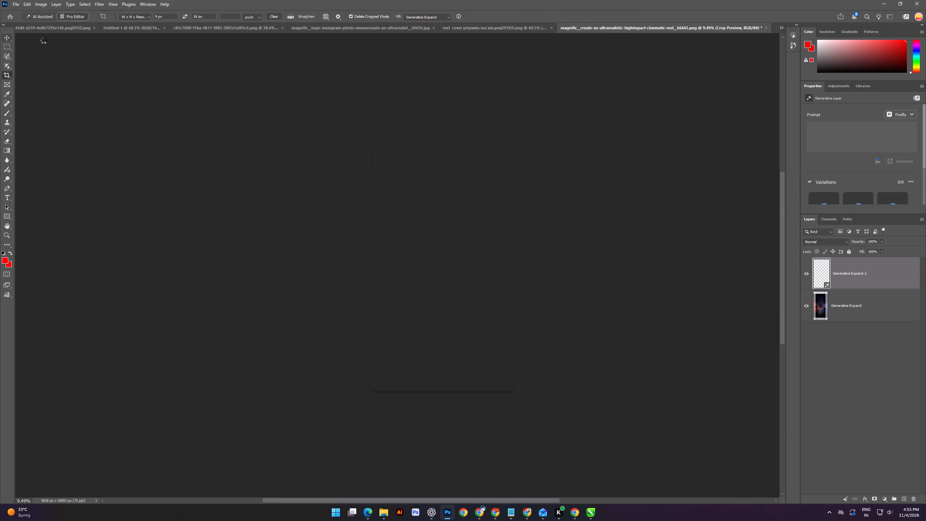
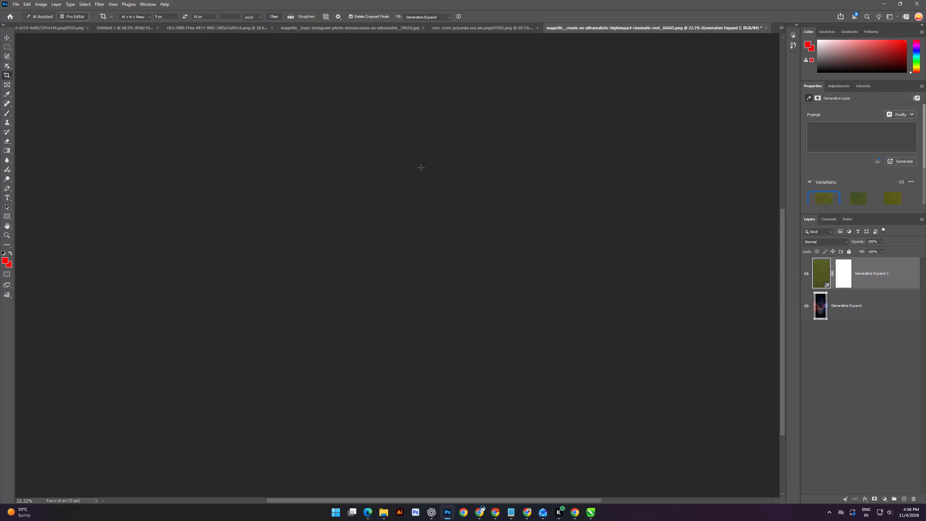
Undo the last Generative Expand.
scroll(418, 139, "up", 20)
scroll(418, 139, "up", 8)
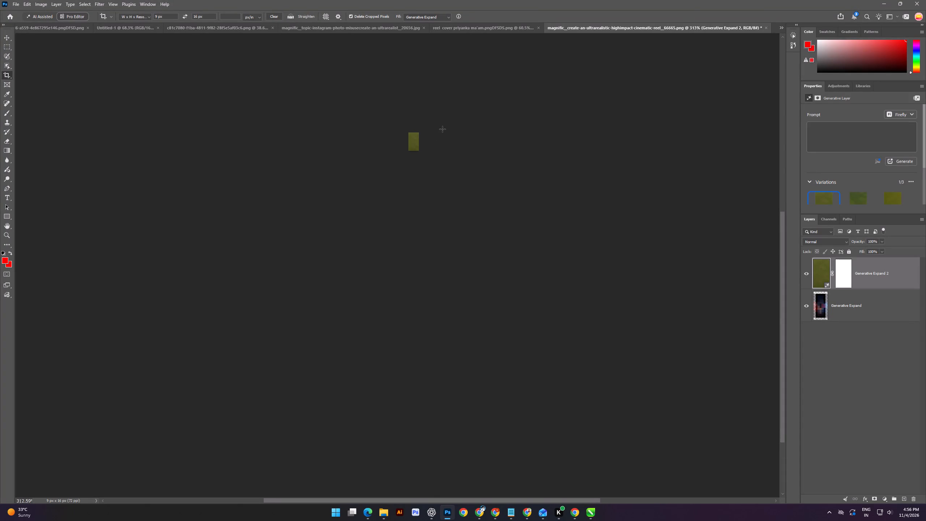
scroll(442, 129, "up", 15)
left_click(842, 305)
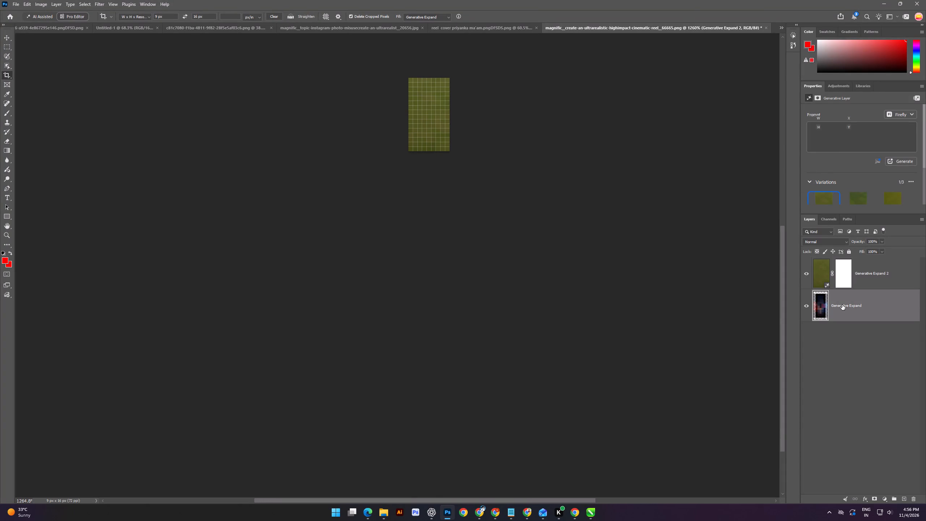
key("ctrl+z")
With the 9 × 16 px crop dimensions, extend the canvas above and beside the image and fill it with Generative Expand, using Firefly without a prompt.
scroll(548, 230, "down", 20)
scroll(548, 230, "down", 4)
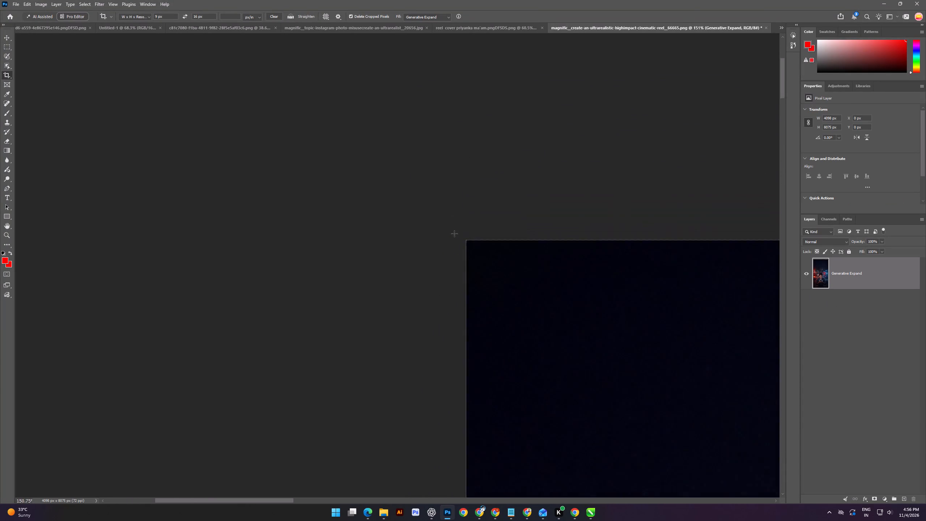
scroll(454, 234, "down", 20)
scroll(454, 234, "down", 13)
scroll(555, 314, "down", 2)
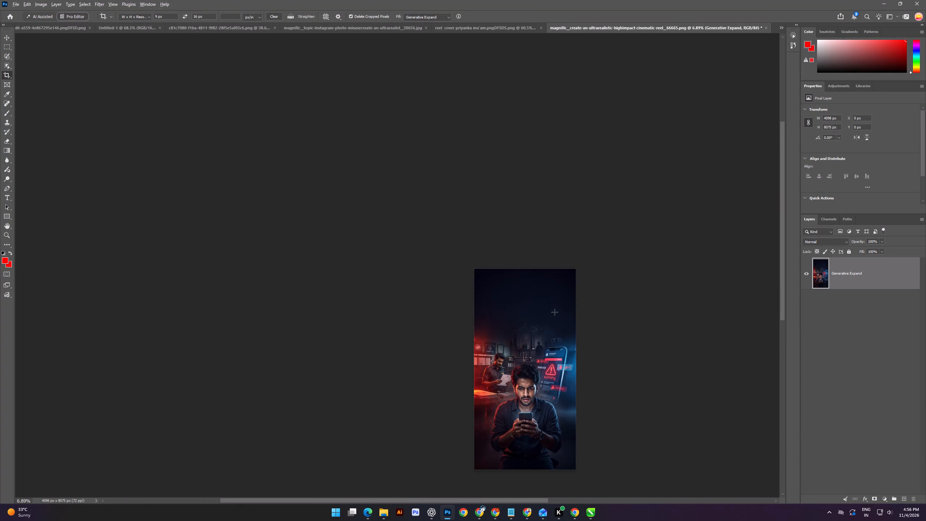
scroll(555, 312, "down", 2)
scroll(552, 319, "up", 3)
left_click(7, 39)
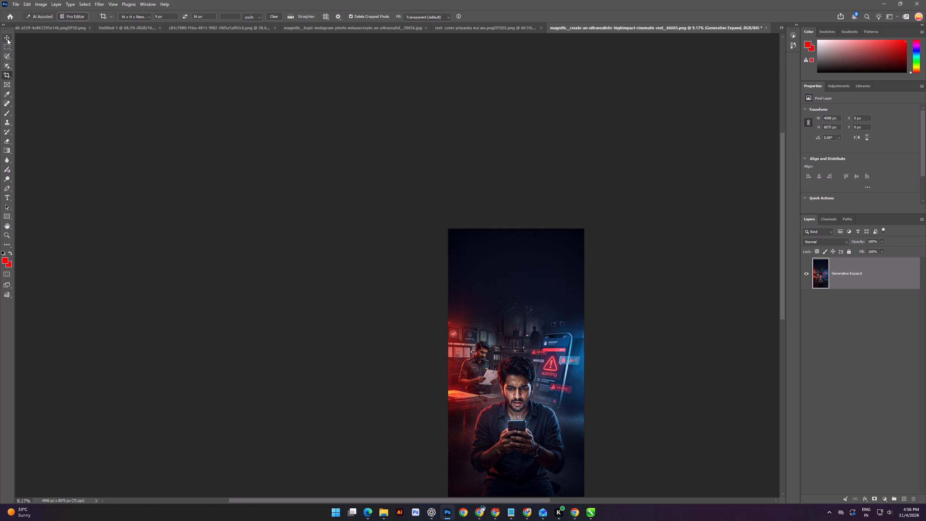
left_click(492, 285)
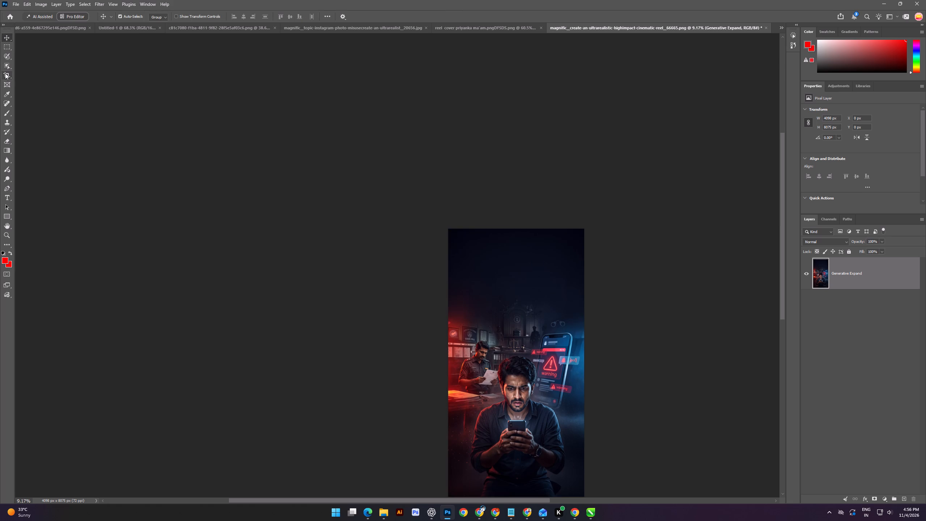
left_click(5, 73)
left_click_drag(515, 241, 514, 232)
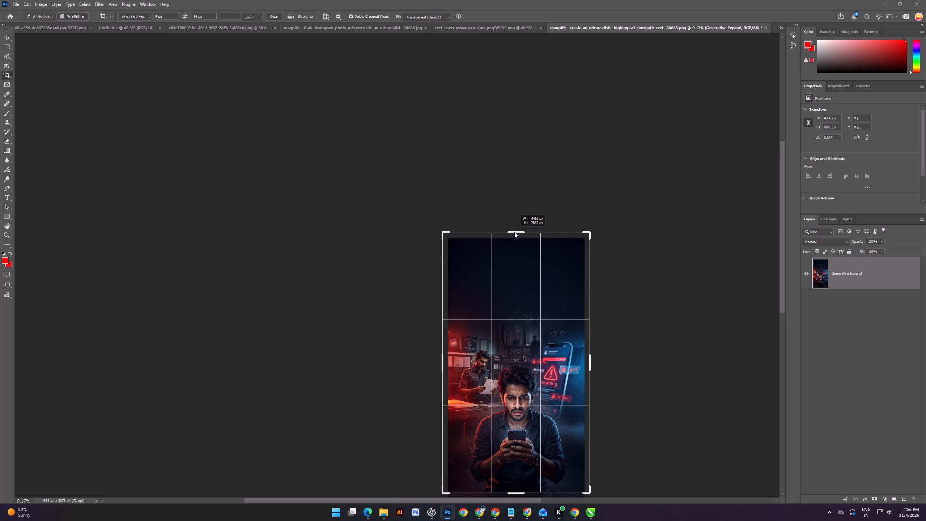
left_click_drag(514, 232, 515, 224)
scroll(487, 272, "down", 5)
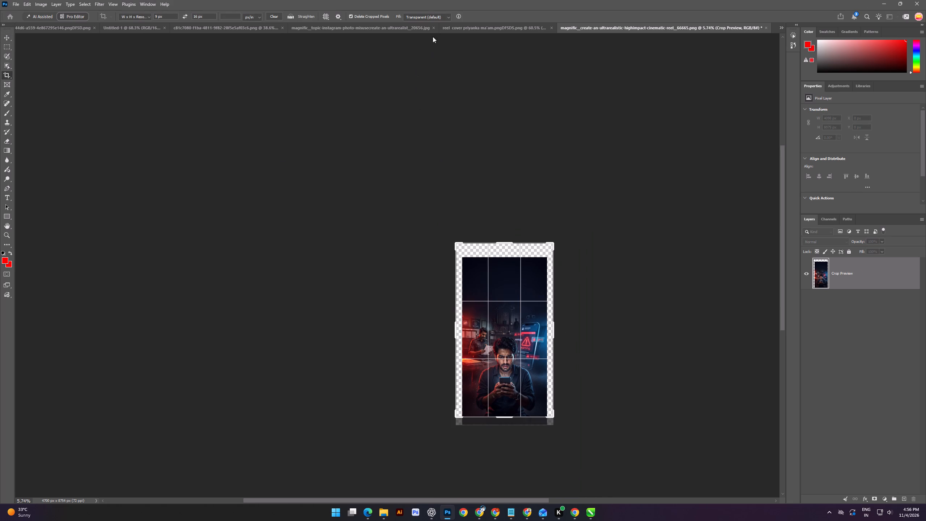
left_click(433, 15)
left_click(433, 29)
key("Return")
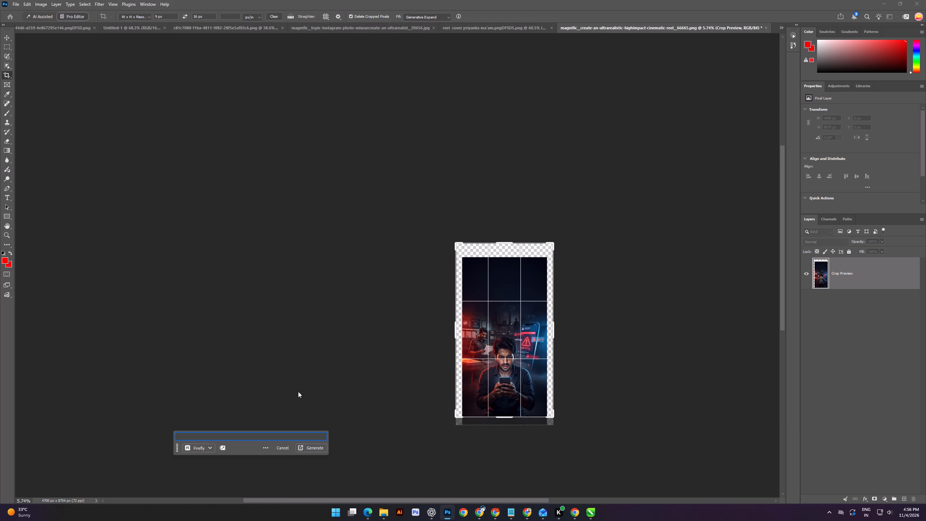
left_click(319, 446)
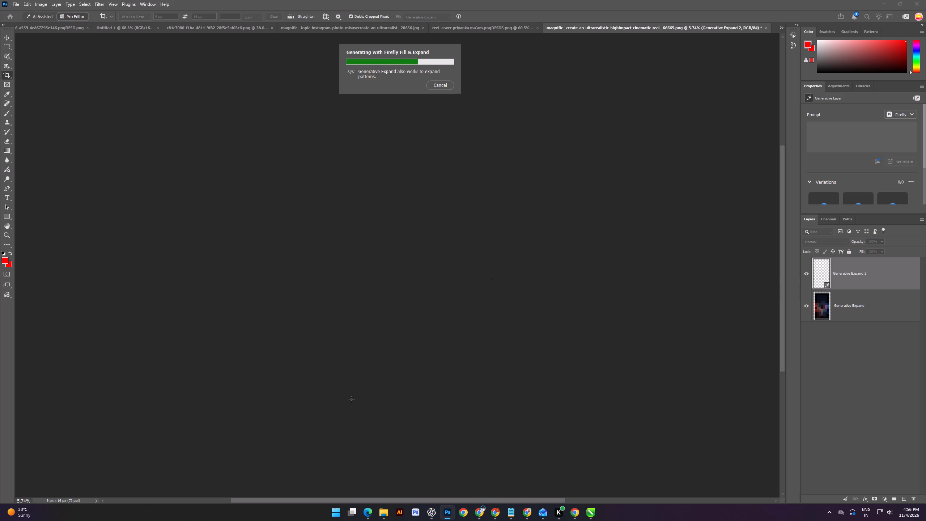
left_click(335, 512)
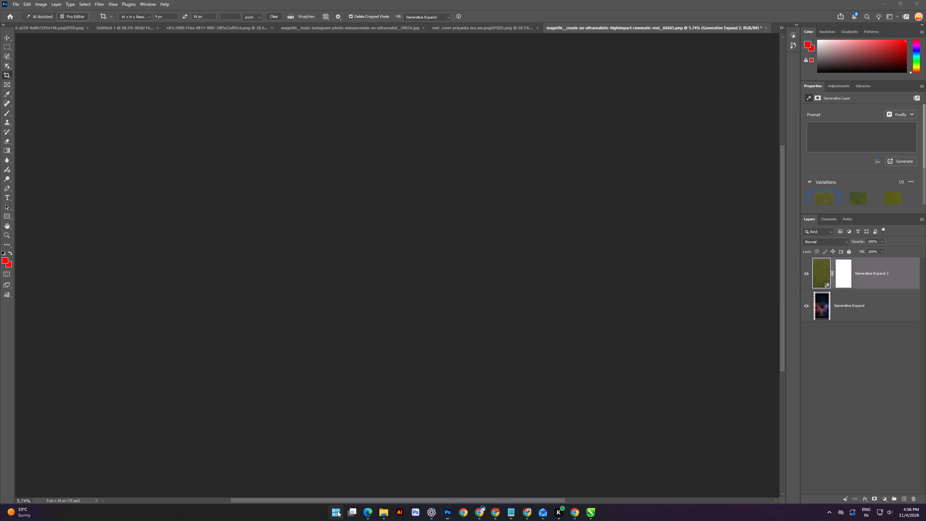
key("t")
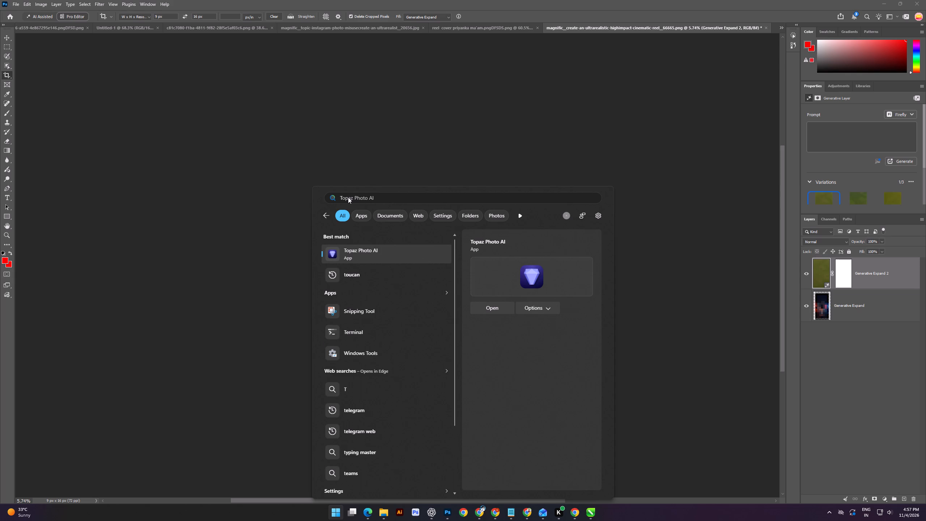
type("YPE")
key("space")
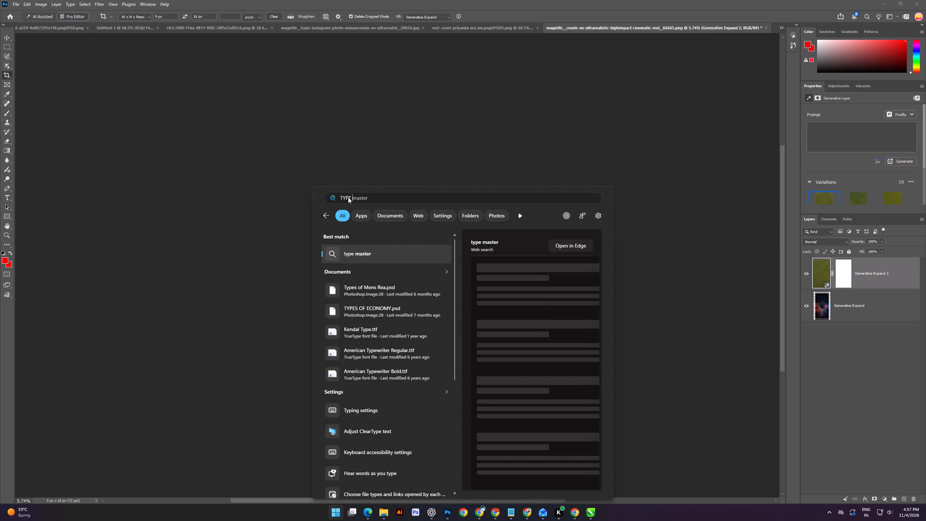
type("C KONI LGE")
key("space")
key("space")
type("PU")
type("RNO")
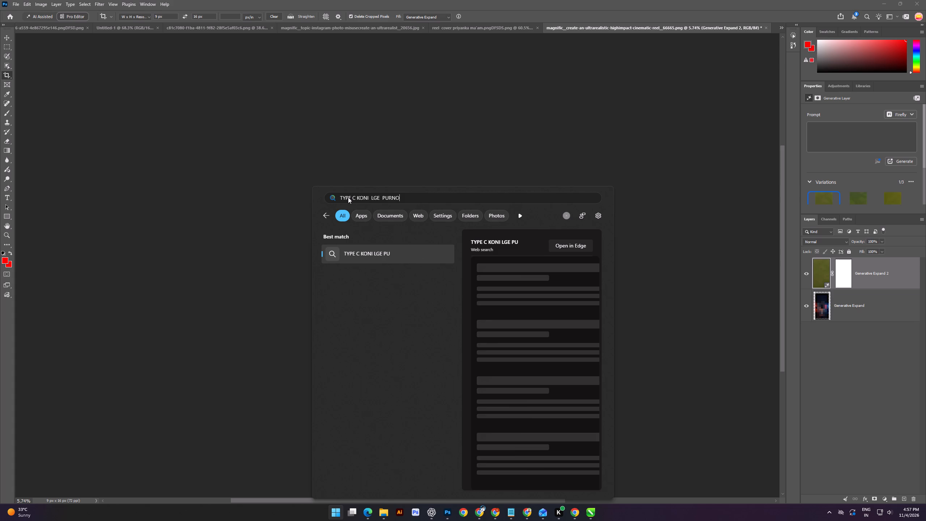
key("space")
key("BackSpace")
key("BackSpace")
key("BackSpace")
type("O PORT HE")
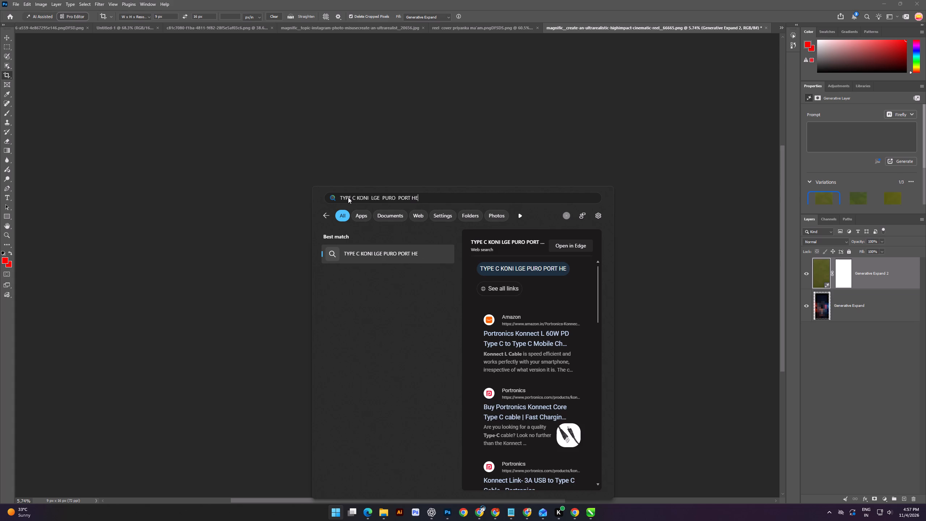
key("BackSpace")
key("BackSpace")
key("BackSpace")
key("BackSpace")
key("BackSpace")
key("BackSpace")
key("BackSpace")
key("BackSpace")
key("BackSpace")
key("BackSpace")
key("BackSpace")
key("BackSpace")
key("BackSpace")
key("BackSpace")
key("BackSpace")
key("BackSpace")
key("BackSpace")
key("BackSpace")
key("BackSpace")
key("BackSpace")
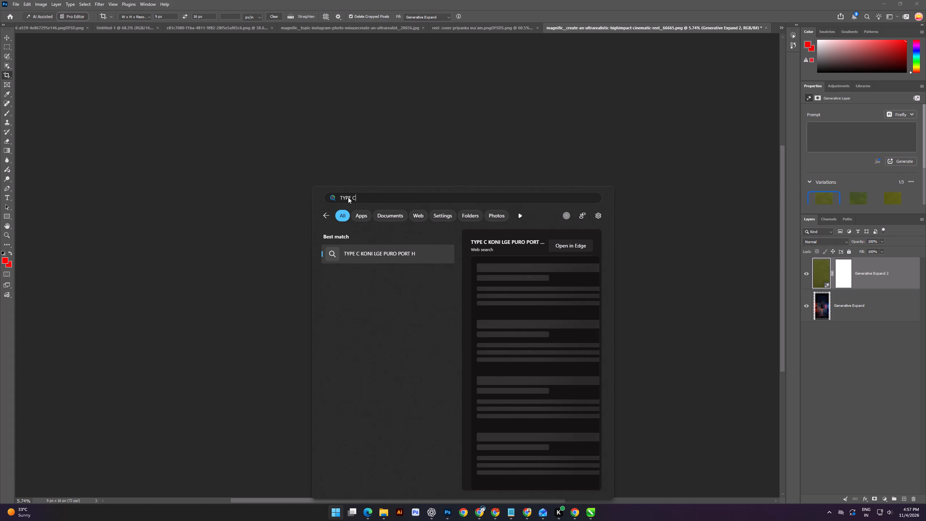
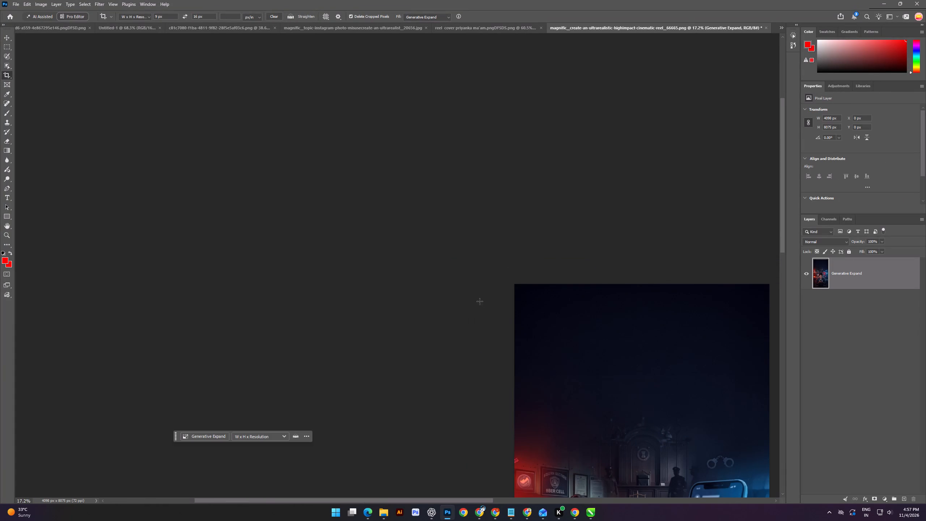
Export the expanded image as a PNG to the Downloads folder, adding DFSGS to the end of the suggested file name.
scroll(464, 292, "down", 16)
scroll(561, 403, "up", 7)
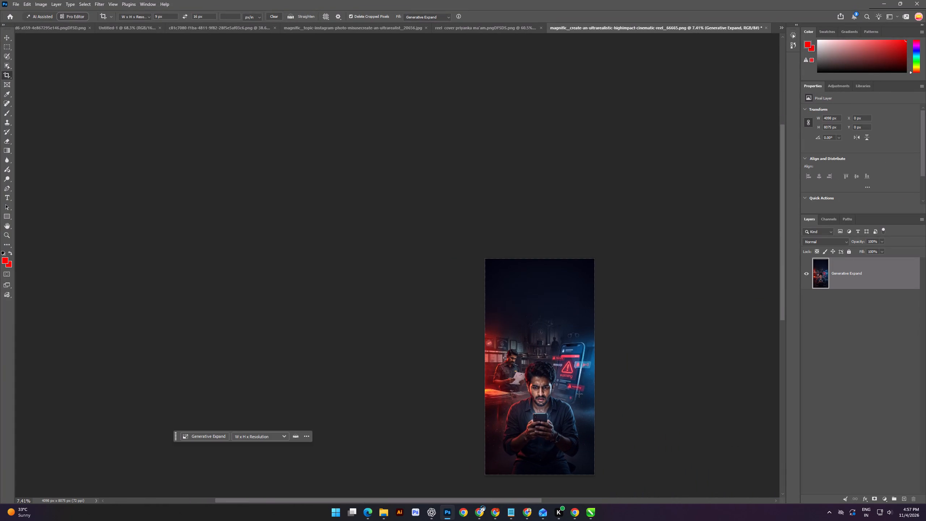
left_click_drag(783, 274, 779, 297)
scroll(621, 272, "up", 3)
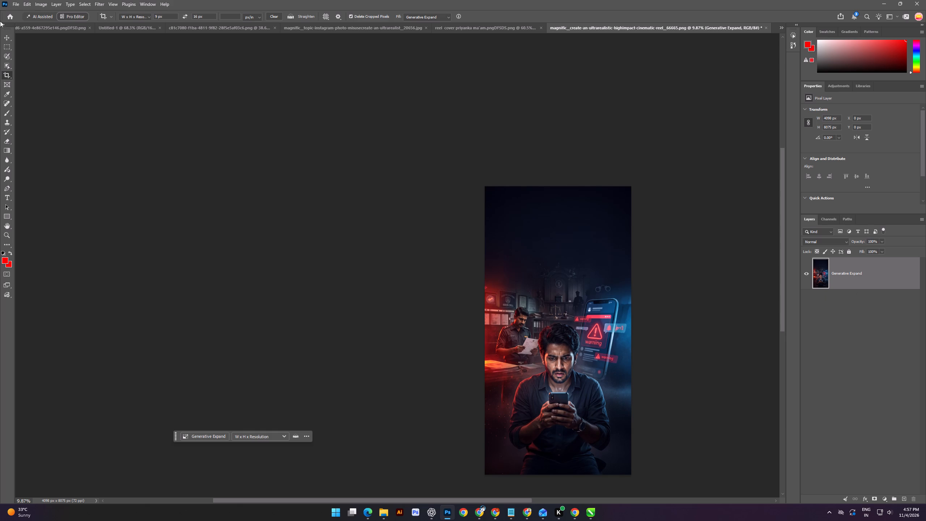
left_click(13, 0)
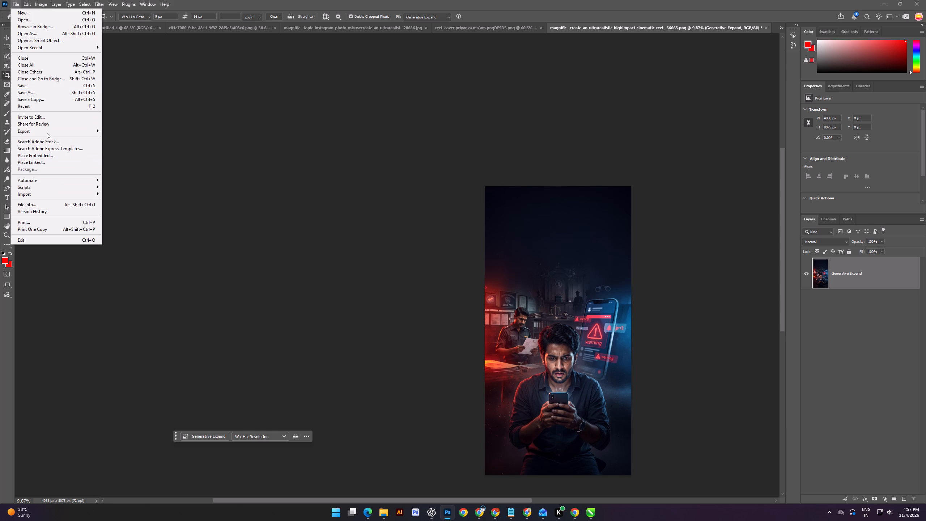
left_click(48, 134)
left_click(132, 131)
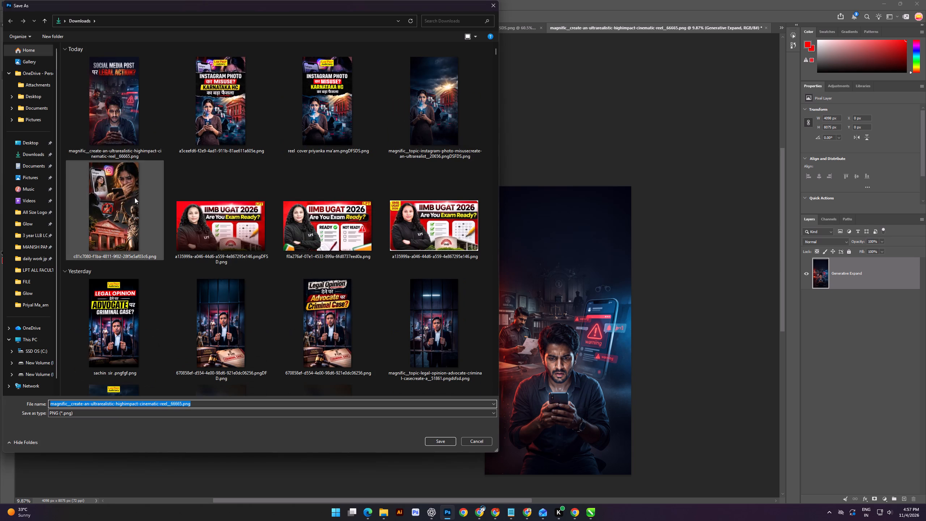
left_click(209, 406)
type("DFSGS")
key("Return")
key("Return")
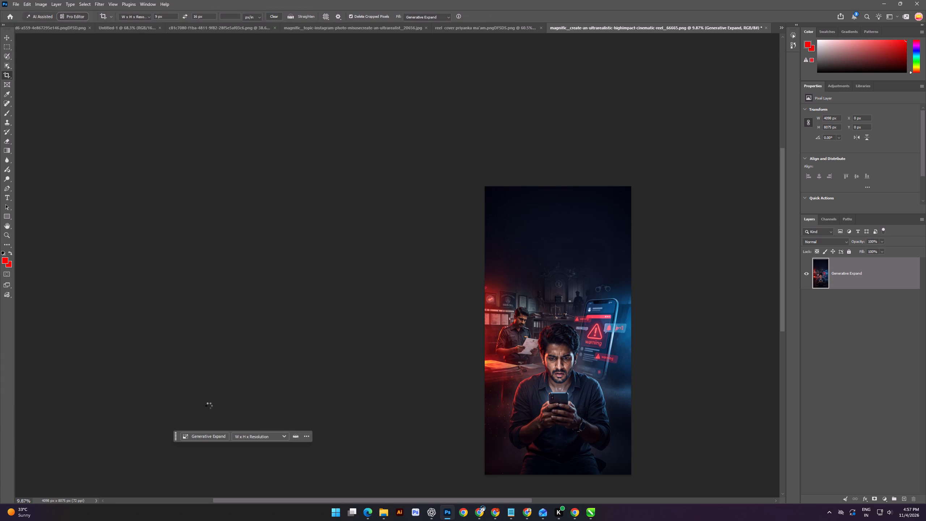
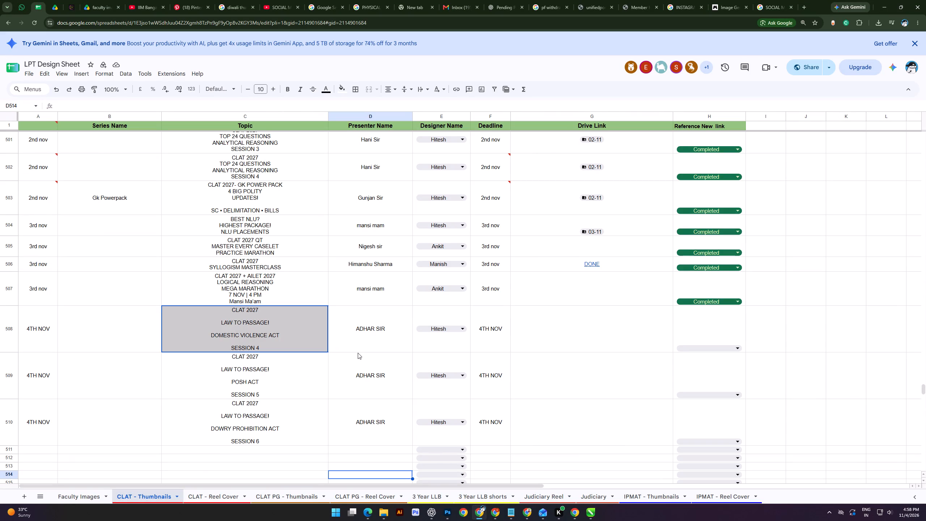
On the Judiciary Reel sheet, set the status of the two 4 Nov rows, Instagram photo misuse and social media post, to In Progress.
left_click(220, 494)
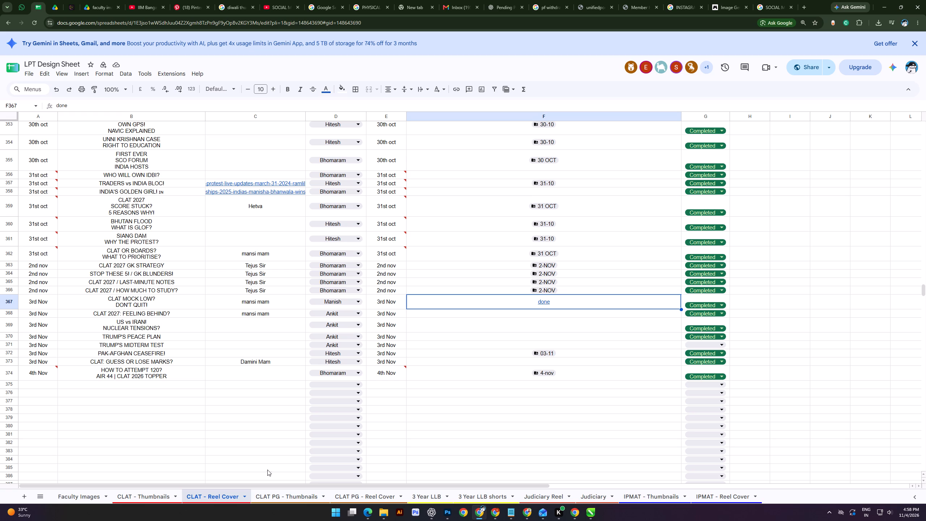
left_click(296, 498)
left_click(354, 497)
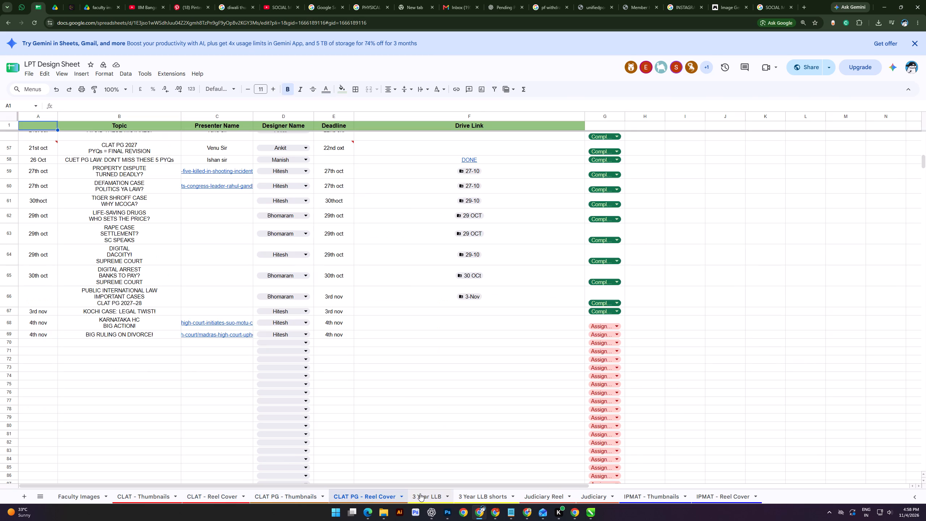
left_click(427, 493)
left_click(461, 497)
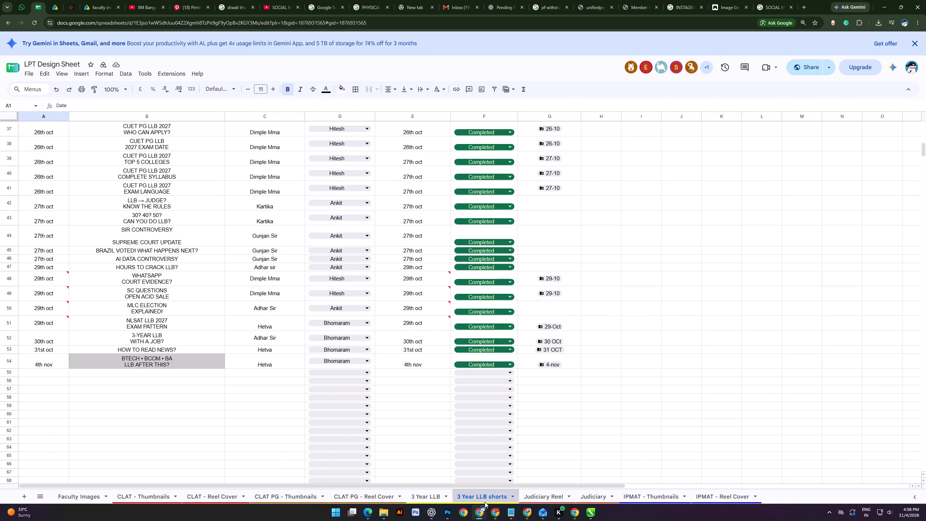
left_click(544, 493)
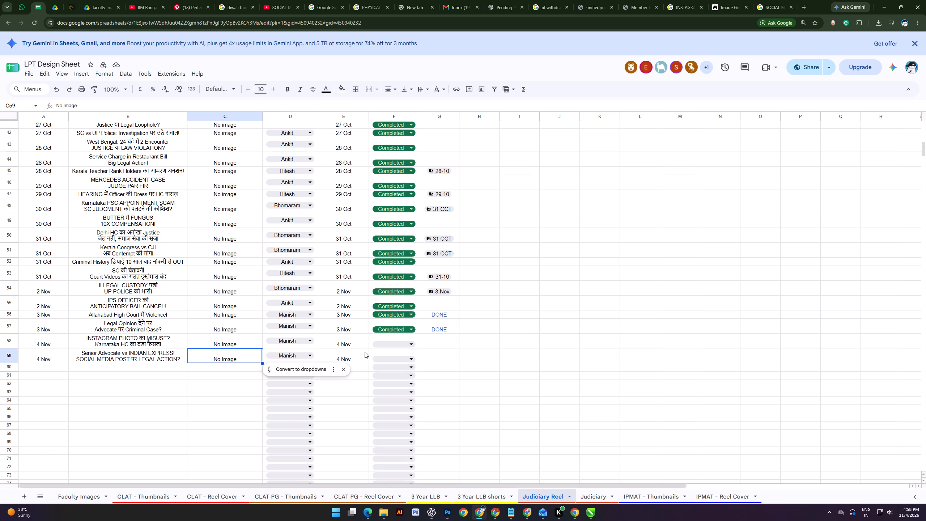
left_click(379, 344)
left_click(386, 371)
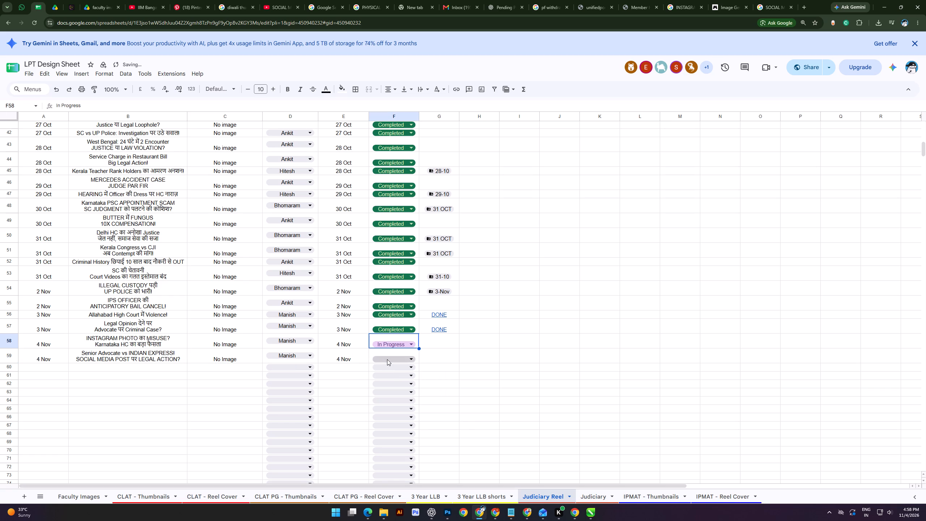
left_click(387, 359)
left_click(382, 390)
left_click(396, 358)
left_click(390, 383)
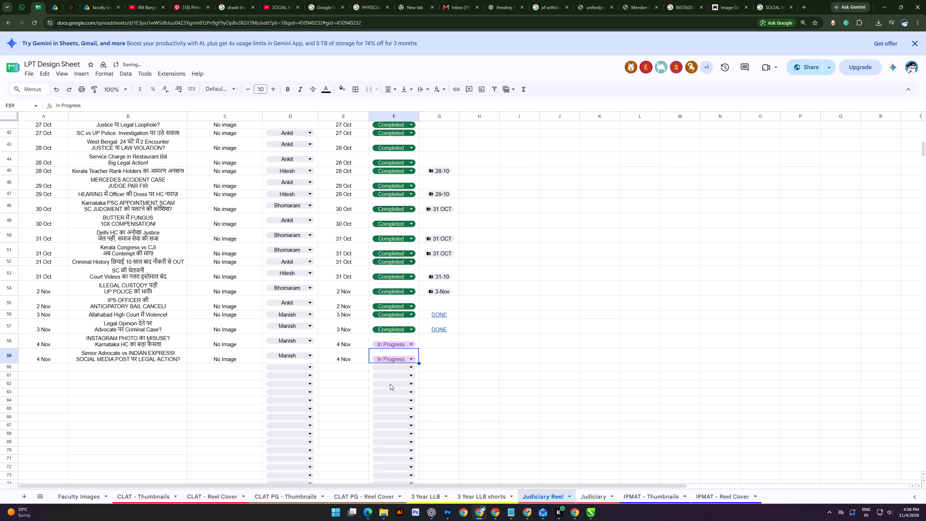
Update the status of the "IIMB UGAT 2026 Are You Exam Ready?" row on the IPMAT - Thumbnails sheet, and check IPMAT - Reel Cover.
left_click(586, 496)
left_click(651, 492)
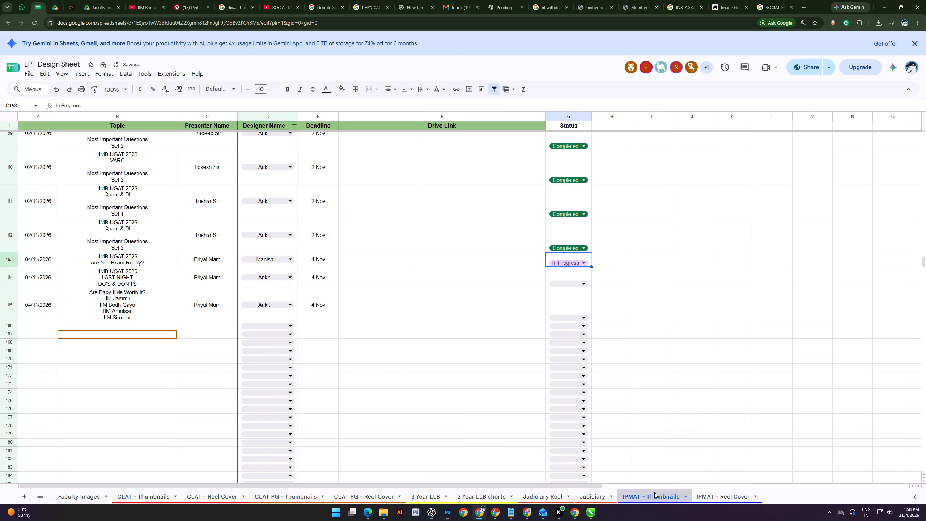
left_click(572, 262)
left_click(565, 300)
left_click(704, 496)
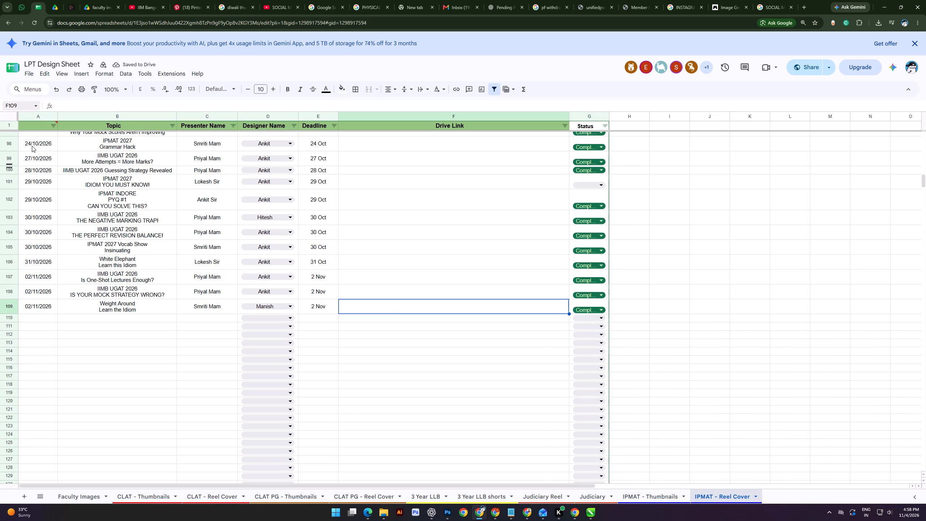
key("Escape")
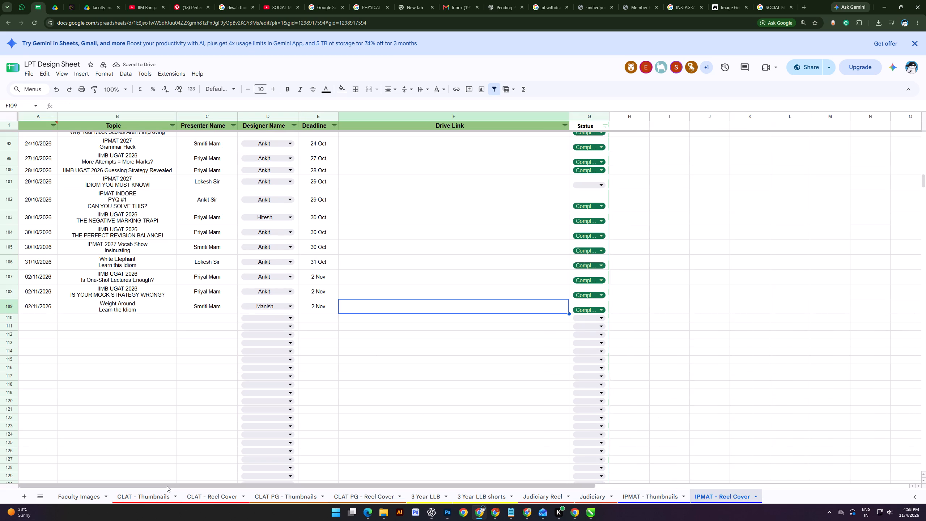
Switch to CorelDRAW and duplicate the Instagram photo misuse cover, placing the copy beside the original on its outer side.
key("alt+Tab")
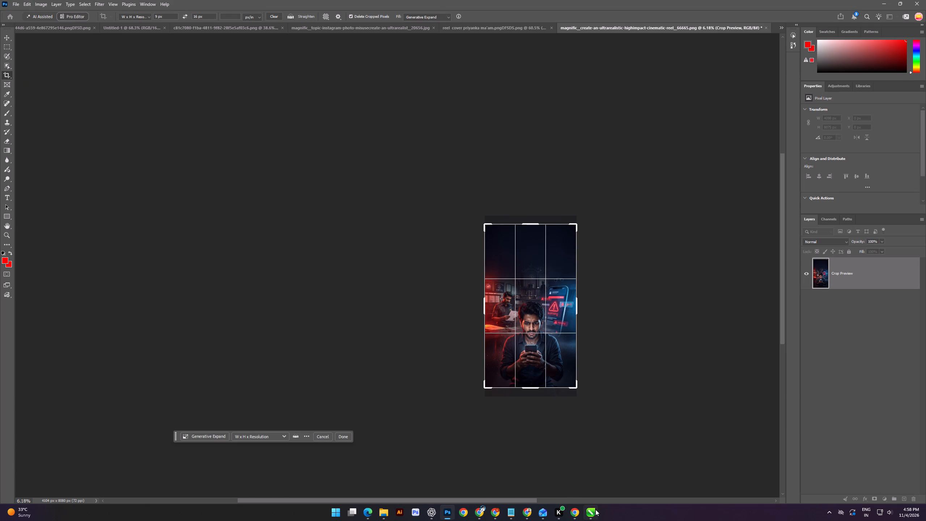
left_click(595, 510)
left_click(293, 266)
scroll(383, 259, "down", 5)
scroll(413, 220, "up", 9, "shift")
scroll(415, 220, "down", 6, "shift")
scroll(417, 204, "up", 6, "shift")
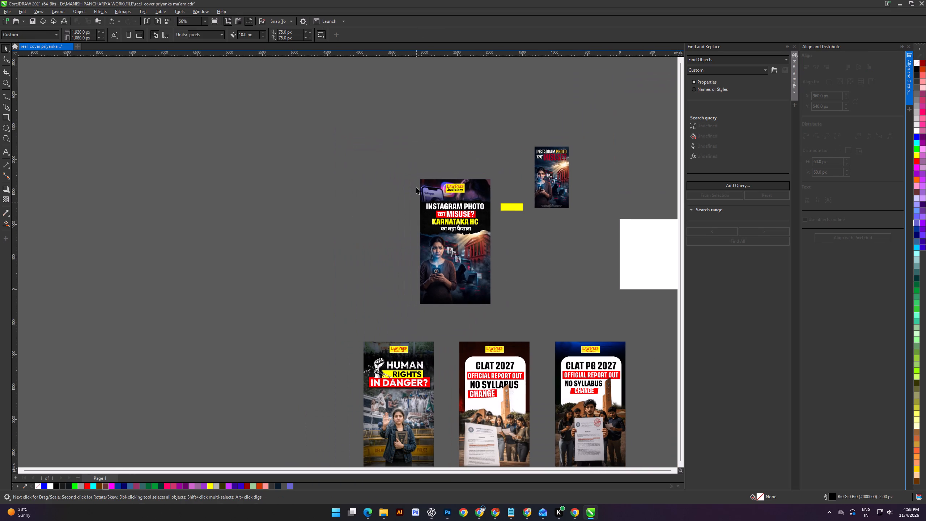
left_click_drag(400, 161, 500, 314)
scroll(471, 281, "up", 7, "shift")
right_click_drag(506, 272, 428, 263)
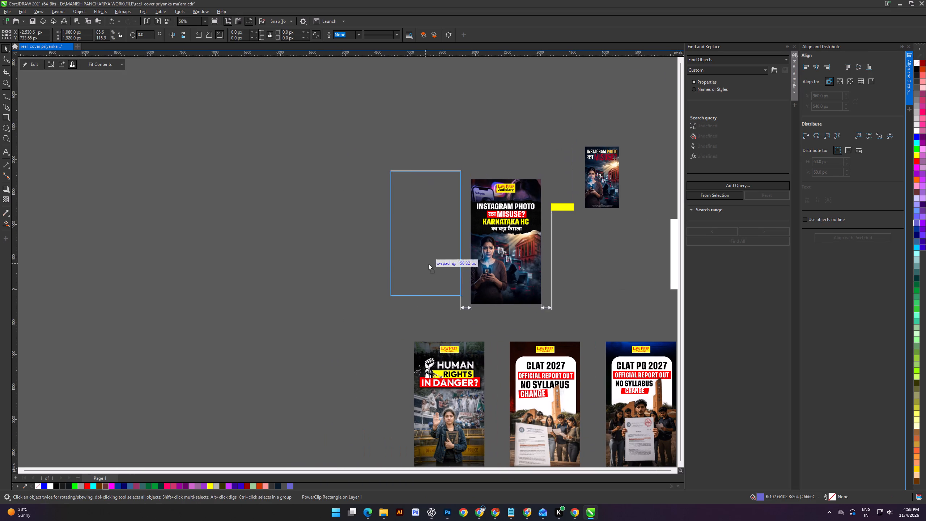
right_click_drag(428, 263, 418, 268)
left_click(437, 279)
left_click(305, 284)
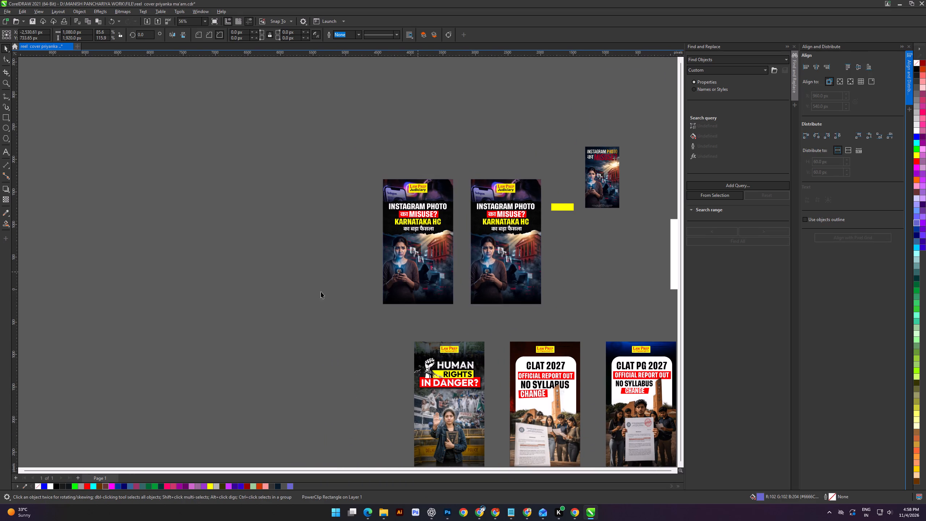
Inside the copied cover's PowerClip, move the Judiciary logo, headline block, woman image and Instagram photo out of the frame, then finish editing.
scroll(340, 292, "up", 10, "shift")
double_click(442, 269)
scroll(442, 269, "down", 4)
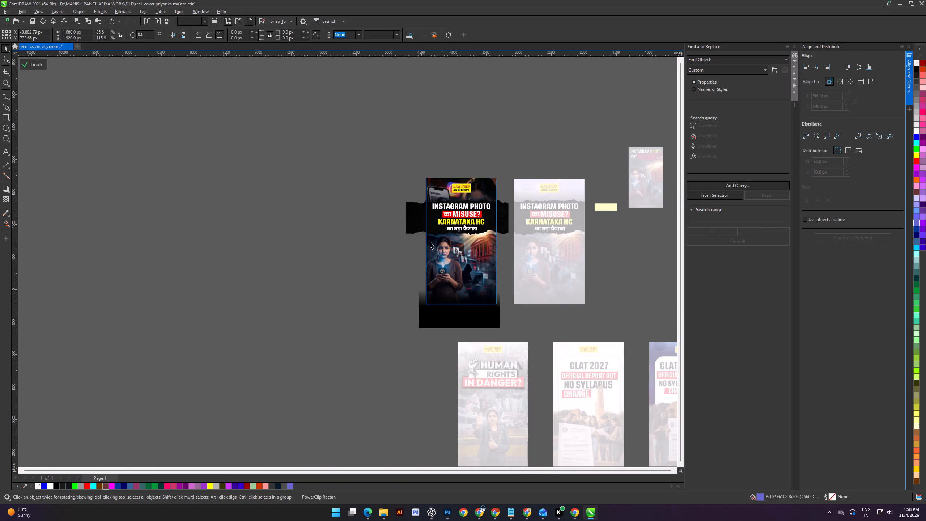
left_click_drag(361, 191, 516, 250)
left_click_drag(476, 226, 340, 228)
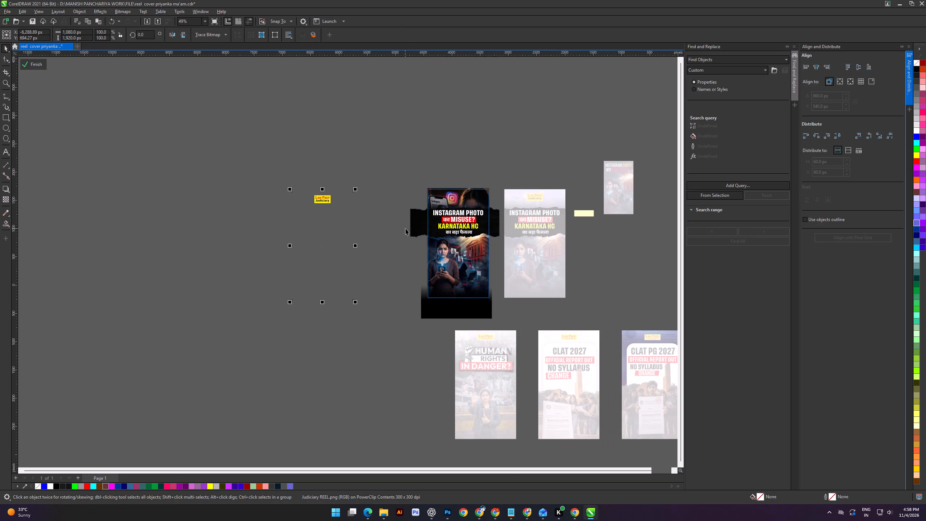
left_click_drag(388, 201, 521, 254)
left_click_drag(462, 231, 291, 234)
left_click_drag(470, 205, 316, 115)
left_click_drag(450, 210, 355, 304)
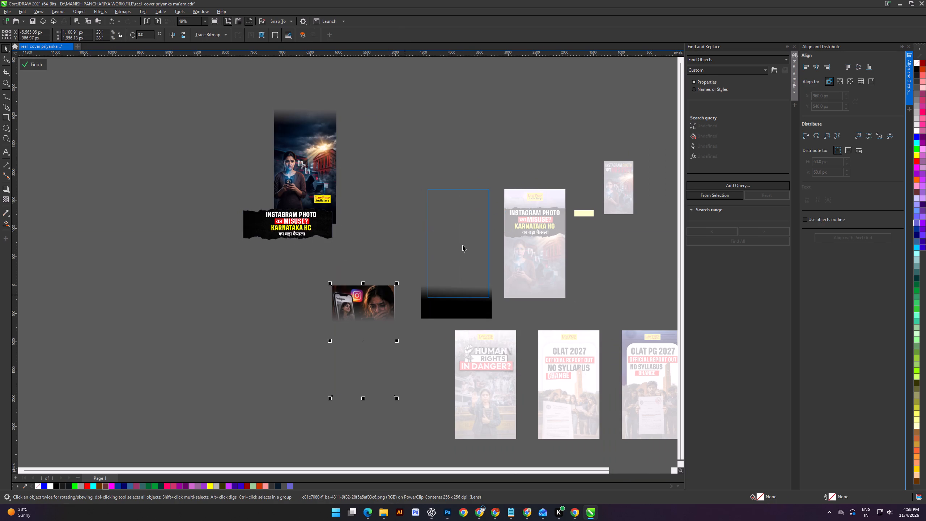
left_click(30, 62)
left_click(411, 99)
Import the expanded DFSGS PNG of the man with the phone from Downloads and place it inside the emptied cover frame.
key("ctrl+i")
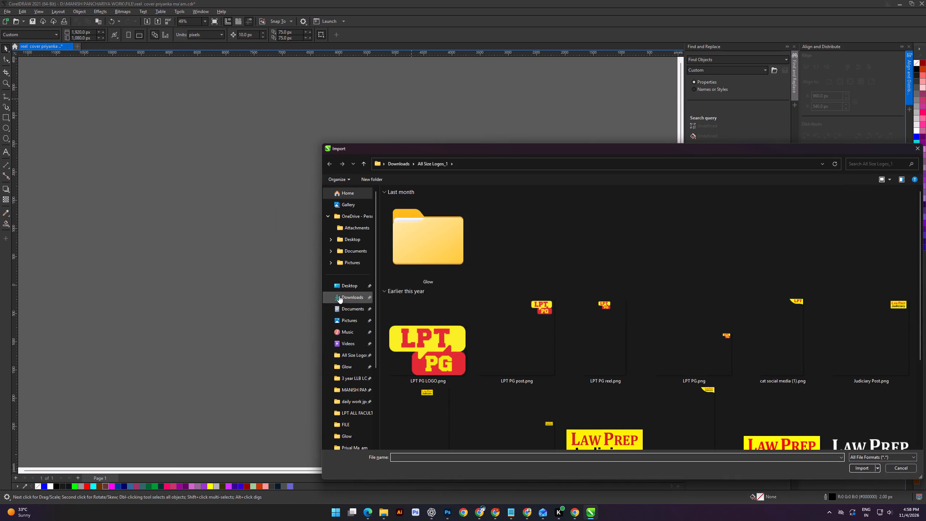
left_click(339, 296)
left_click(348, 308)
left_click(350, 298)
double_click(452, 251)
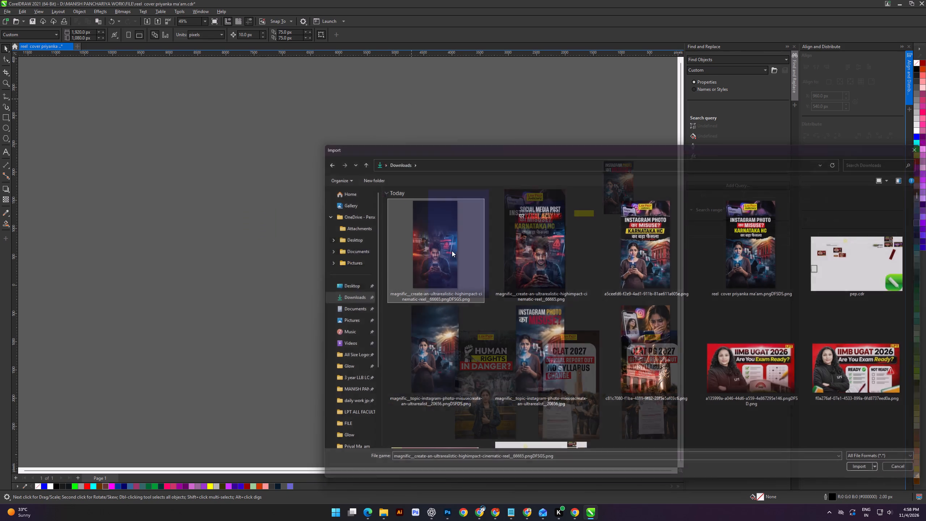
left_click_drag(180, 251, 351, 427)
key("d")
left_click(498, 237)
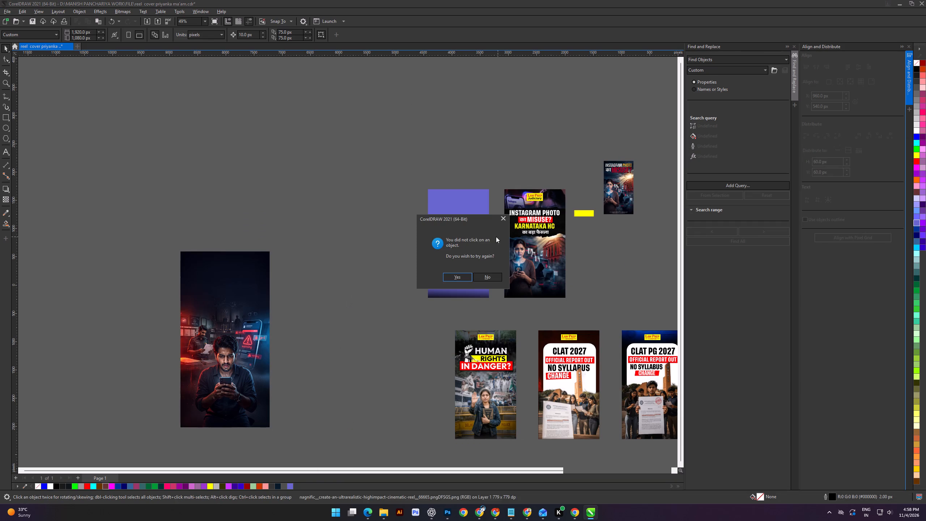
left_click(484, 274)
left_click(254, 332)
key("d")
left_click(439, 260)
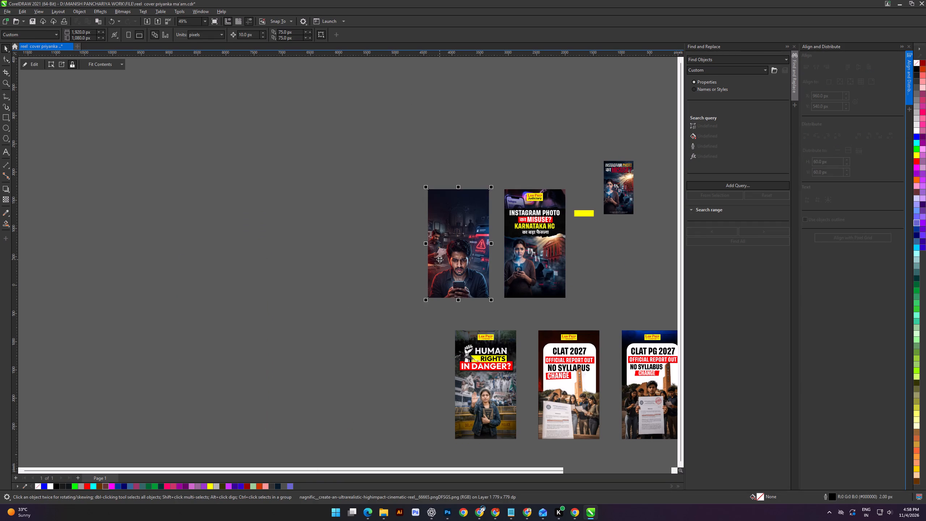
Open the new cover's PowerClip contents, scale the man image to about 1266 × 2495 px and shift it lower in the frame.
double_click(449, 255)
scroll(449, 255, "up", 7)
left_click_drag(462, 281, 464, 255)
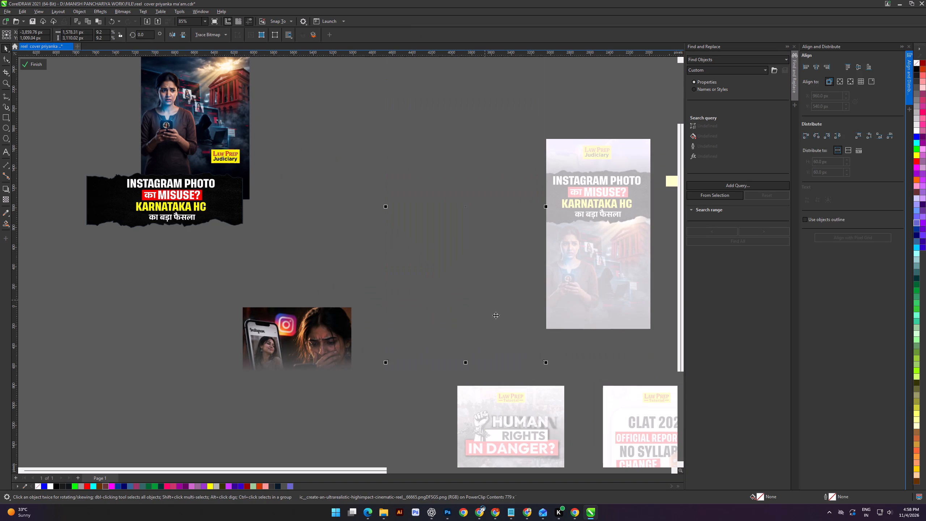
left_click_drag(546, 364, 534, 366, "shift")
scroll(466, 299, "up", 3)
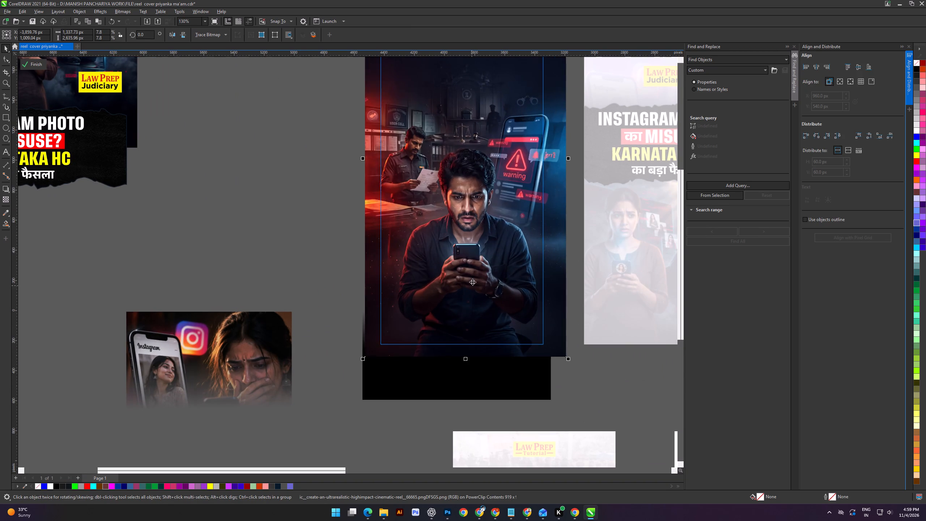
left_click_drag(472, 282, 471, 295)
left_click(473, 297)
left_click(472, 298)
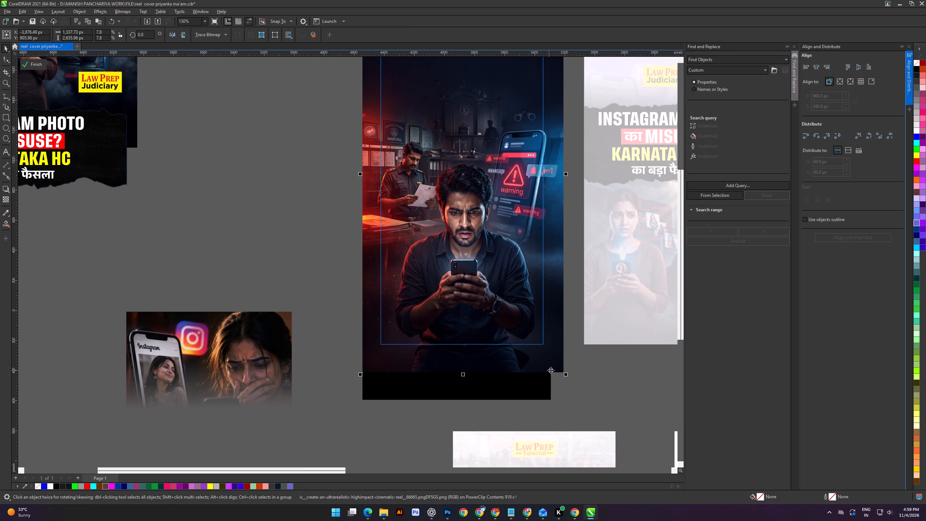
left_click_drag(566, 375, 561, 375, "shift")
left_click_drag(512, 310, 512, 316)
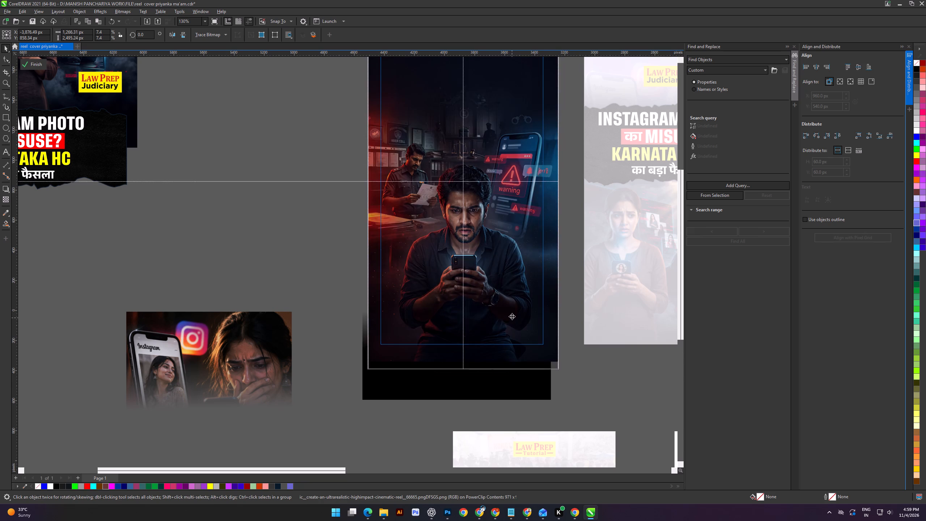
left_click(514, 309)
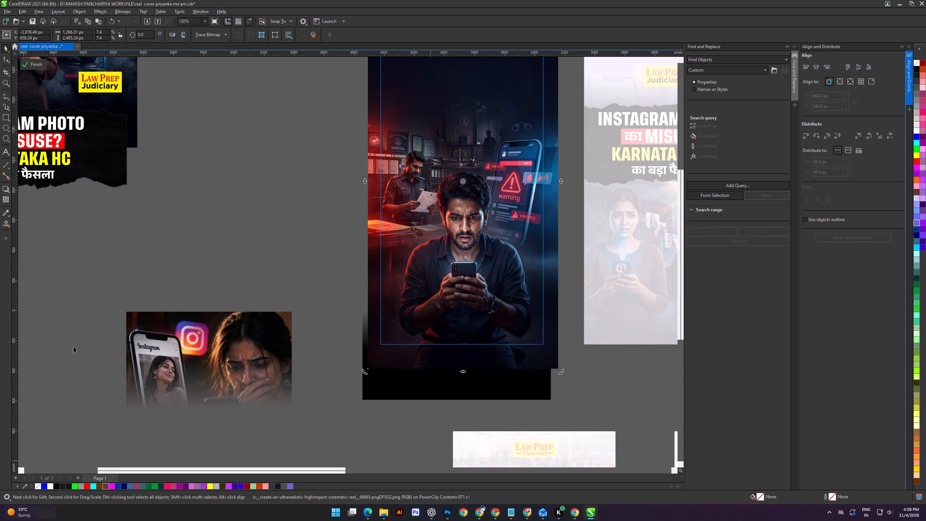
Scale the man image down to about 1141 × 2249 px and nudge it slightly left and down within the frame.
scroll(532, 262, "down", 3)
scroll(507, 232, "up", 8, "alt")
scroll(499, 177, "down", 5)
scroll(475, 176, "up", 6, "alt")
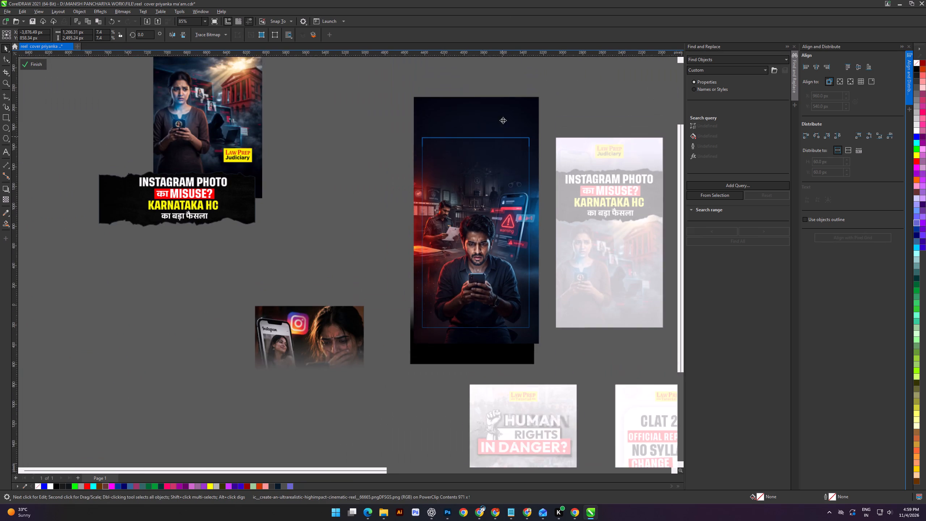
scroll(503, 120, "up", 5, "alt")
left_click(553, 138)
left_click(564, 120)
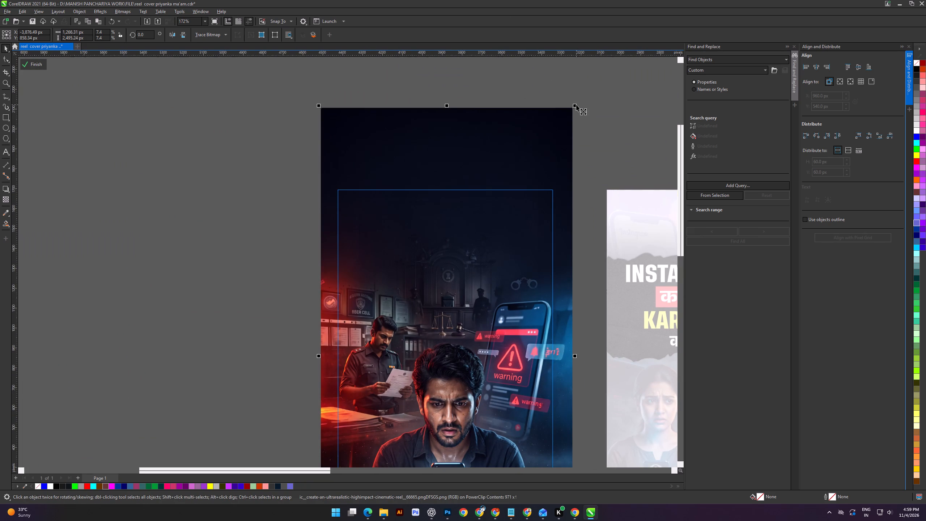
left_click_drag(576, 105, 565, 118, "shift")
scroll(506, 138, "down", 10, "alt")
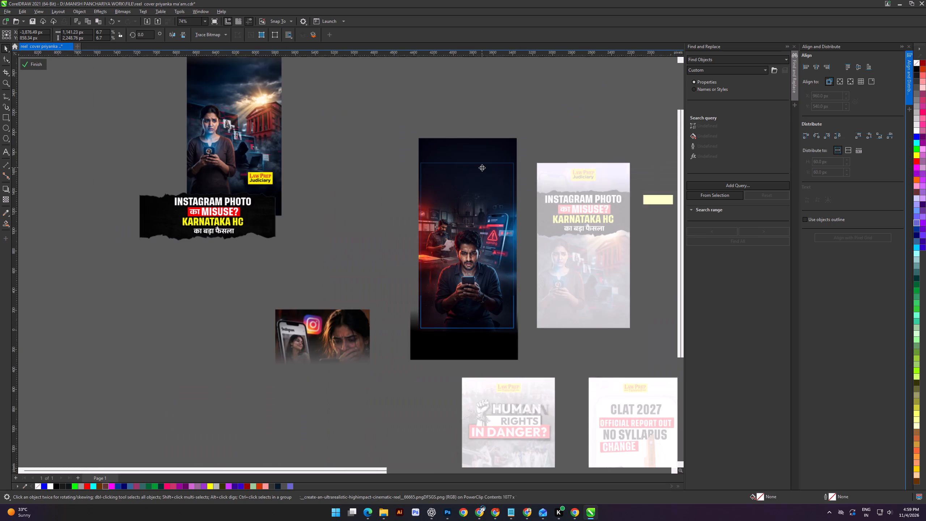
scroll(482, 168, "down", 1, "alt")
scroll(484, 196, "down", 2, "alt")
scroll(476, 221, "up", 5)
key("Left")
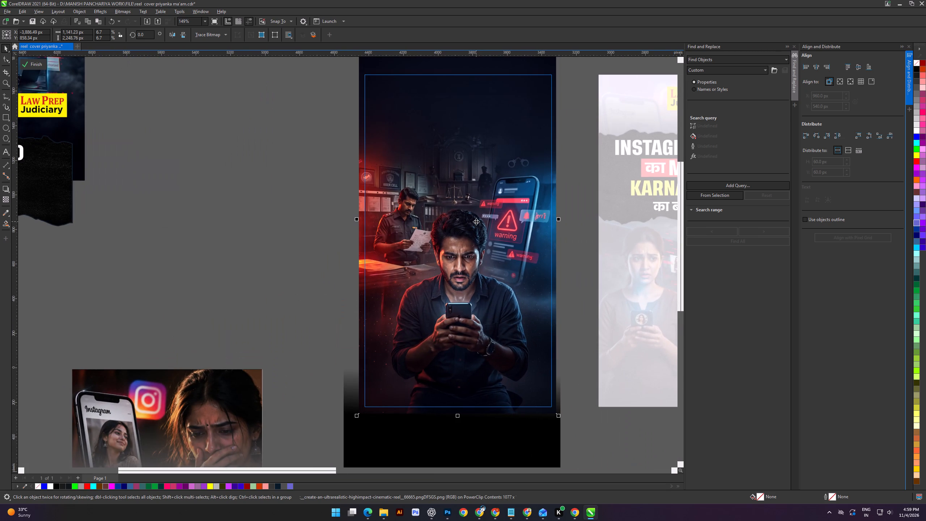
key("Down")
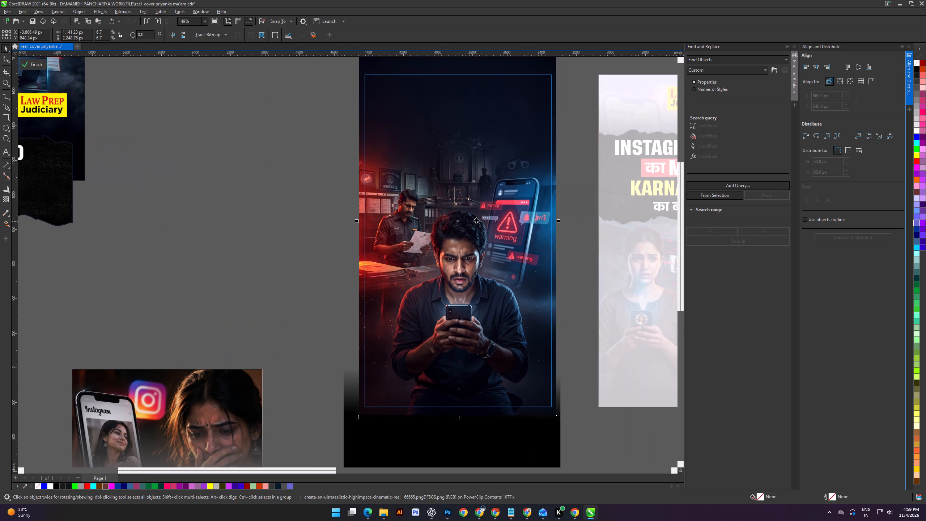
Bring the black fade rectangle at the bottom of the cover to the front and finish editing the PowerClip.
scroll(483, 218, "down", 4, "alt")
left_click(509, 402)
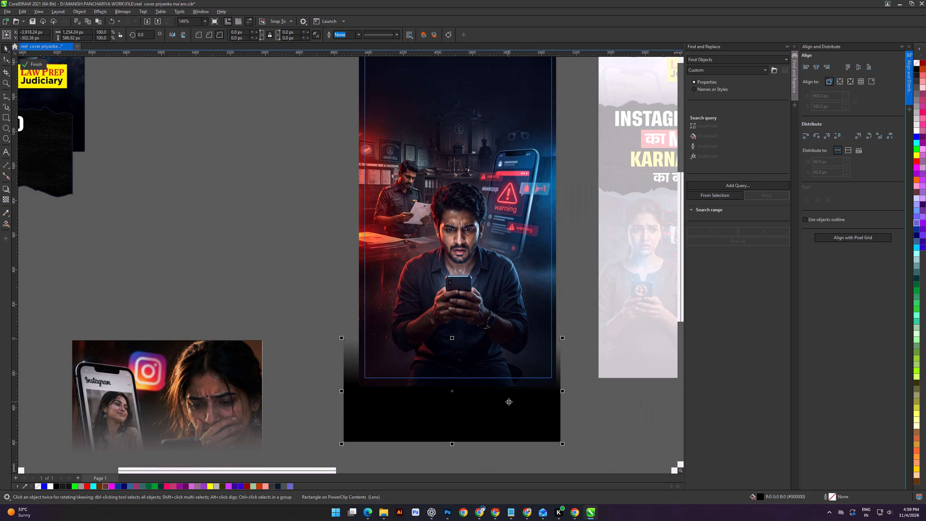
key("shift+Page_Up")
left_click(32, 63)
left_click(226, 251)
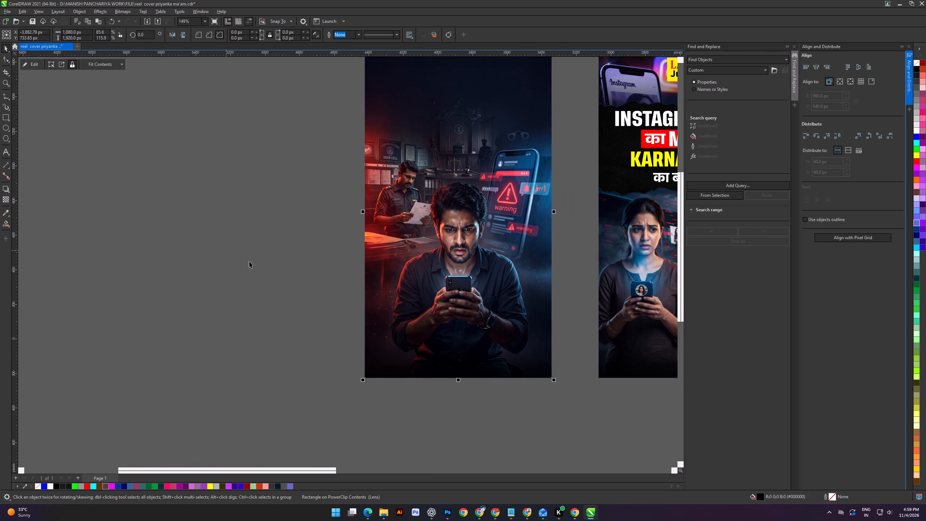
Import the original "SOCIAL MEDIA POST पर LEGAL ACTION?" PNG and place it about 932 × 1670 px beside the new cover as reference.
scroll(484, 278, "down", 3)
scroll(472, 252, "up", 10, "alt")
left_click(312, 230)
scroll(441, 242, "down", 4)
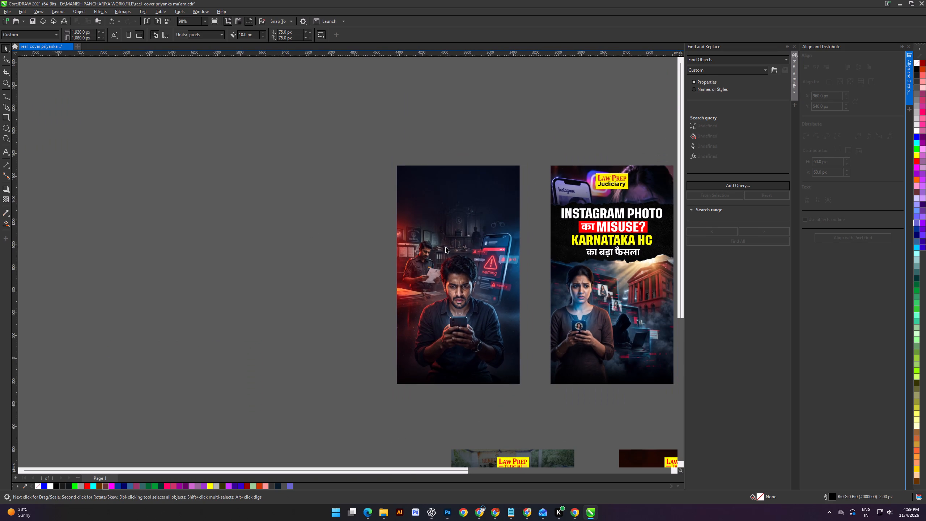
key("ctrl+i")
double_click(556, 235)
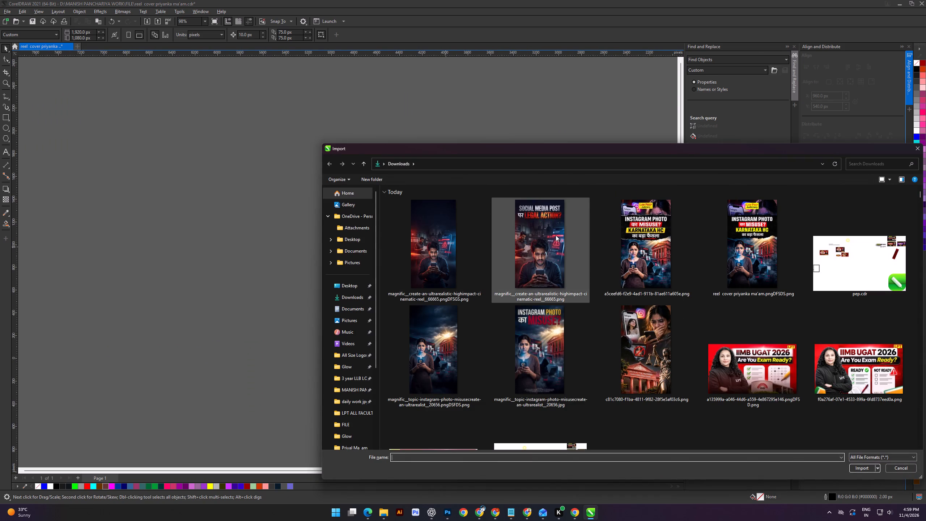
left_click_drag(252, 166, 389, 356)
left_click(322, 344)
left_click_drag(320, 254, 201, 237)
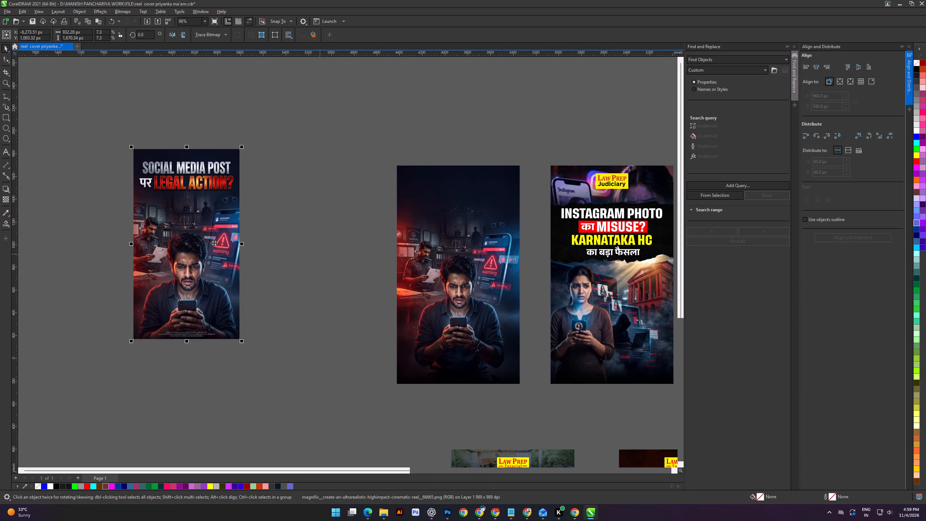
left_click(341, 242)
scroll(420, 219, "up", 6, "alt")
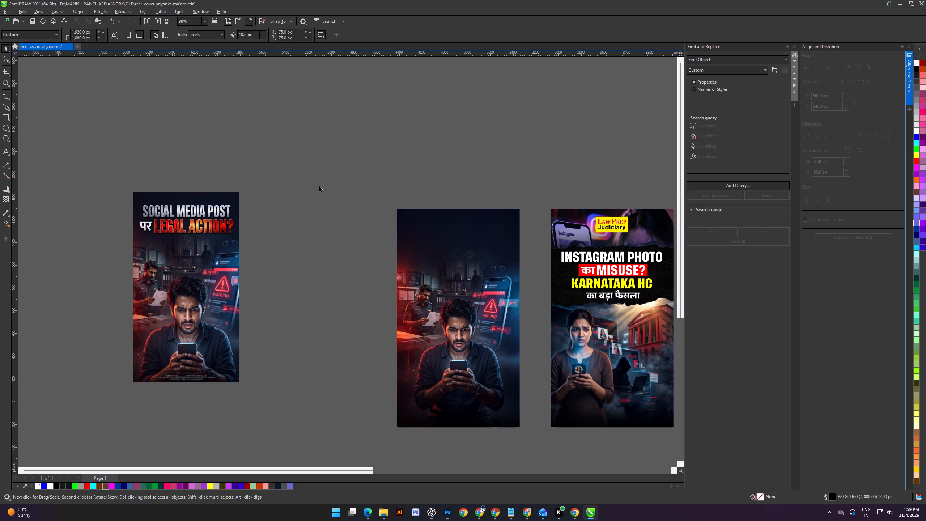
Add the text "SOCIAL MEDIA POST पर LEGAL ACTION?" above the covers, pasting it from the clipboard history.
left_click(5, 152)
left_click(340, 131)
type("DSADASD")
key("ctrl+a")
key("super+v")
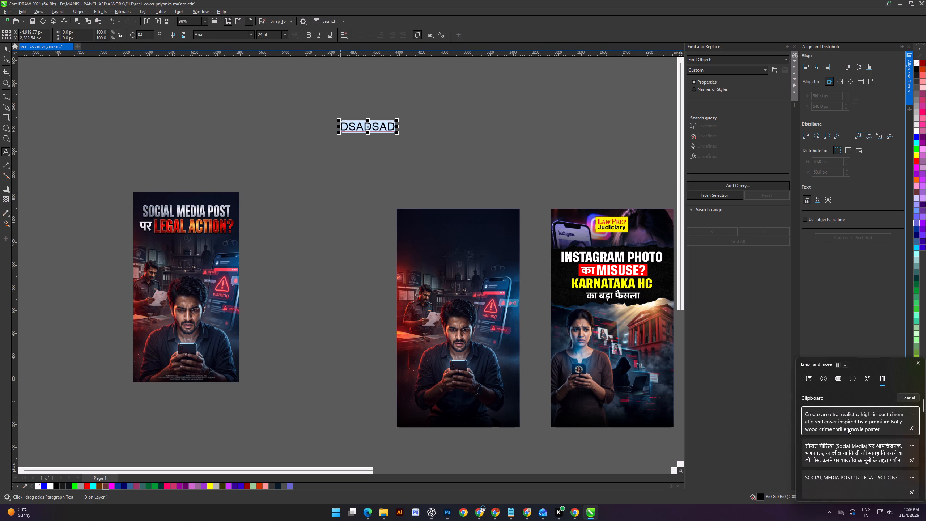
left_click(833, 478)
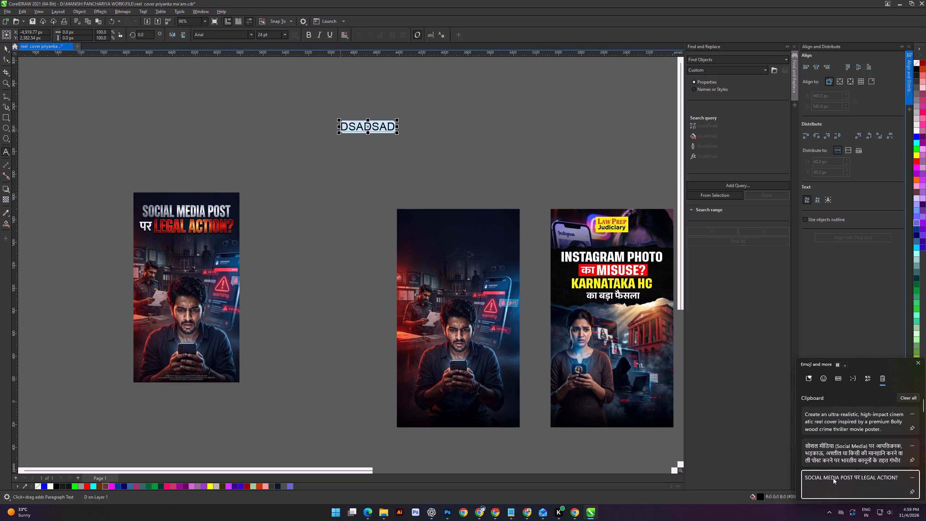
key("ctrl+v")
left_click(5, 50)
left_click(250, 147)
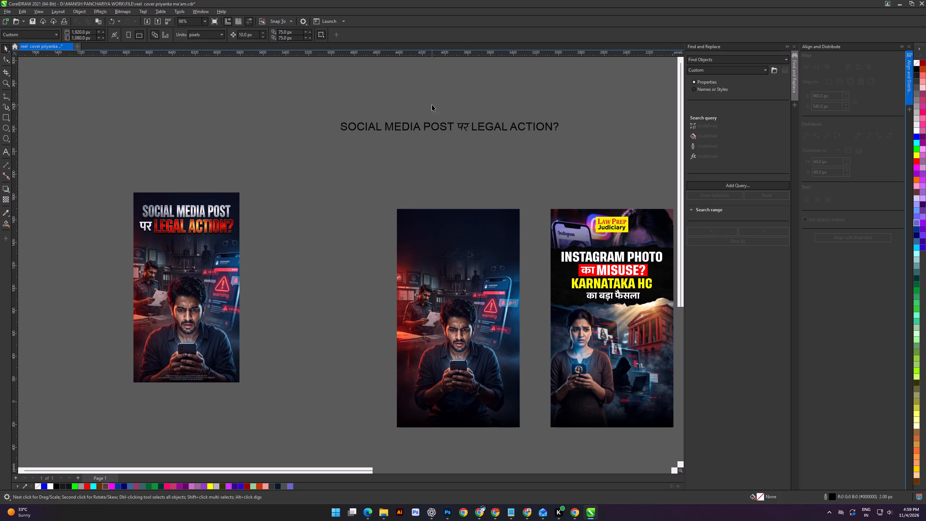
Split the headline into three lines: "SOCIAL MEDIA POST", "पर" and "LEGAL ACTION?".
double_click(460, 126)
double_click(458, 126)
key("Return")
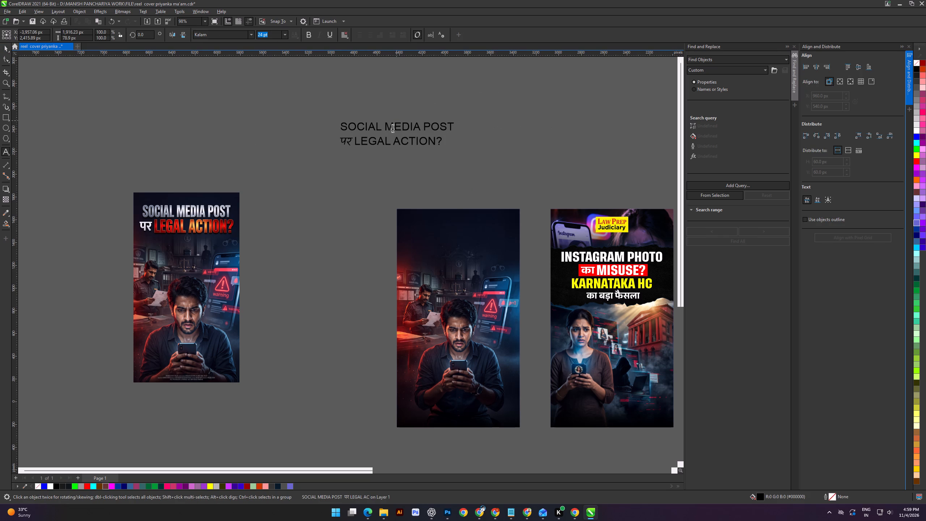
left_click(353, 143)
key("Return")
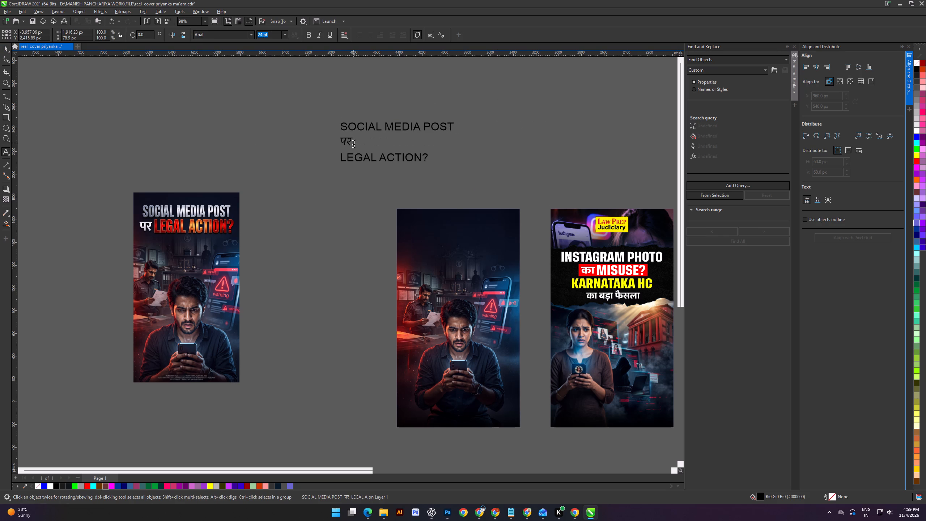
Break the three-line headline apart into a separate text object for each line.
left_click(331, 137)
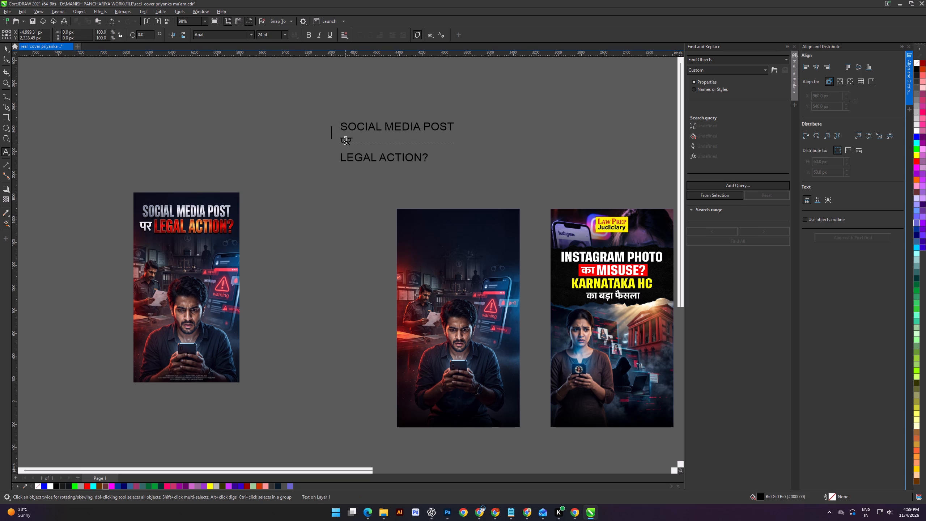
triple_click(345, 140)
left_click(345, 140)
double_click(344, 139)
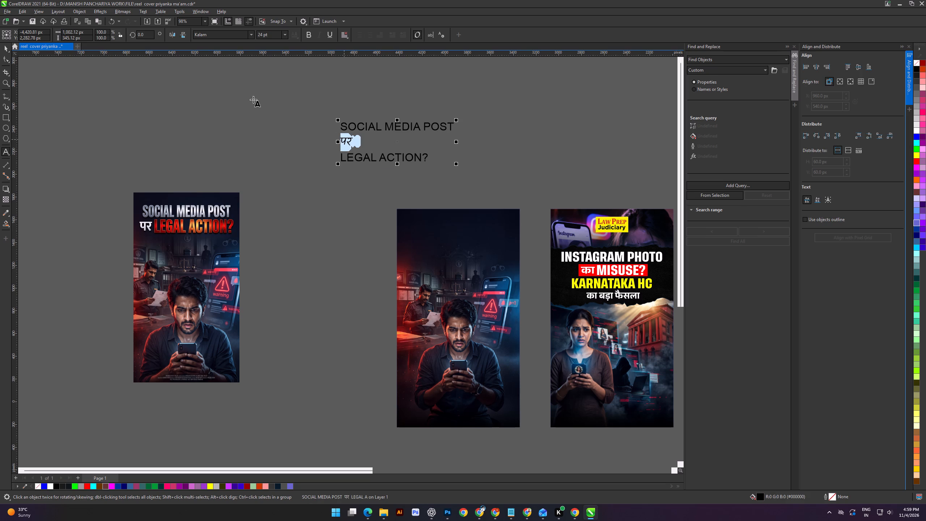
left_click(4, 47)
key("ctrl+k")
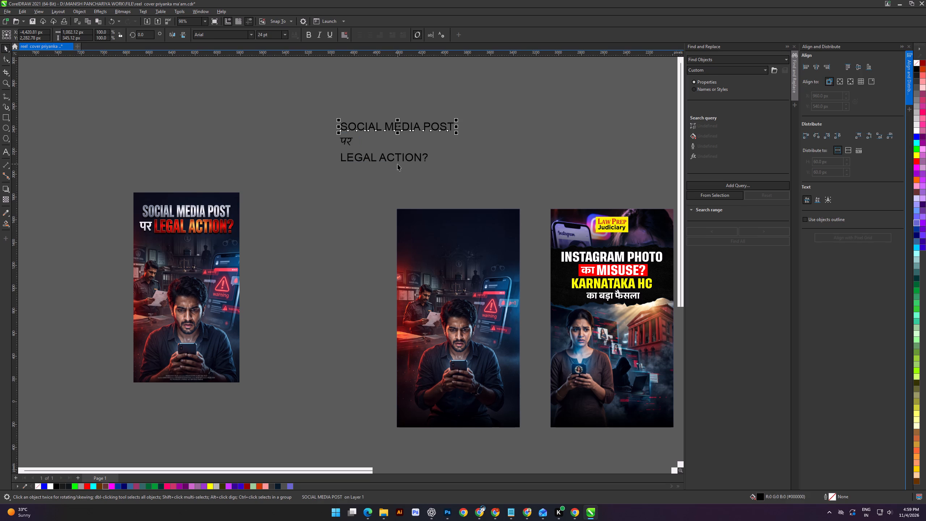
Set the "LEGAL ACTION?" and "SOCIAL MEDIA POST" lines in the Tusker Grotesk 6600 Semibold font.
left_click_drag(326, 123, 373, 139)
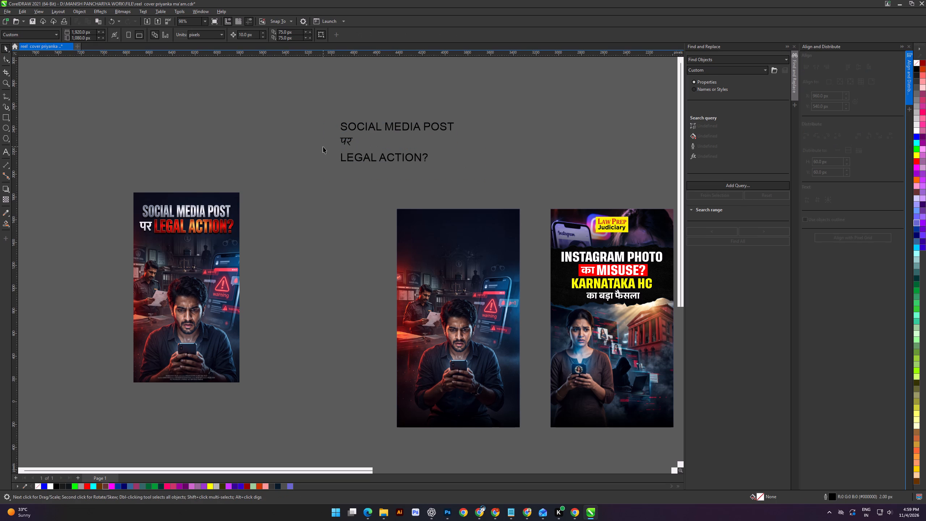
left_click_drag(323, 147, 453, 173)
left_click(250, 32)
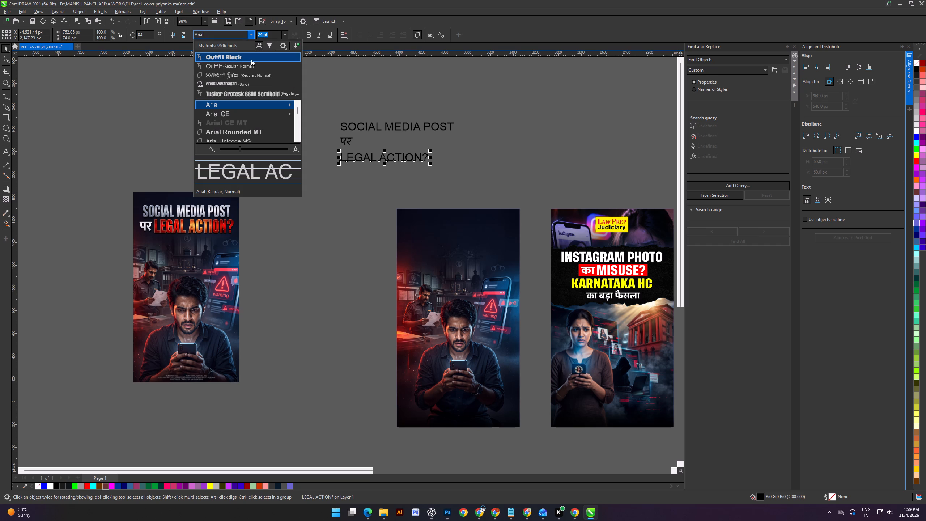
left_click(245, 93)
left_click(369, 123)
left_click(365, 127)
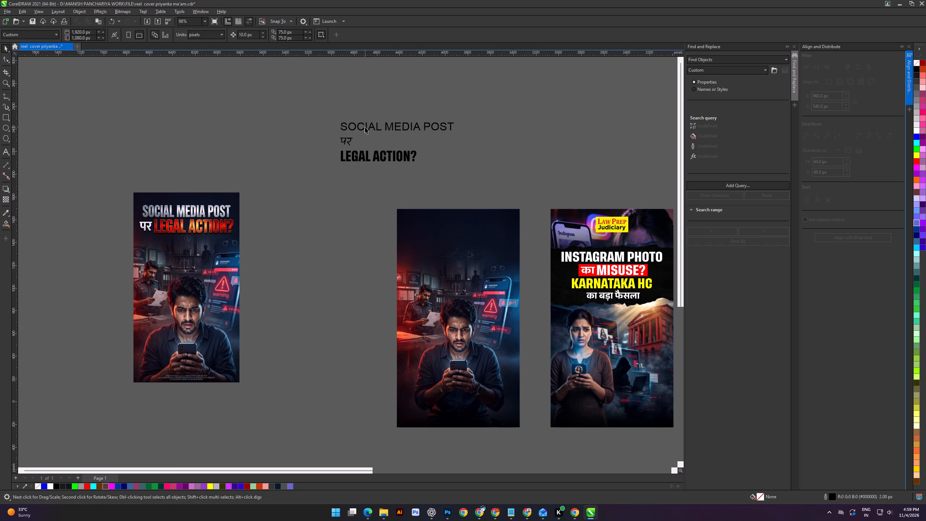
left_click(364, 126)
left_click(366, 127)
left_click(251, 34)
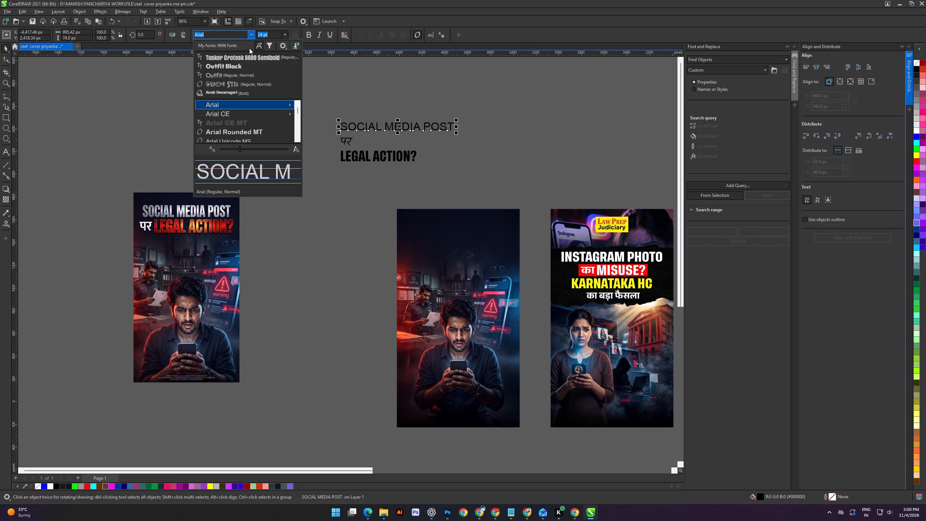
left_click(248, 54)
Set the Hindi word "पर" in the bold Anek Devanagari font.
left_click(336, 144)
left_click_drag(321, 121, 374, 160)
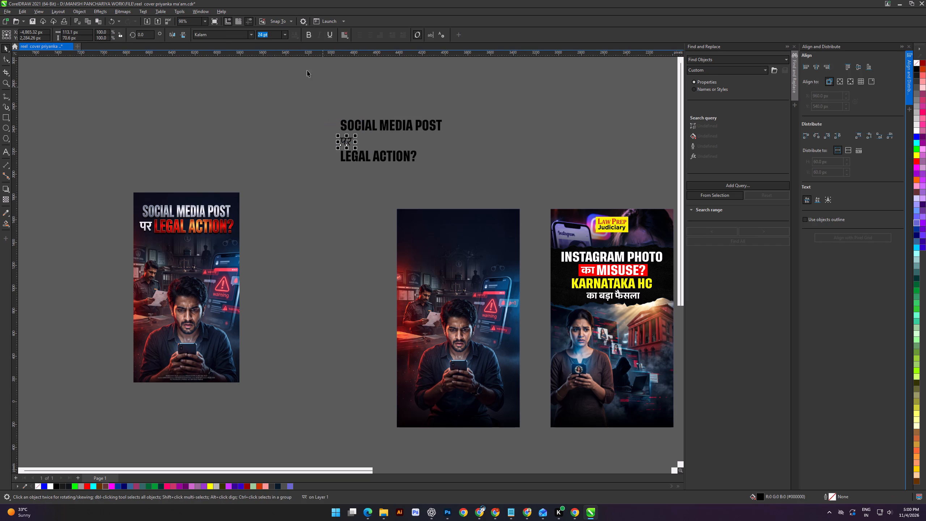
left_click(249, 32)
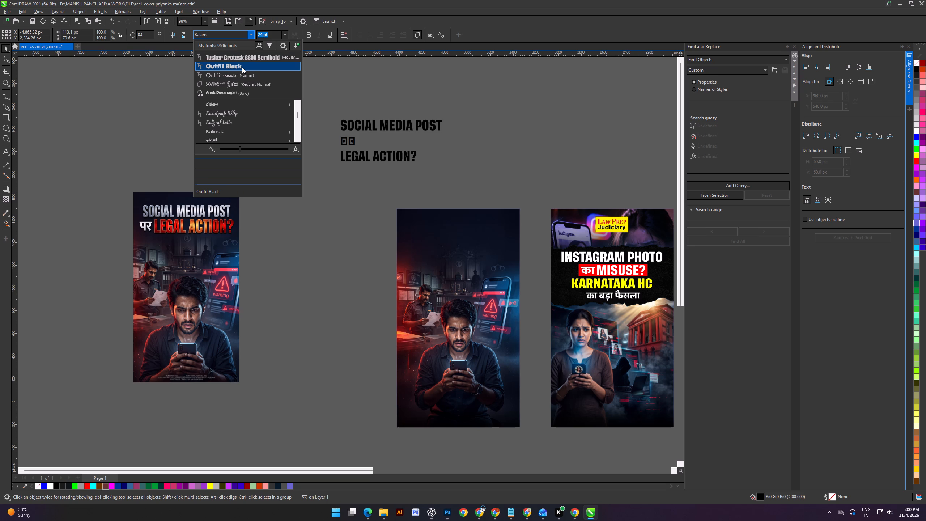
left_click(238, 95)
left_click_drag(323, 193, 325, 186)
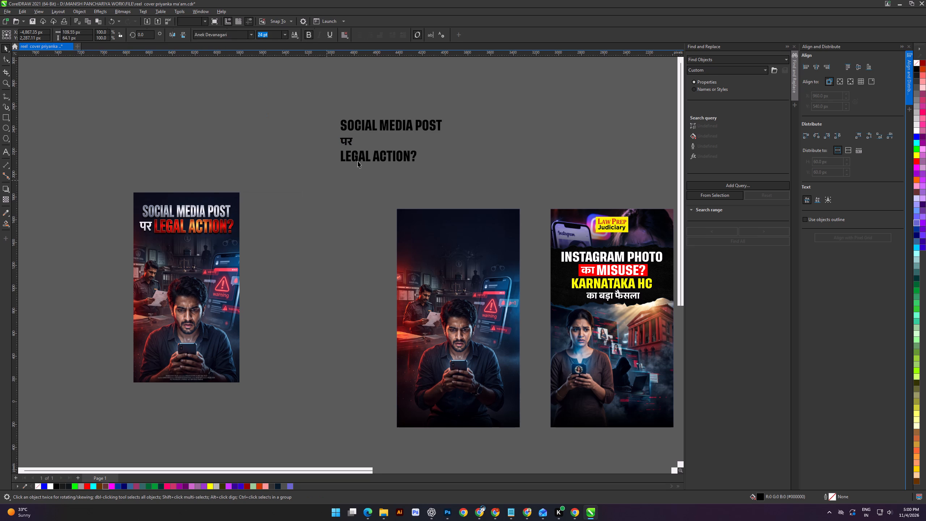
Place the three headline lines over the upper half of the textless cover image and centre them horizontally on one another.
scroll(366, 161, "up", 1)
scroll(370, 156, "down", 5, "shift")
scroll(377, 140, "up", 1)
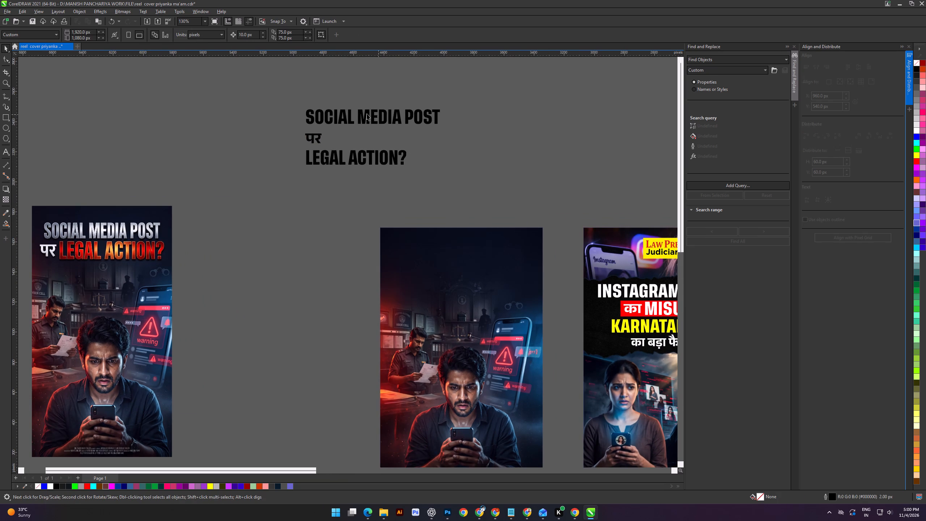
left_click_drag(250, 100, 481, 197)
scroll(362, 155, "up", 5)
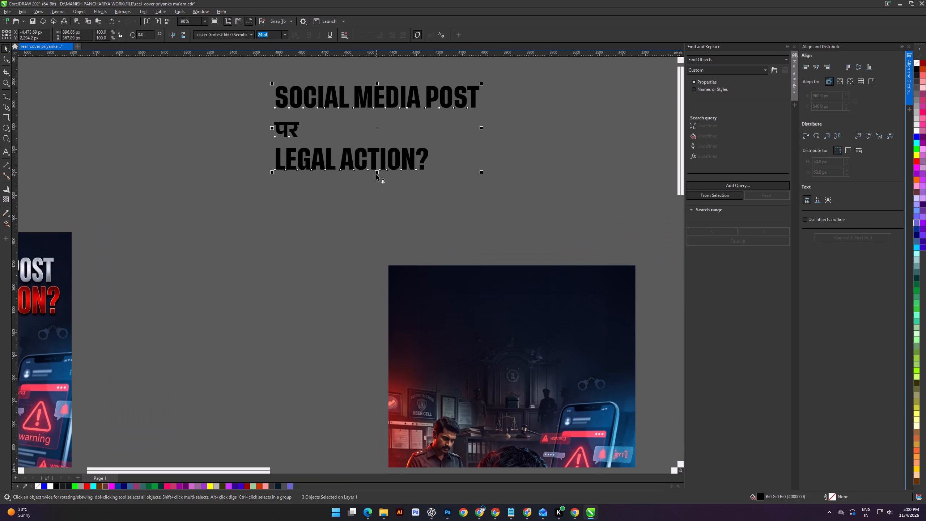
left_click(376, 174, "shift")
left_click_drag(337, 199, 339, 192)
scroll(338, 142, "down", 5)
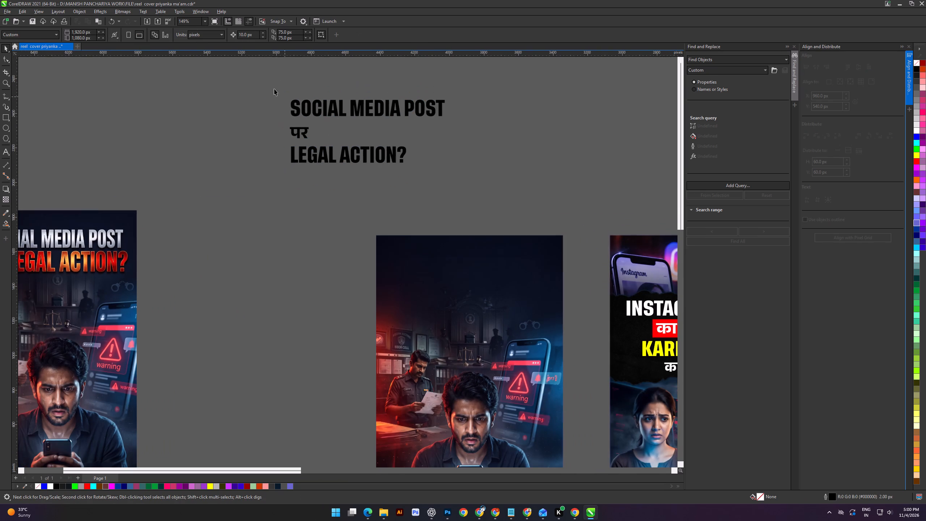
left_click_drag(255, 82, 497, 186)
left_click_drag(377, 161, 494, 351)
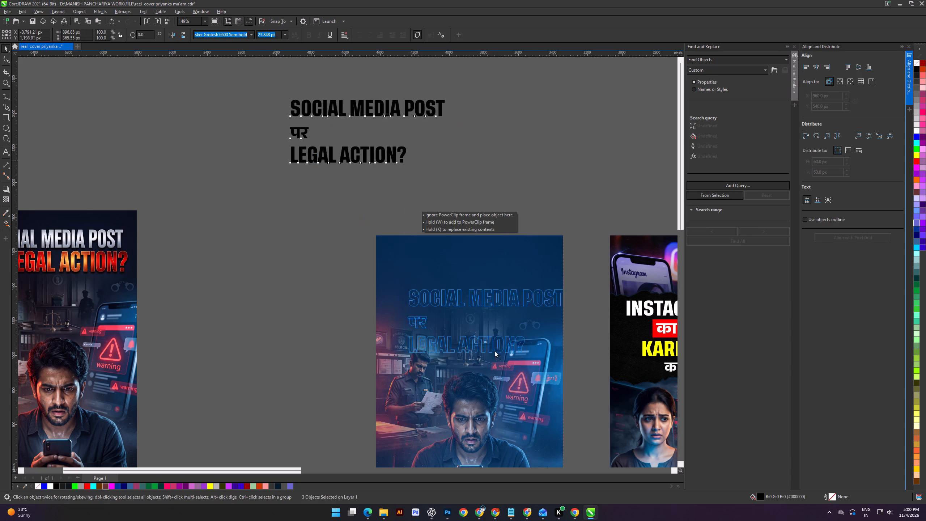
left_click_drag(494, 351, 481, 352)
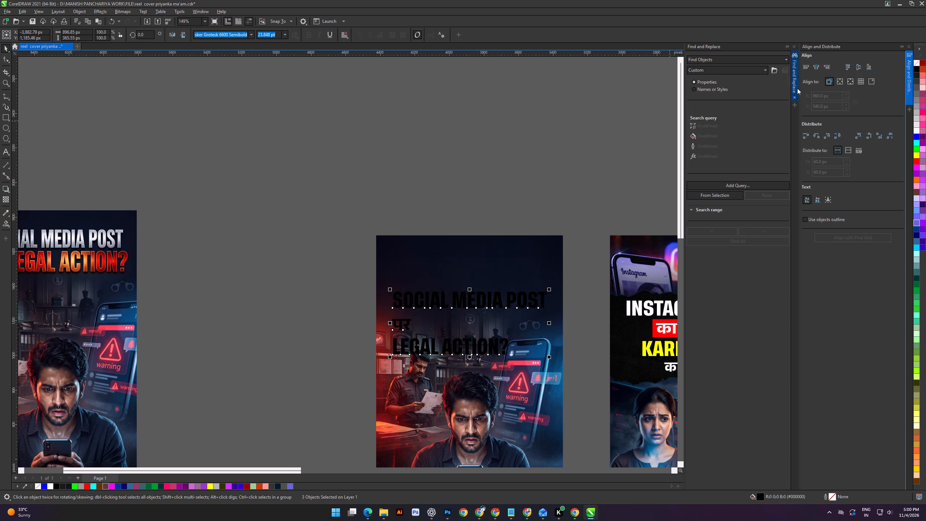
left_click(815, 69)
left_click(341, 240)
Enlarge "SOCIAL MEDIA POST" to about 980 px wide, nearly filling the cover's width, and adjust its position.
scroll(472, 312, "down", 6, "alt")
scroll(493, 312, "up", 2)
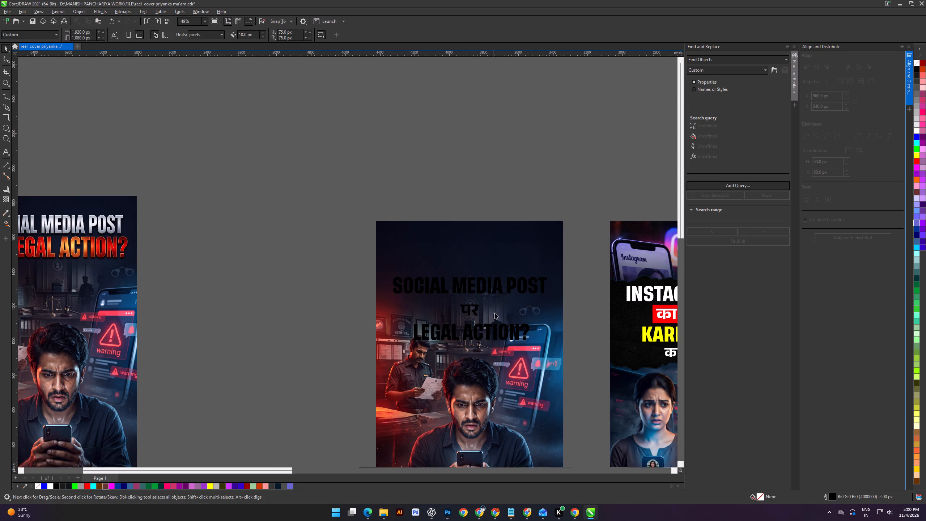
scroll(495, 313, "up", 4)
scroll(534, 293, "up", 1)
left_click(538, 276)
left_click_drag(581, 285, 587, 291, "shift")
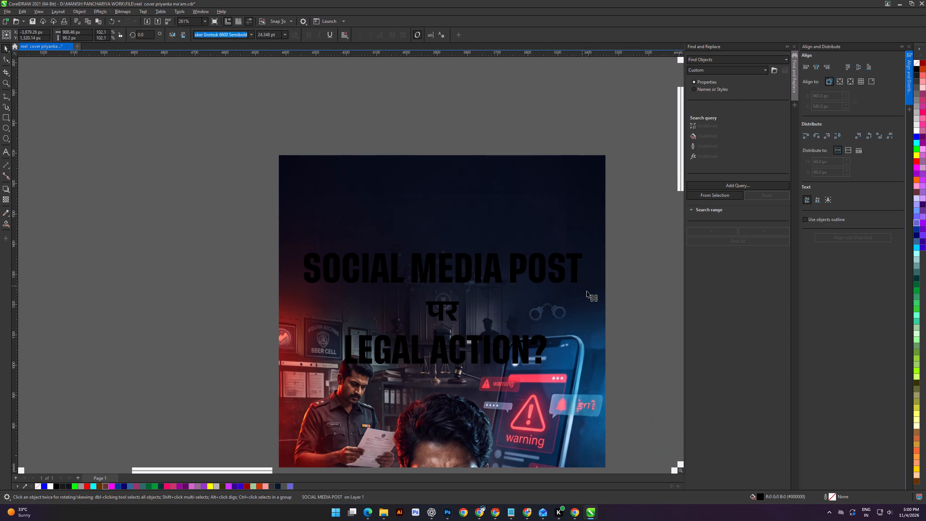
left_click_drag(587, 291, 595, 294, "shift")
left_click_drag(549, 277, 553, 287)
Move "पर" and "LEGAL ACTION?" up to tighten the spacing beneath "SOCIAL MEDIA POST".
scroll(469, 314, "up", 4)
left_click(446, 305)
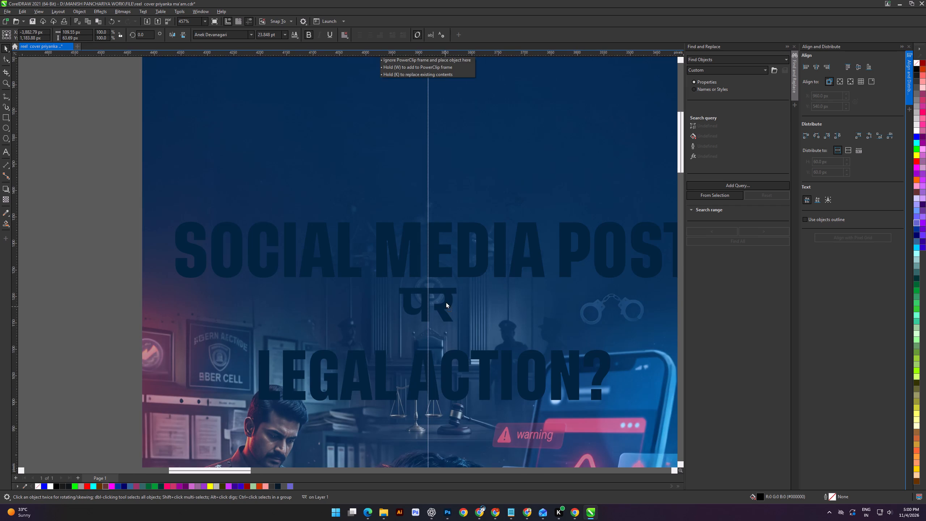
left_click_drag(465, 363, 466, 343)
Nudge all three headline lines together upward on the cover by about 40 px.
scroll(475, 340, "down", 6)
left_click_drag(219, 250, 653, 399)
key("Up")
key("Up")
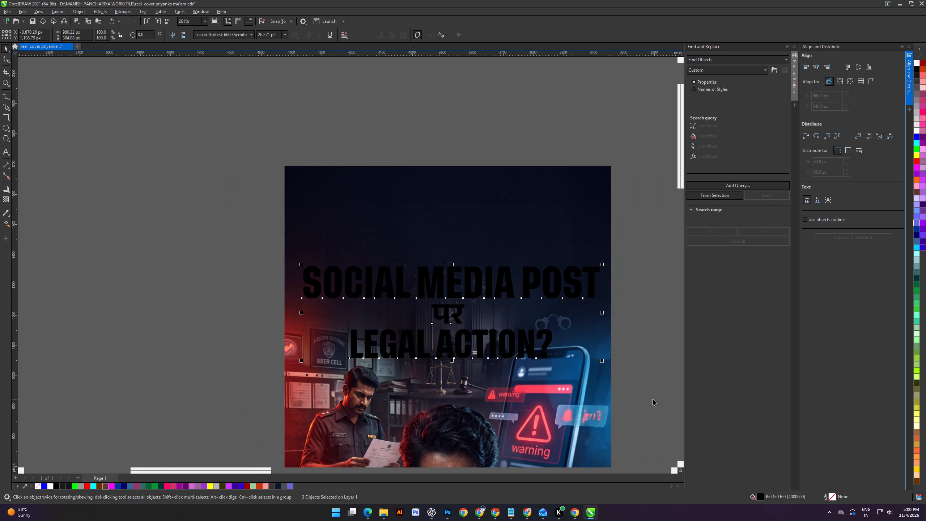
key("Up")
key("Up")
scroll(575, 316, "down", 4)
scroll(348, 272, "down", 5, "alt")
left_click_drag(334, 261, 336, 266)
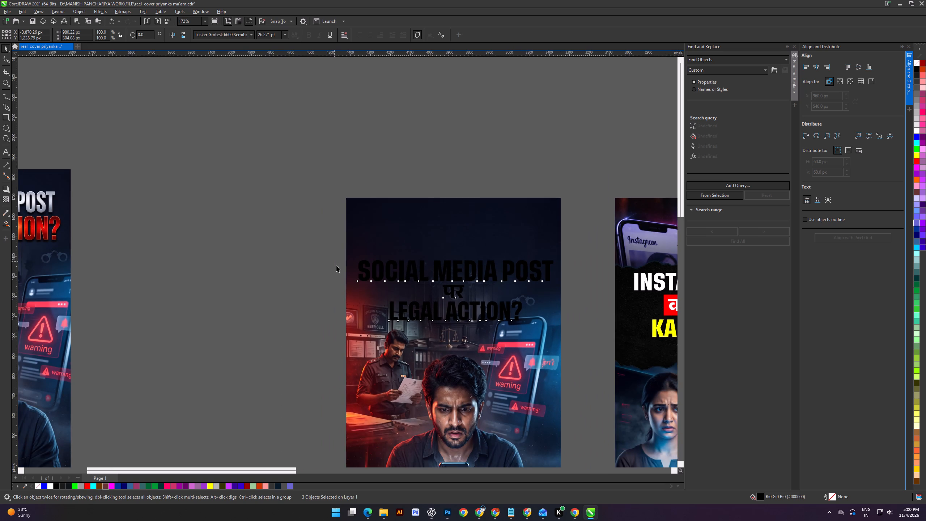
Copy the black torn-paper strip from inside the Instagram photo misuse cover's PowerClip and paste it outside that frame.
left_click_drag(336, 266, 342, 272)
scroll(375, 276, "down", 2)
scroll(419, 253, "down", 3, "alt")
scroll(446, 308, "up", 1)
scroll(466, 292, "up", 4, "shift")
scroll(349, 247, "down", 4)
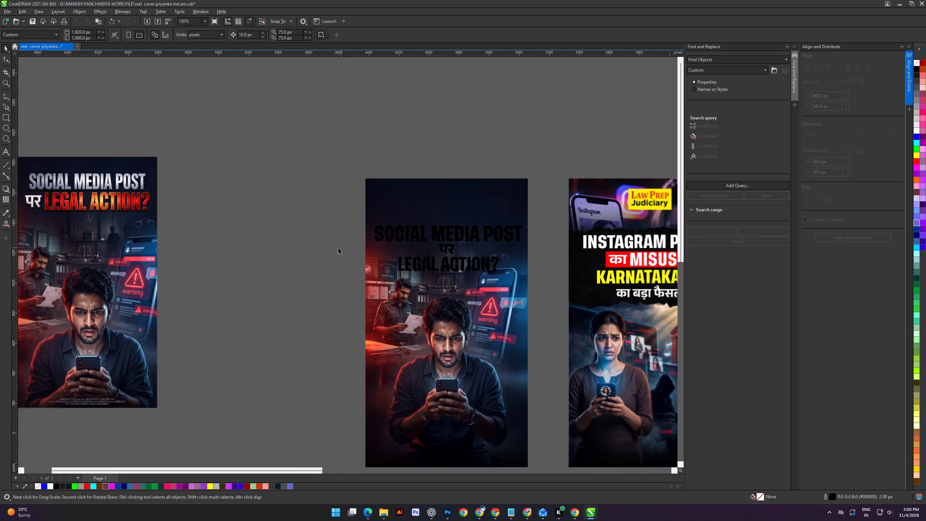
left_click_drag(328, 250, 332, 250)
scroll(517, 246, "up", 2)
scroll(518, 246, "down", 4)
scroll(510, 242, "down", 3, "shift")
left_click(547, 273)
double_click(564, 276)
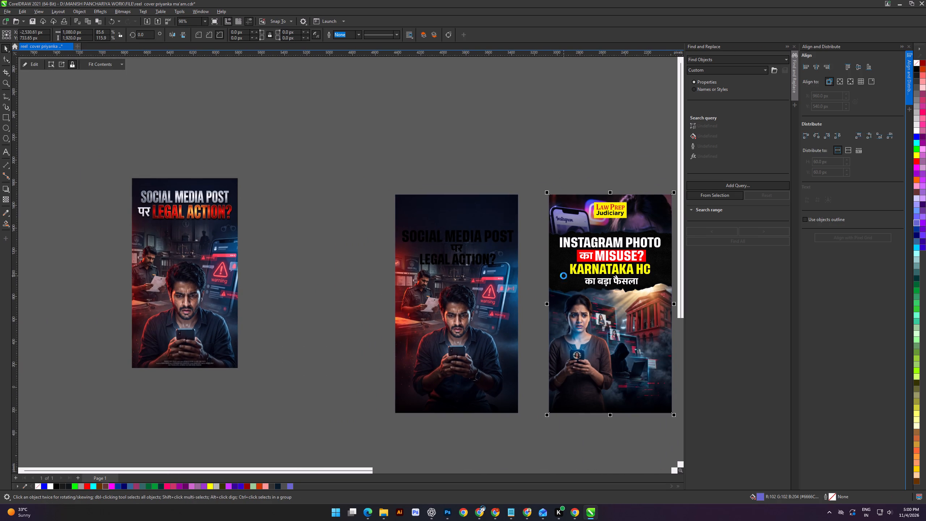
left_click(555, 268)
left_click(528, 264)
key("ctrl+c")
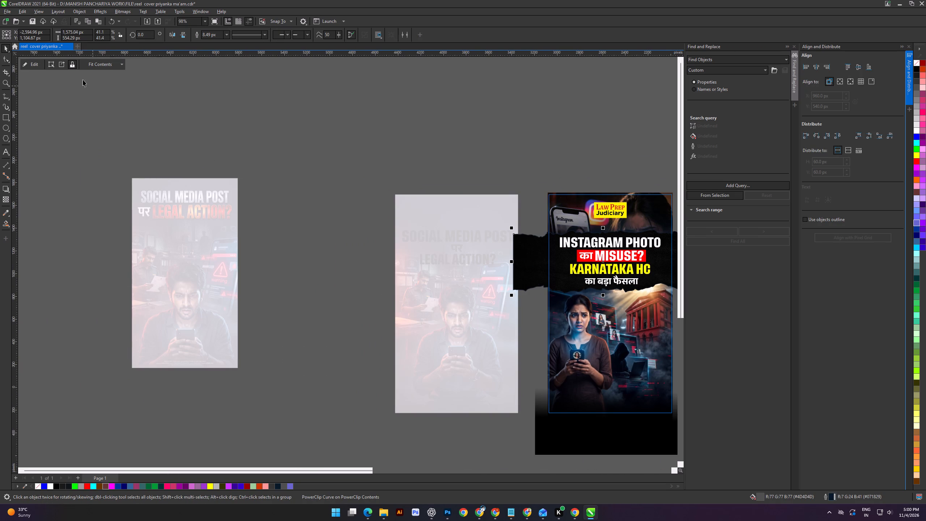
left_click(47, 79)
left_click(35, 63)
left_click(221, 114)
key("ctrl+v")
Scale the pasted torn strip to about 512 px wide and place it over "LEGAL ACTION?" on the textless cover.
left_click_drag(583, 259, 391, 149)
left_click_drag(504, 186, 442, 184, "shift")
scroll(417, 170, "up", 4)
left_click_drag(416, 127, 493, 274)
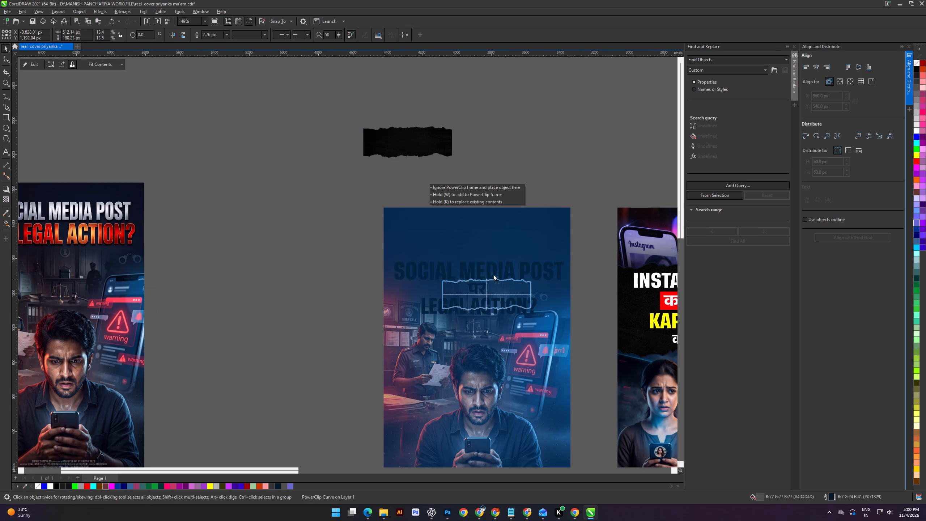
left_click_drag(493, 274, 493, 299)
scroll(485, 314, "up", 12)
left_click_drag(505, 305, 480, 292)
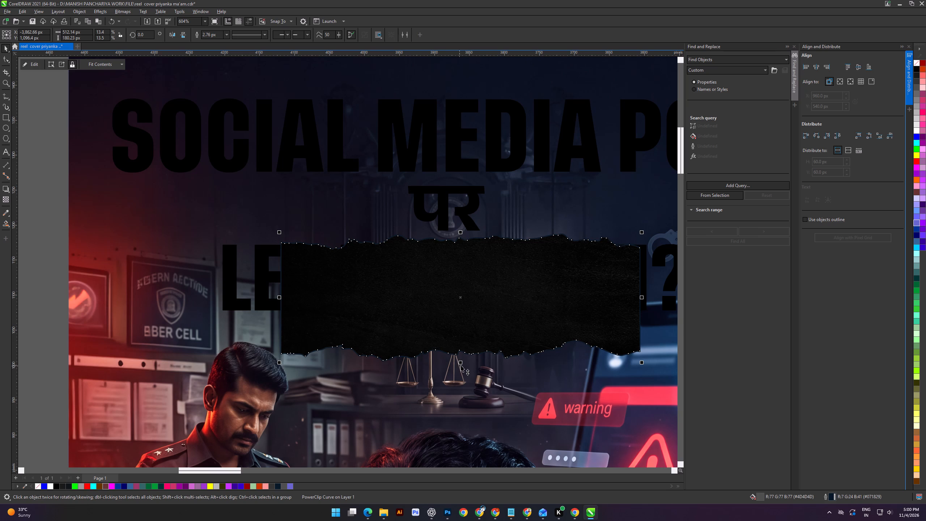
Reshape the torn strip to about 851 px wide and 129 px high so it spans the "LEGAL ACTION?" line.
left_click_drag(462, 364, 449, 329)
scroll(509, 288, "down", 5)
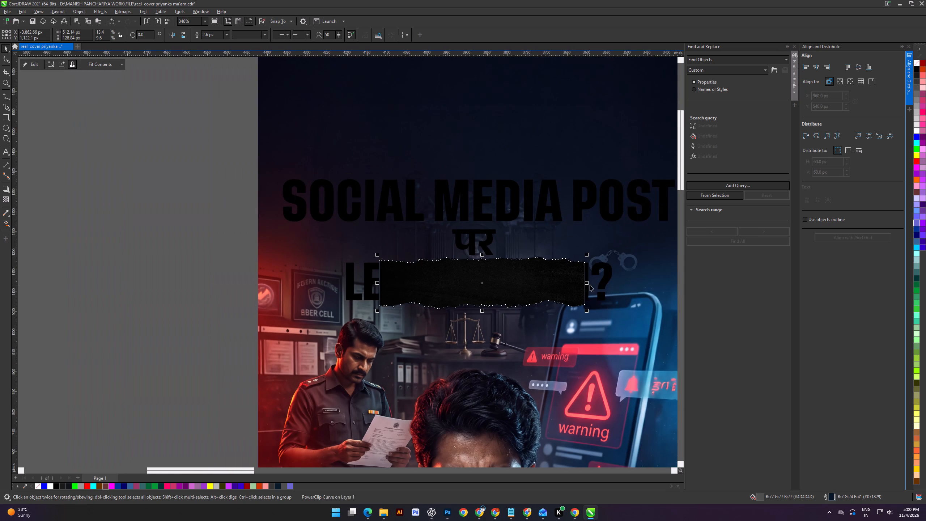
left_click_drag(589, 285, 659, 291, "shift")
left_click(513, 282)
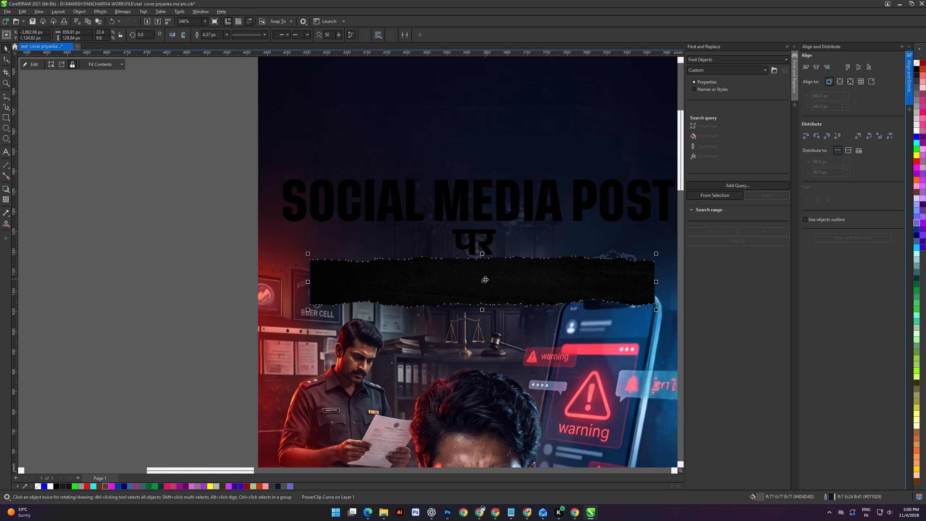
scroll(485, 279, "up", 3)
scroll(485, 279, "down", 5)
Fill the torn strip with red (#FF0000) and set the transparency of the texture bitmap inside it to 60.
left_click(917, 161)
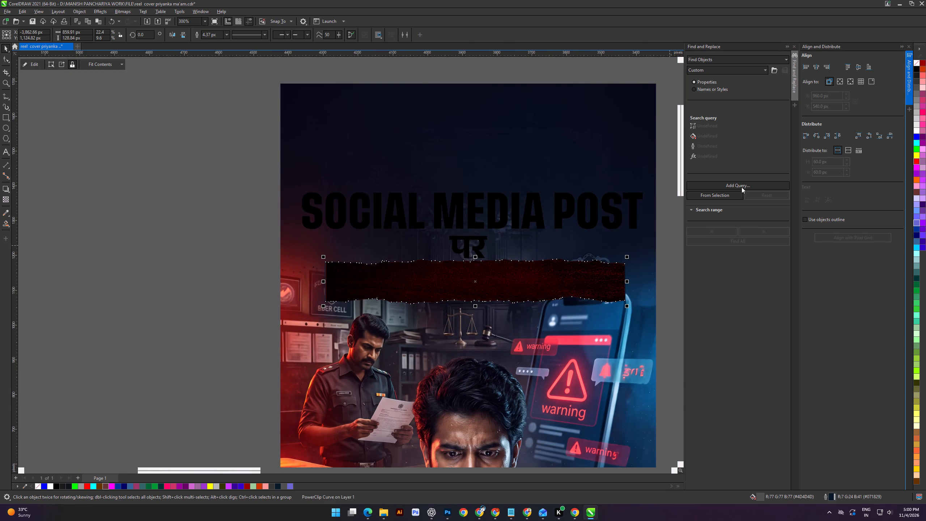
left_click_drag(177, 252, 192, 253)
left_click(417, 278)
right_click(456, 270)
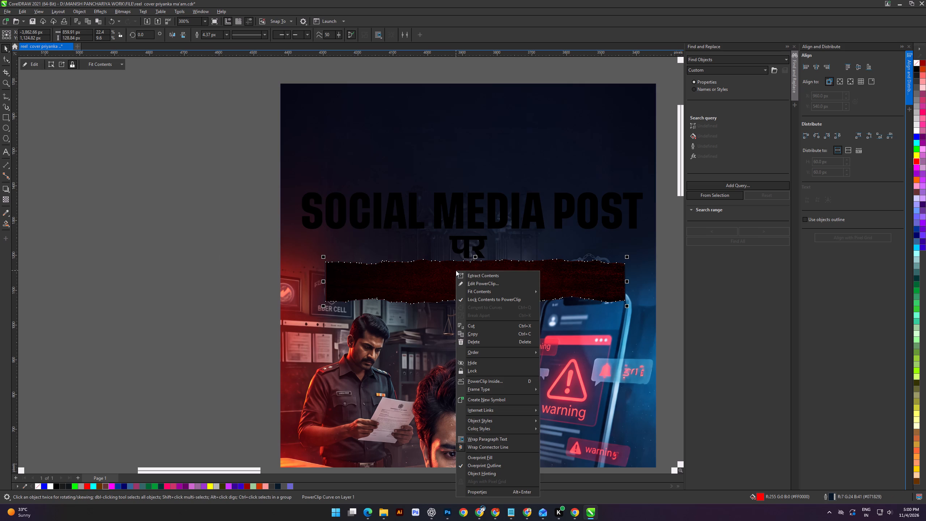
left_click(469, 282)
left_click(429, 286)
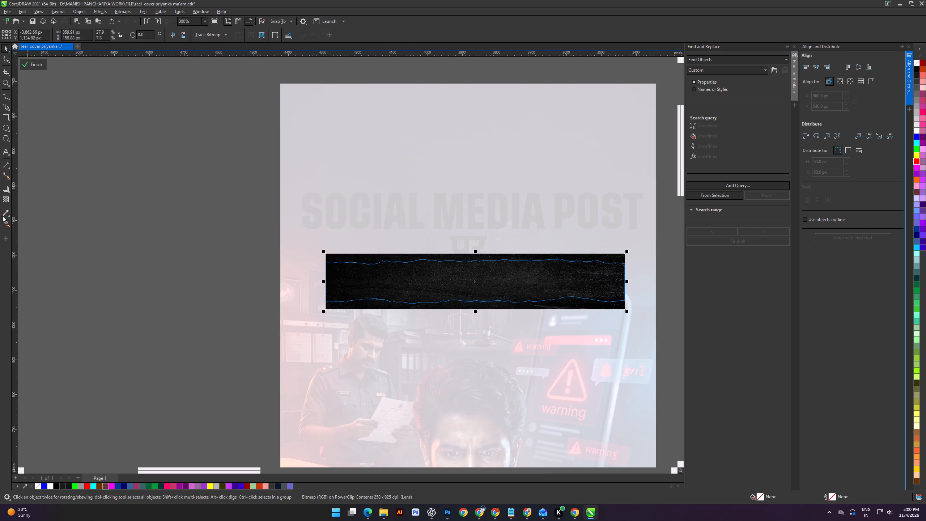
left_click(7, 203)
left_click(469, 315)
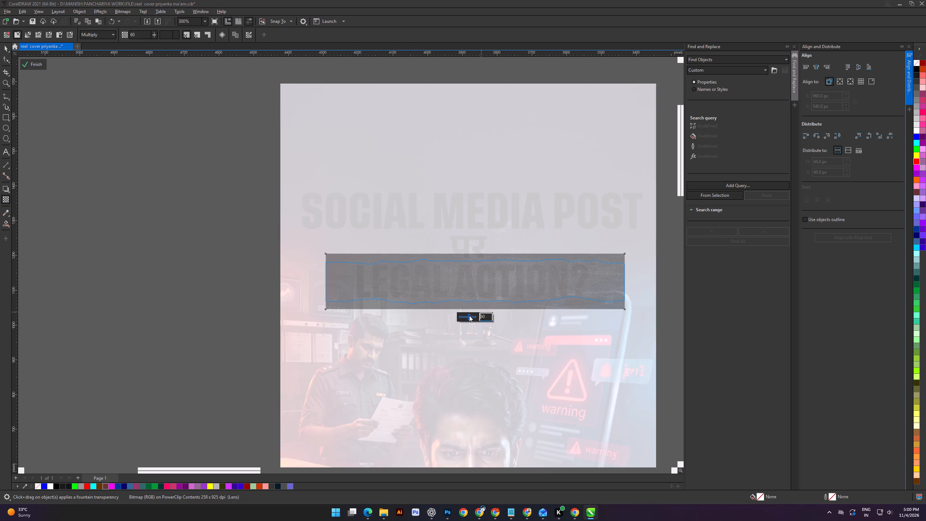
left_click(33, 65)
left_click(137, 199)
Send the red torn strip behind the "LEGAL ACTION?" text.
scroll(514, 276, "up", 2)
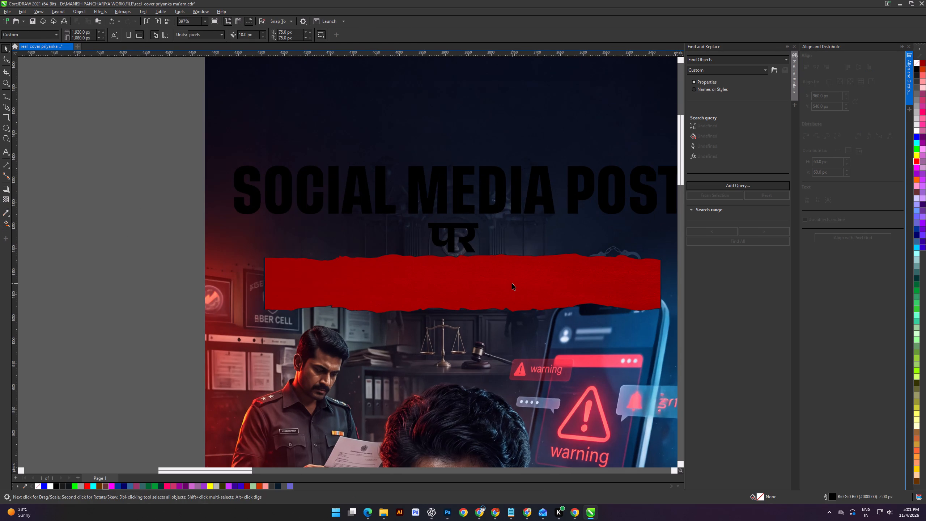
left_click(512, 283)
key("ctrl+Page_Down")
key("ctrl+Page_Down")
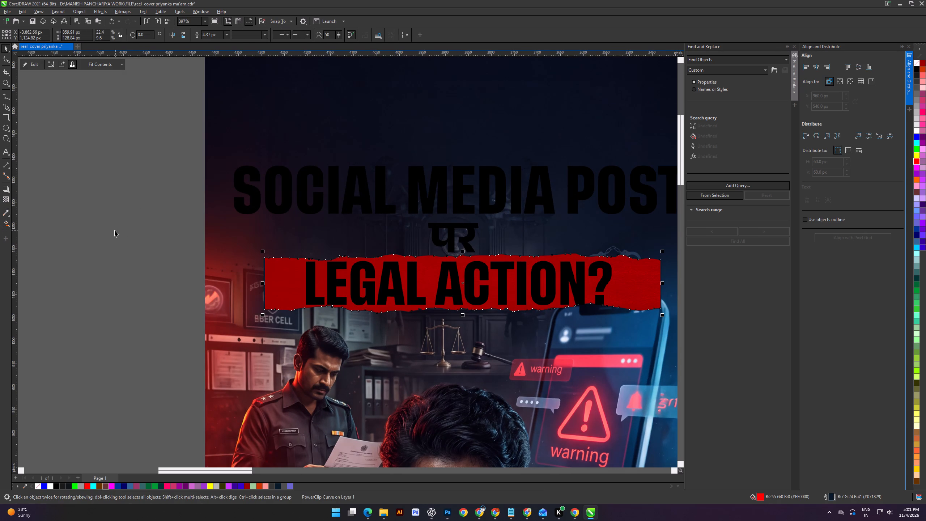
left_click(114, 230)
Resize the red strip to about 145 px high and 752 px wide around "LEGAL ACTION?".
left_click(626, 287)
scroll(420, 331, "up", 4)
left_click_drag(490, 304, 490, 305, "shift")
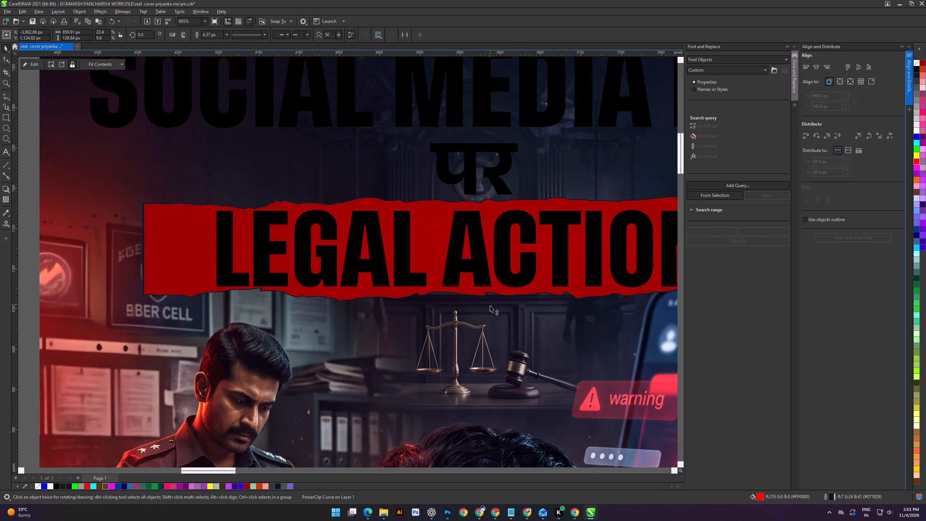
left_click_drag(490, 305, 492, 311, "shift")
scroll(461, 259, "down", 5)
scroll(461, 258, "down", 5, "shift")
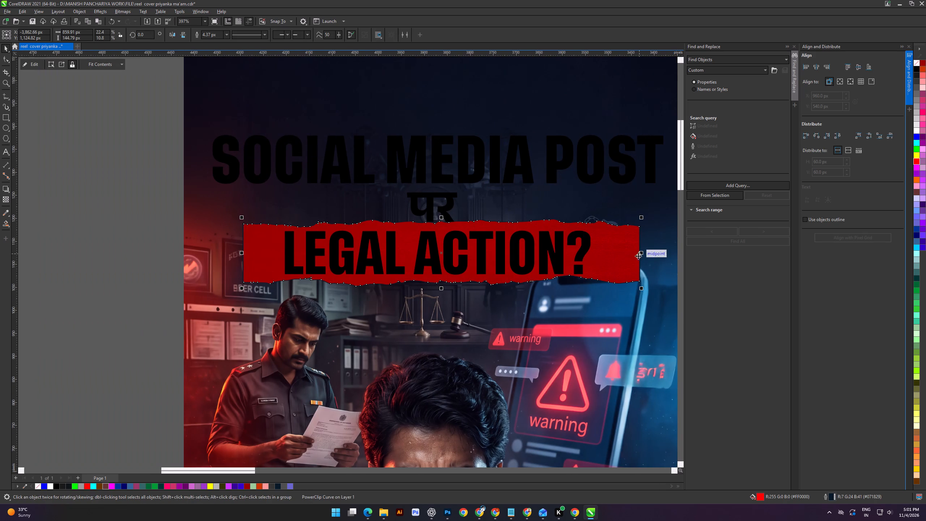
left_click_drag(642, 253, 617, 263, "shift")
Fill the "LEGAL ACTION?" text with white.
left_click(581, 255)
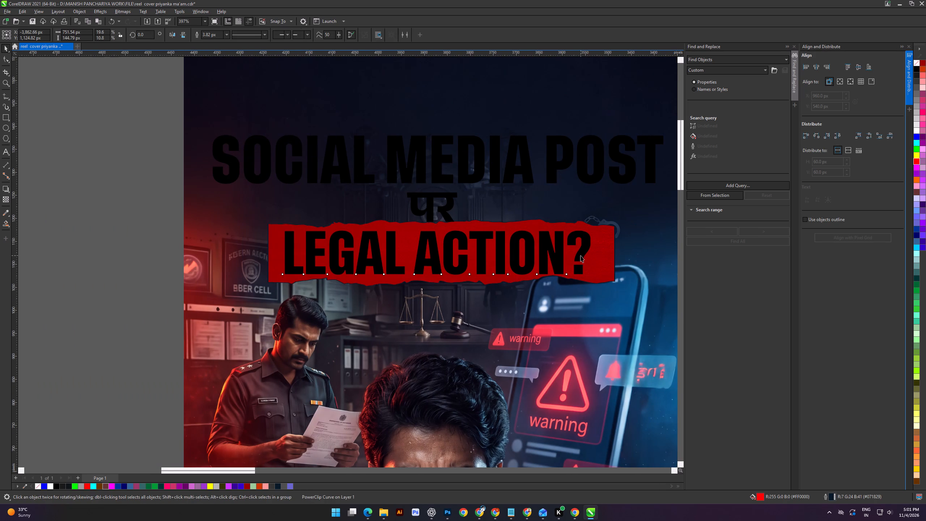
left_click(915, 131)
scroll(305, 236, "down", 4)
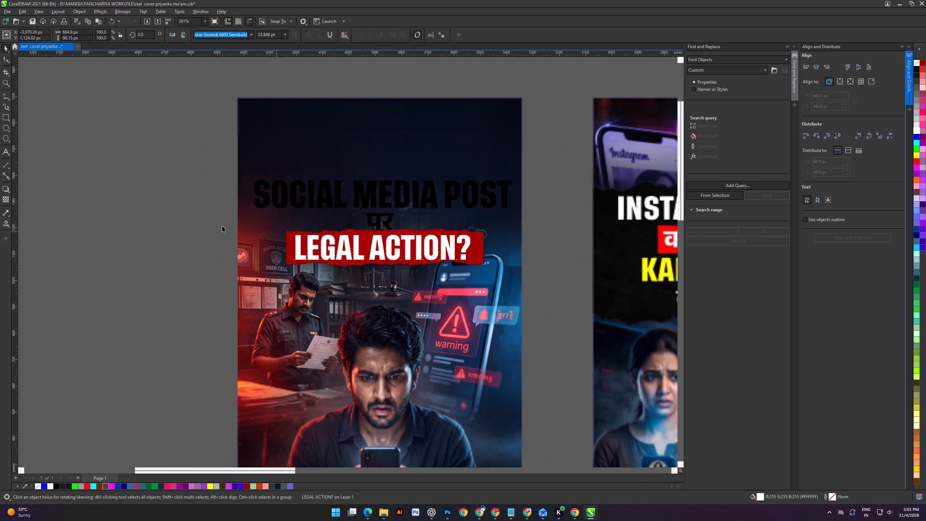
left_click(162, 213)
Extend the red strip's left edge slightly, bringing its width to about 762 px.
scroll(468, 241, "up", 10, "shift")
left_click(325, 240)
scroll(310, 251, "up", 4)
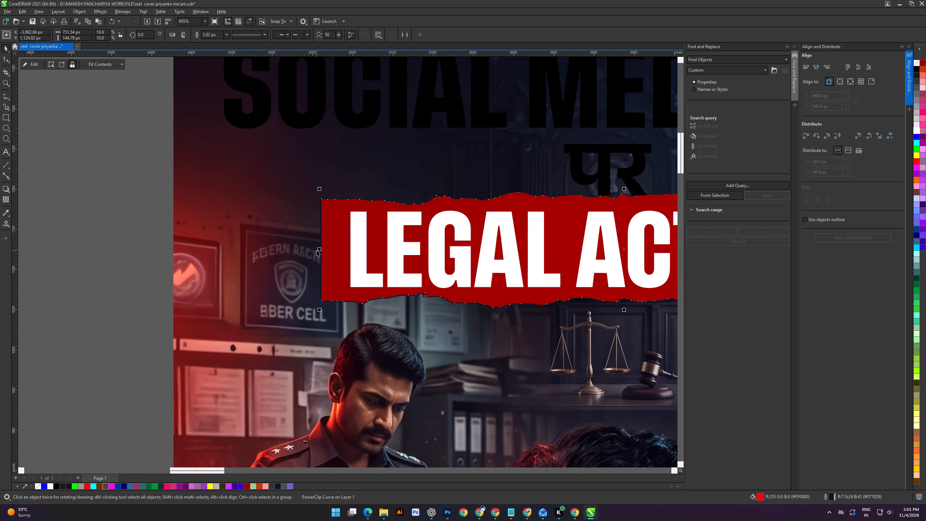
left_click_drag(319, 249, 310, 251)
scroll(317, 250, "down", 7)
scroll(529, 248, "up", 4)
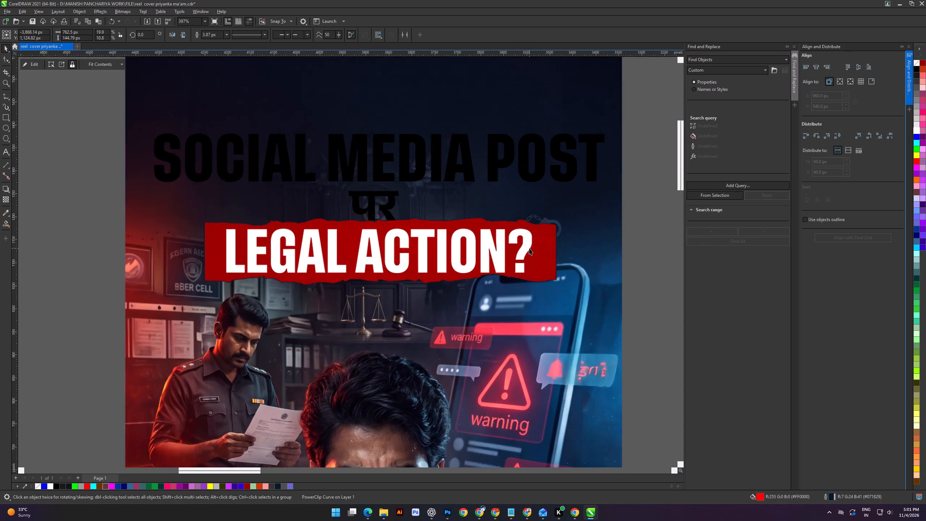
Nudge "SOCIAL MEDIA POST" and "पर" together upward by about 20 px, away from the red strip.
scroll(349, 195, "down", 4)
scroll(355, 198, "up", 6, "alt")
left_click_drag(108, 139, 574, 234)
key("Up")
key("Up")
scroll(567, 229, "down", 5)
left_click(293, 199)
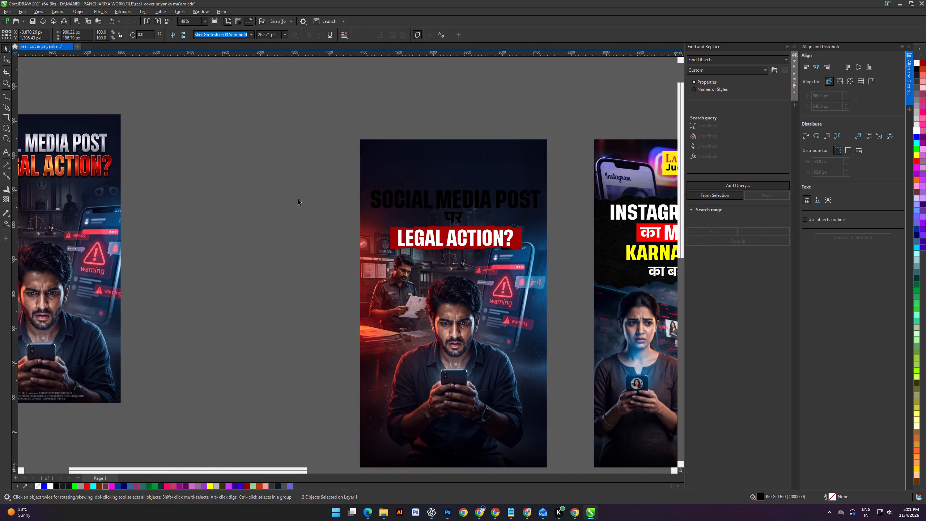
Fill the word "पर" with white, keeping it between the two larger headline lines.
scroll(494, 224, "up", 11)
left_click(448, 217)
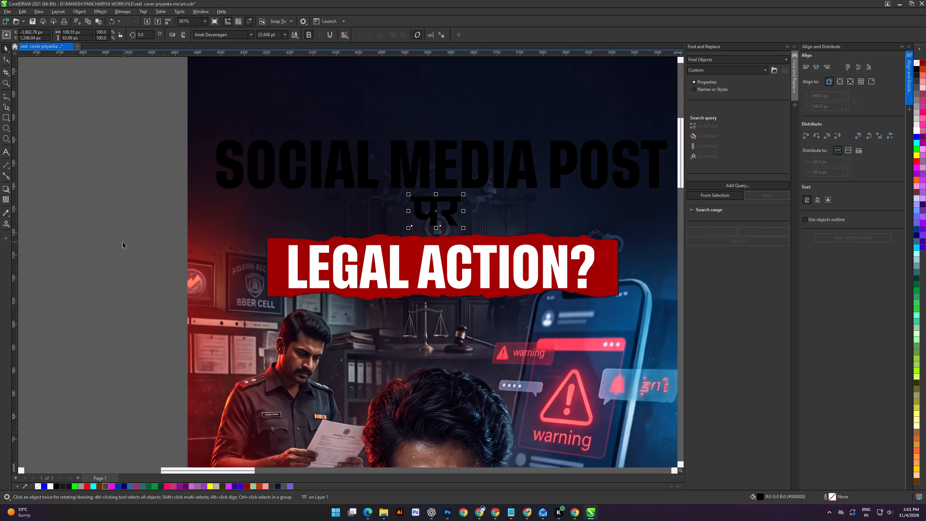
left_click_drag(109, 205, 120, 203)
scroll(413, 200, "up", 6)
left_click_drag(475, 230, 475, 233)
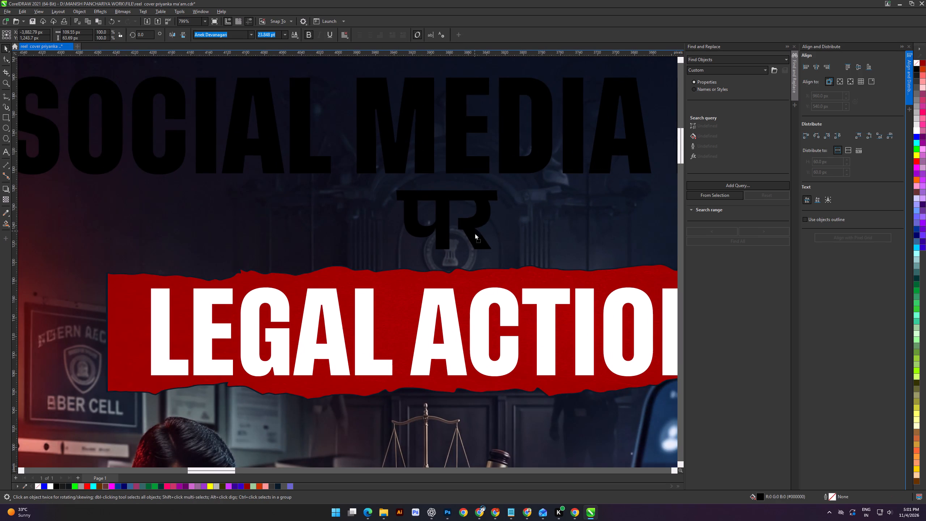
left_click_drag(475, 233, 475, 234)
left_click(919, 131)
scroll(403, 219, "down", 5)
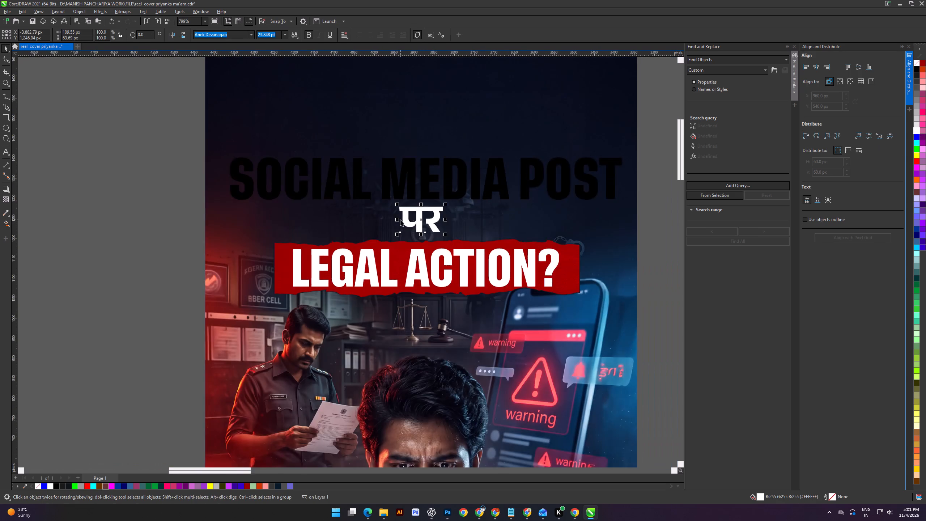
scroll(400, 220, "down", 7)
left_click(177, 196)
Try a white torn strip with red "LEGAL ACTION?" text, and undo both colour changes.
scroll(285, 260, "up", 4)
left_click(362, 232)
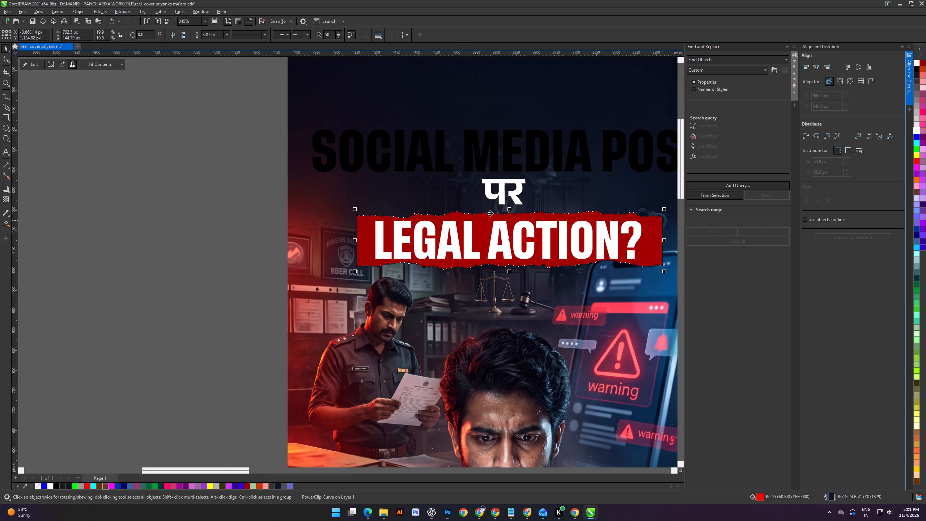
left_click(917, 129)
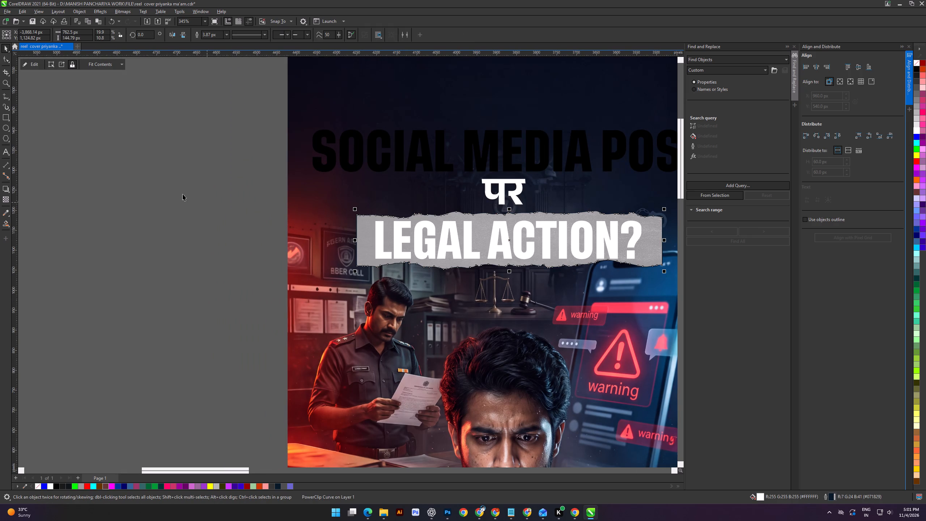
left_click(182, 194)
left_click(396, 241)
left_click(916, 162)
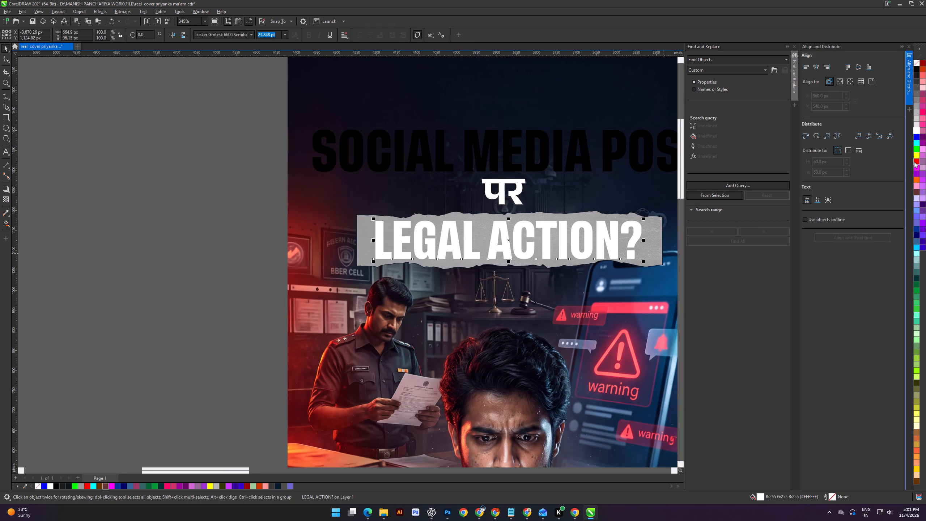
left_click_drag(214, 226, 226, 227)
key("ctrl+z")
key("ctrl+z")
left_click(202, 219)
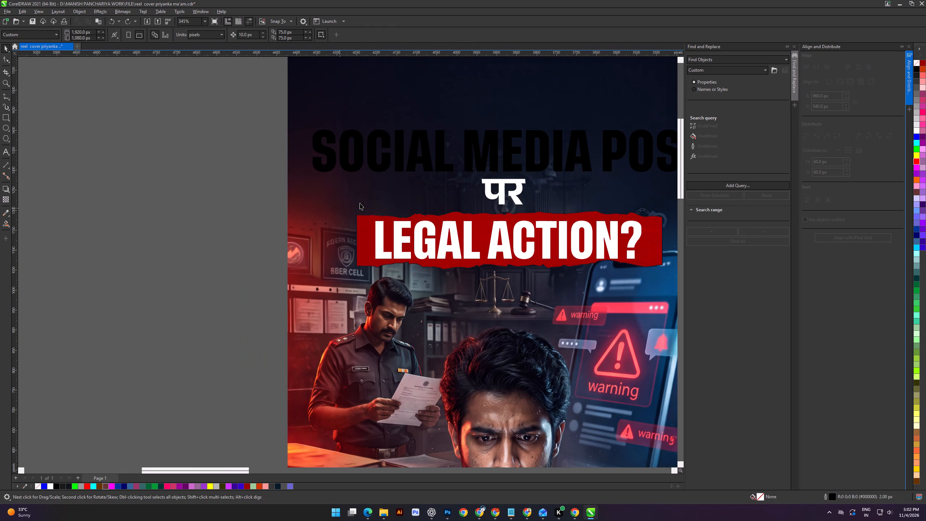
Duplicate the red torn strip straight upward onto the "SOCIAL MEDIA POST" line.
scroll(374, 203, "down", 4)
scroll(451, 143, "up", 11, "shift")
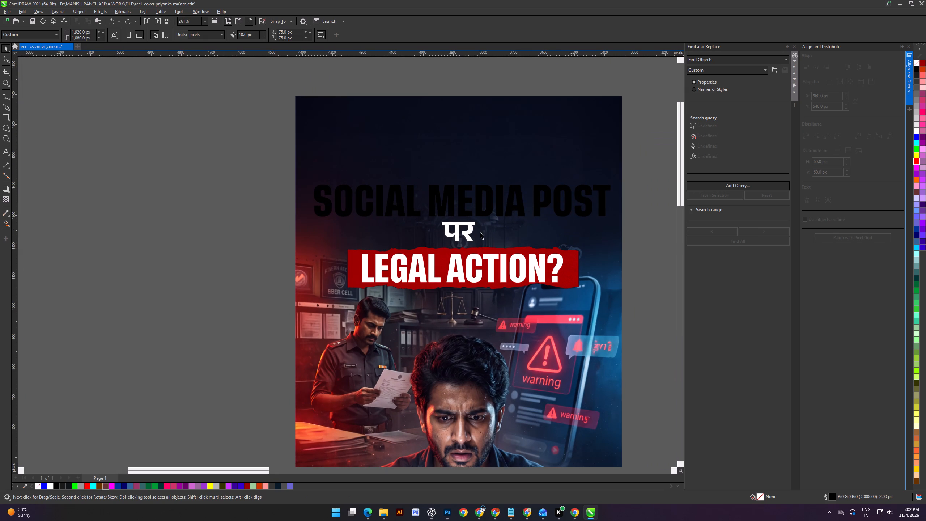
left_click(577, 259)
right_click_drag(574, 259, 572, 189)
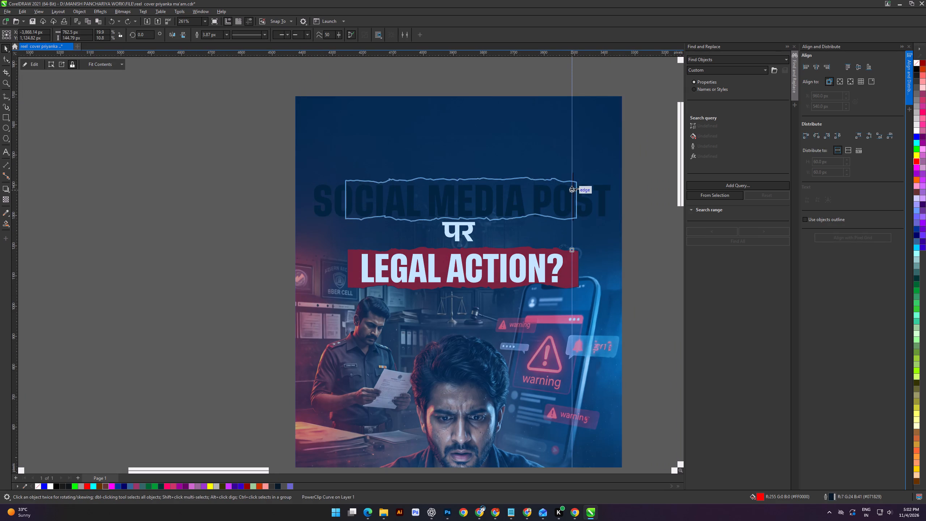
right_click_drag(572, 189, 572, 189)
left_click(590, 205)
left_click(163, 226)
scroll(591, 209, "up", 1, "shift")
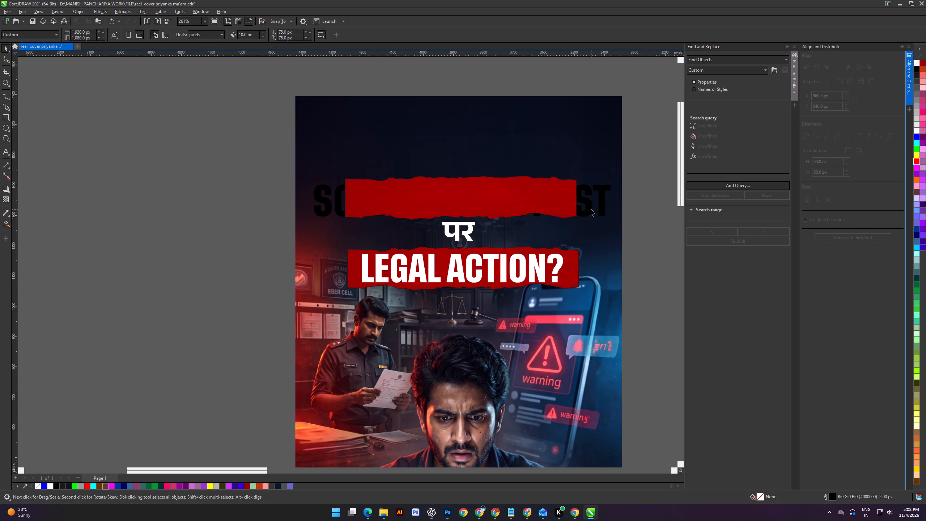
Stretch the duplicated red strip to about 1015 px wide and 362 px high, covering the headline area.
scroll(591, 209, "up", 3, "shift")
left_click(566, 203)
left_click_drag(589, 192, 645, 202, "shift")
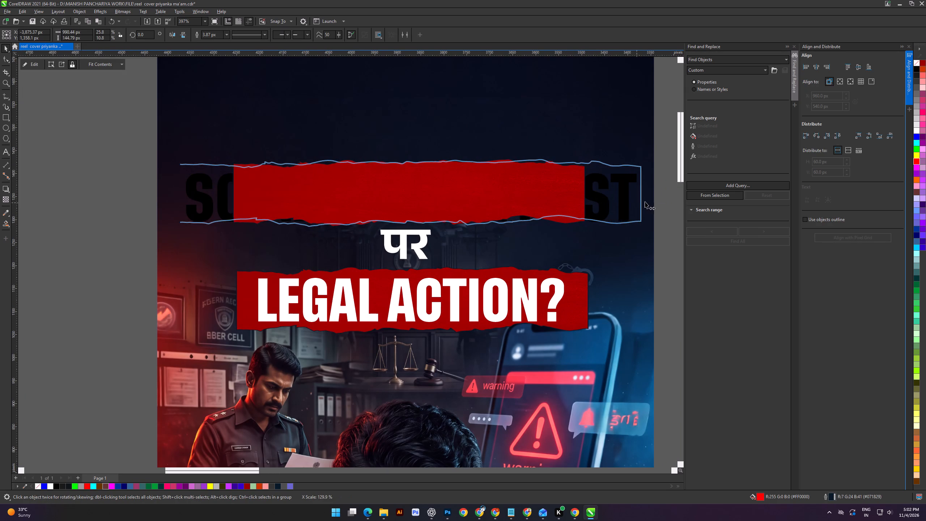
left_click_drag(645, 202, 647, 202, "shift")
left_click(443, 198)
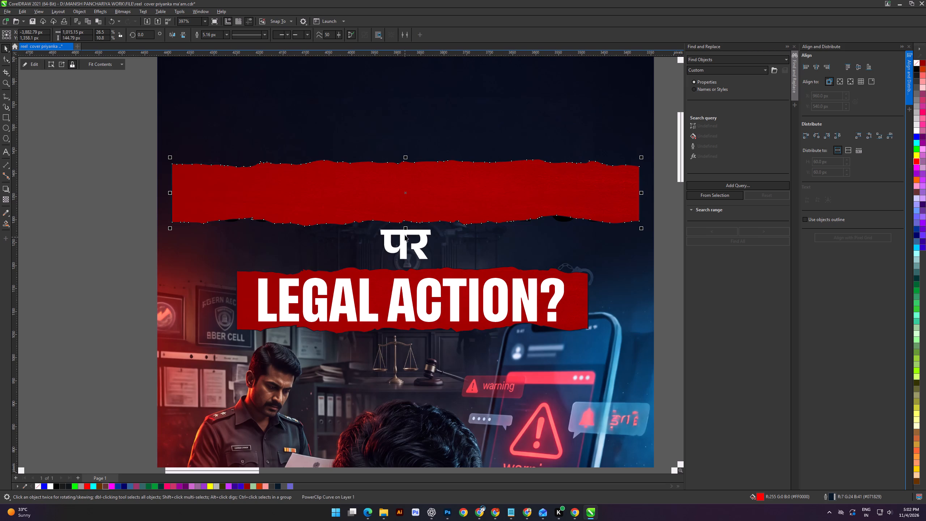
left_click_drag(405, 228, 413, 317)
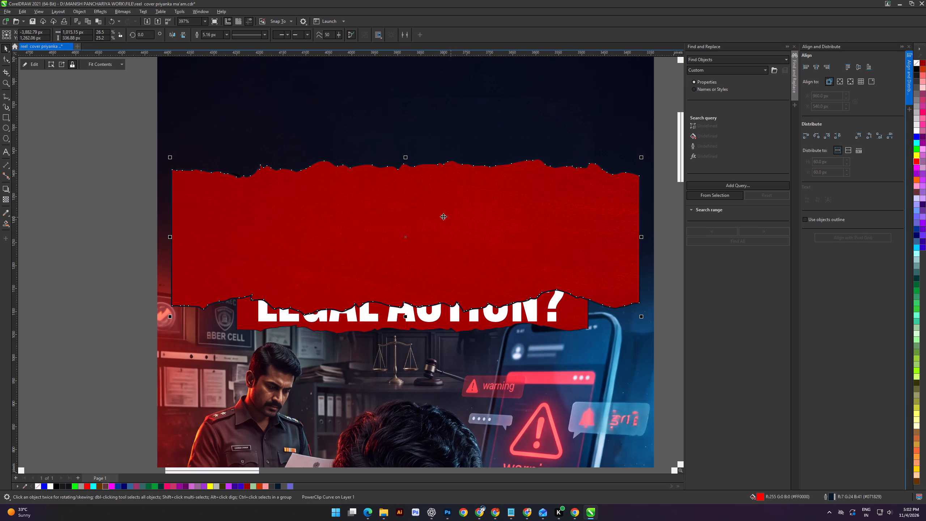
left_click_drag(406, 158, 404, 146)
scroll(404, 147, "down", 3)
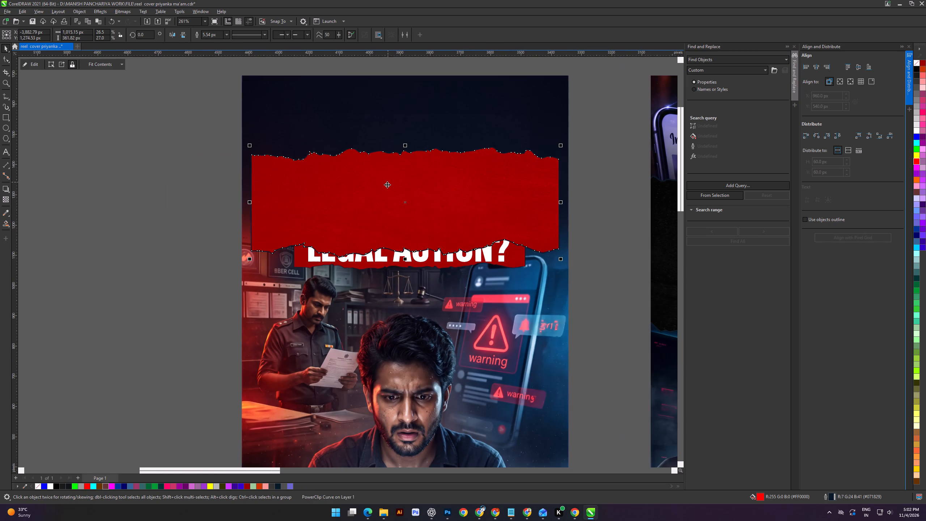
Send the enlarged red strip back behind all three headline lines and the smaller strip.
key("ctrl+Page_Down")
key("ctrl+Page_Down")
key("ctrl+Page_Down")
key("ctrl+Page_Down")
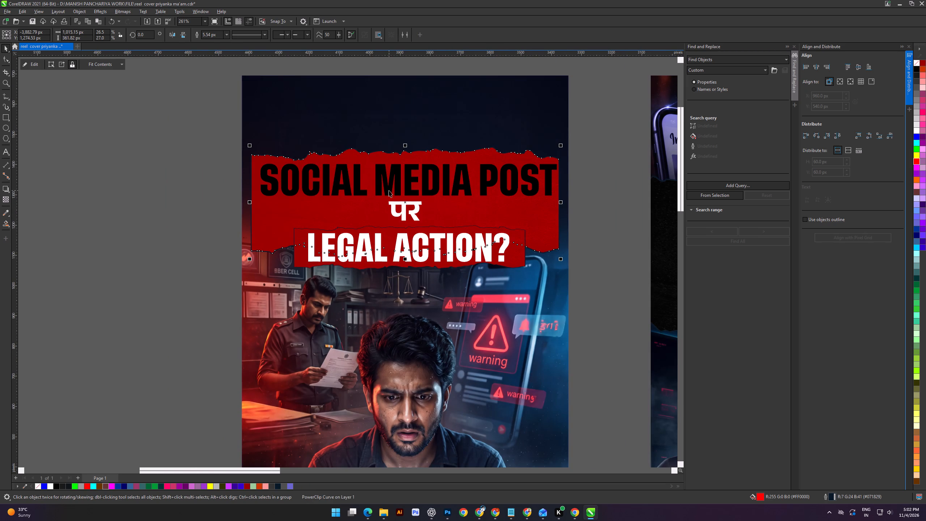
Send the enlarged red torn strip one level further back in the stacking order.
key("ctrl+Page_Down")
scroll(371, 194, "down", 3)
left_click(213, 184)
scroll(460, 221, "up", 8, "shift")
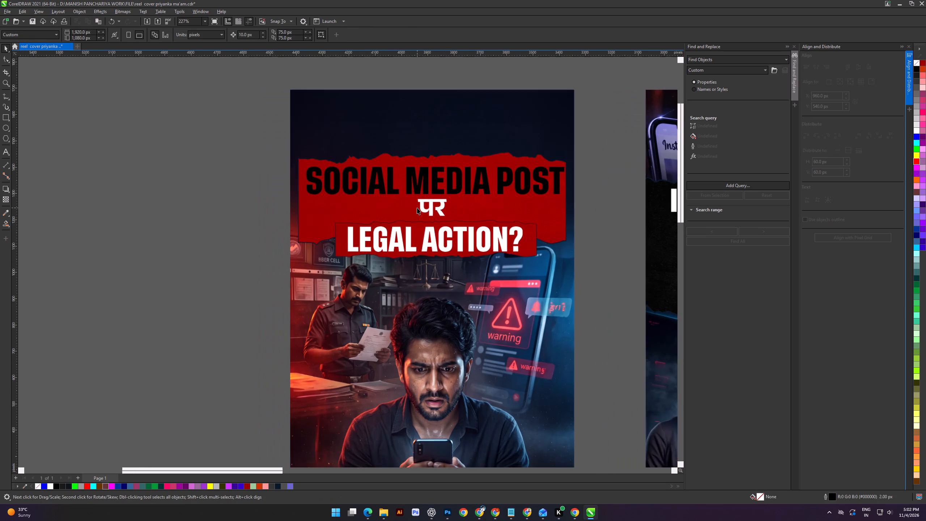
scroll(417, 208, "up", 1, "shift")
scroll(434, 202, "up", 5)
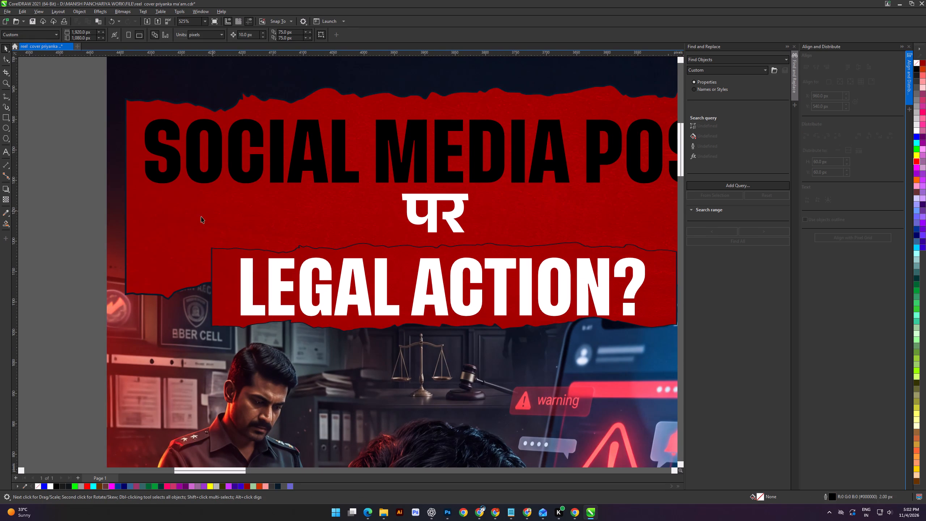
left_click(171, 226)
scroll(646, 173, "down", 6)
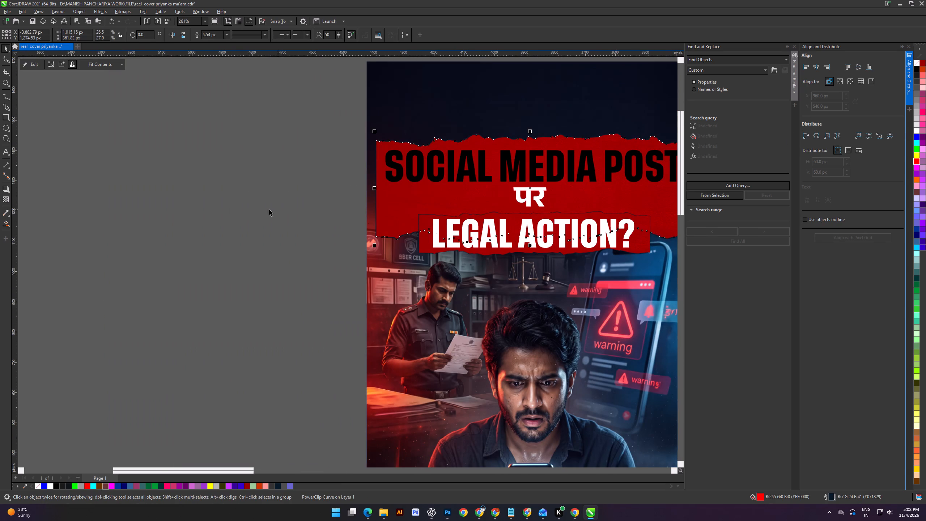
left_click(248, 209)
scroll(332, 176, "down", 5, "shift")
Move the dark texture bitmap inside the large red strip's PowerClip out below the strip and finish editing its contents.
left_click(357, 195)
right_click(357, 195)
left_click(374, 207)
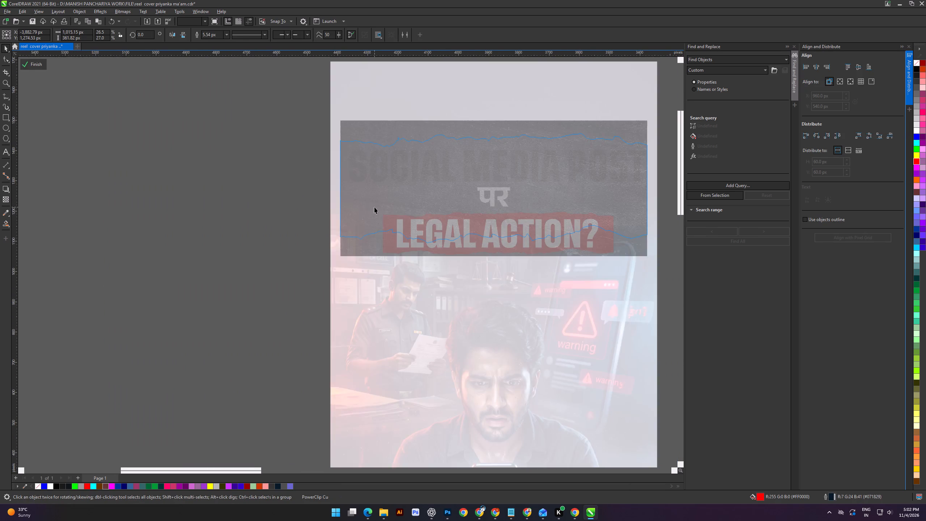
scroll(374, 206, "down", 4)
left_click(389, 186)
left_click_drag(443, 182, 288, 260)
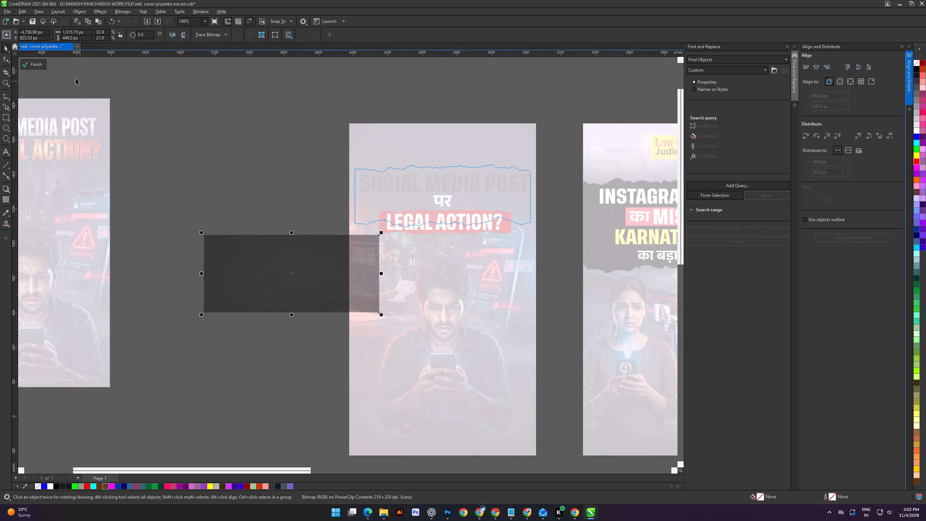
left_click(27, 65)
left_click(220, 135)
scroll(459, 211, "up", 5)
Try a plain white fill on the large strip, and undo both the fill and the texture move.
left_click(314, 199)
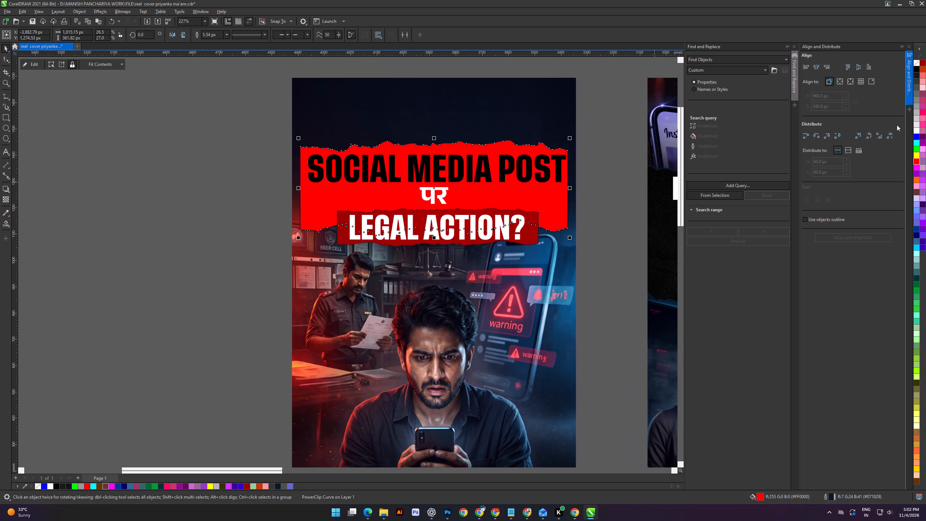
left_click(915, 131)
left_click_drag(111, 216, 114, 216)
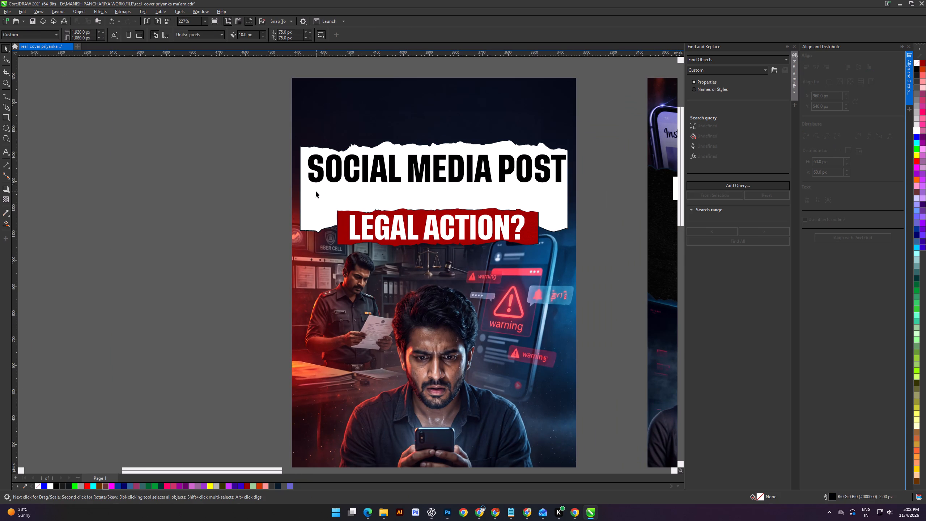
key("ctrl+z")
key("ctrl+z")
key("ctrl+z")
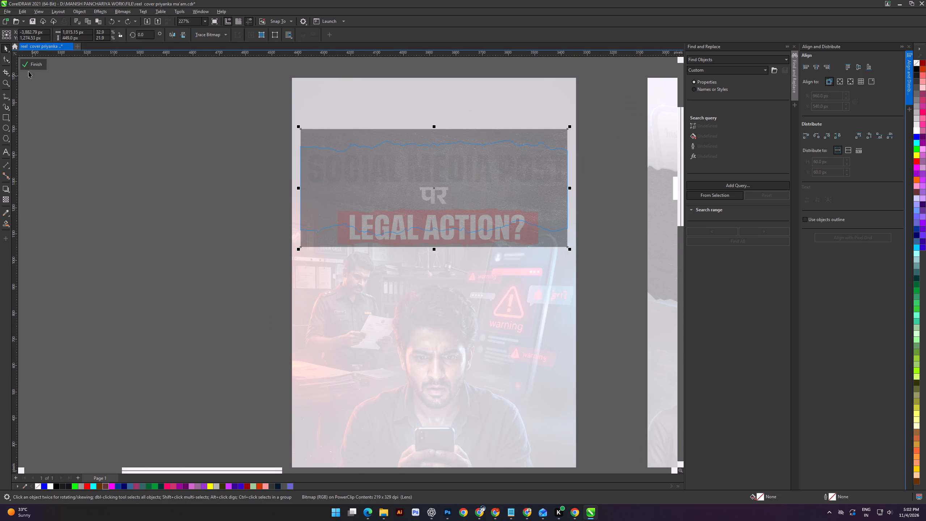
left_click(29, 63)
Fill the large torn strip behind the headline with white.
left_click(191, 196)
left_click(365, 193)
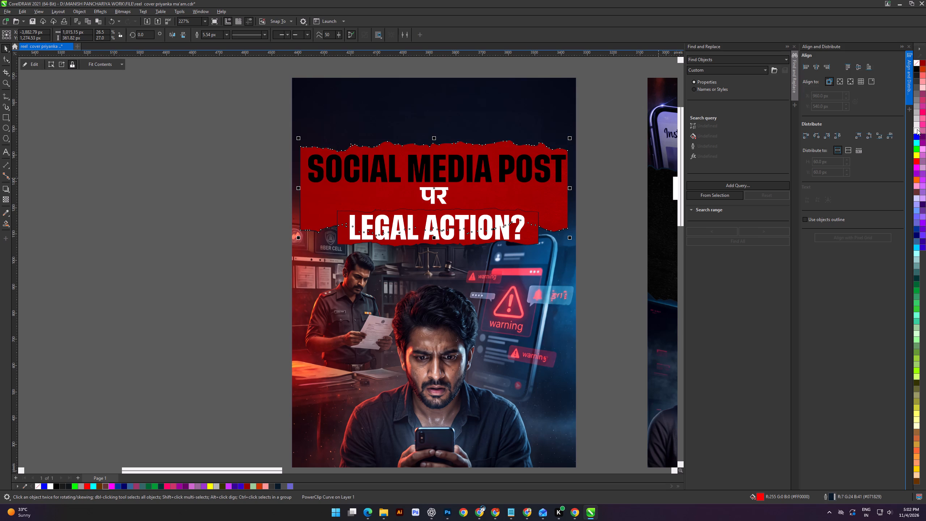
left_click(917, 129)
left_click_drag(141, 197, 144, 196)
Inside the white strip's PowerClip, try Hard Light on the texture bitmap and settle on Lightness merge mode with 77 transparency.
left_click(334, 195)
right_click(334, 195)
left_click(362, 206)
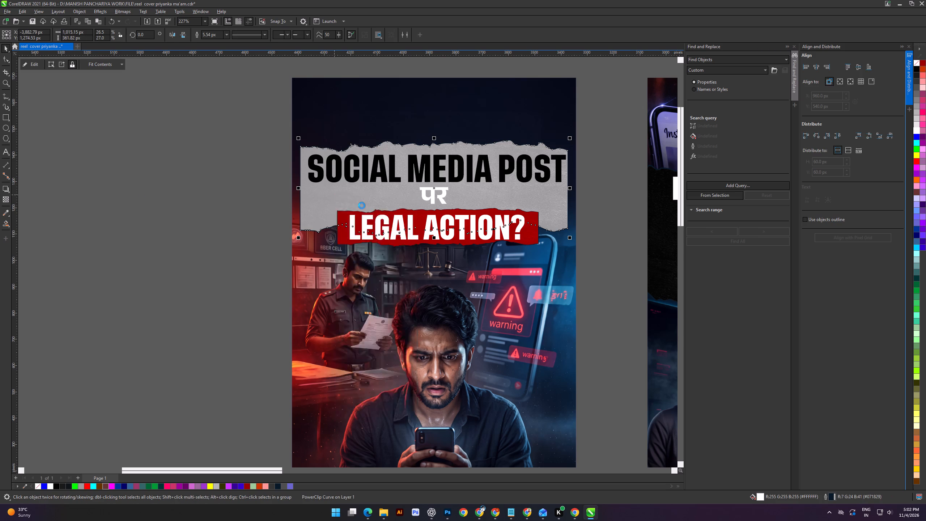
left_click(292, 206)
left_click(337, 208)
left_click(4, 199)
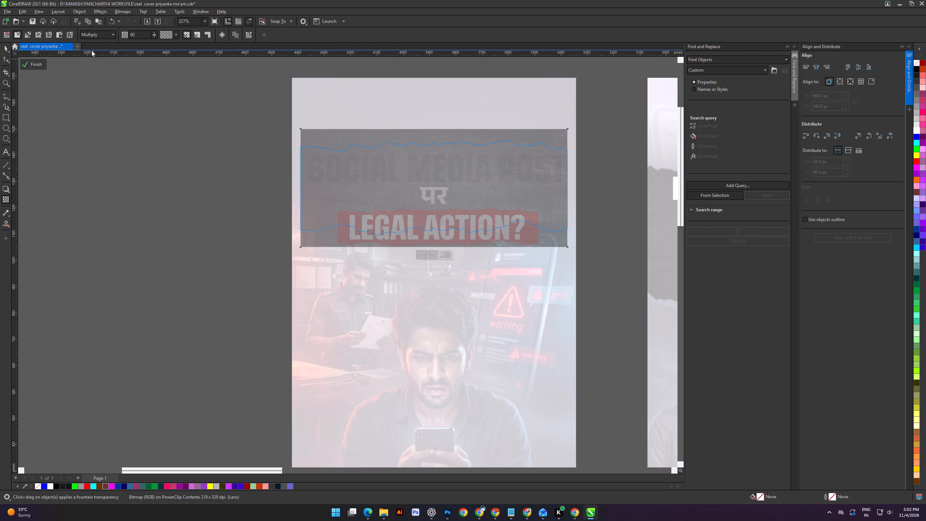
left_click(93, 31)
left_click(99, 198)
left_click(98, 30)
left_click(99, 35)
left_click(87, 128)
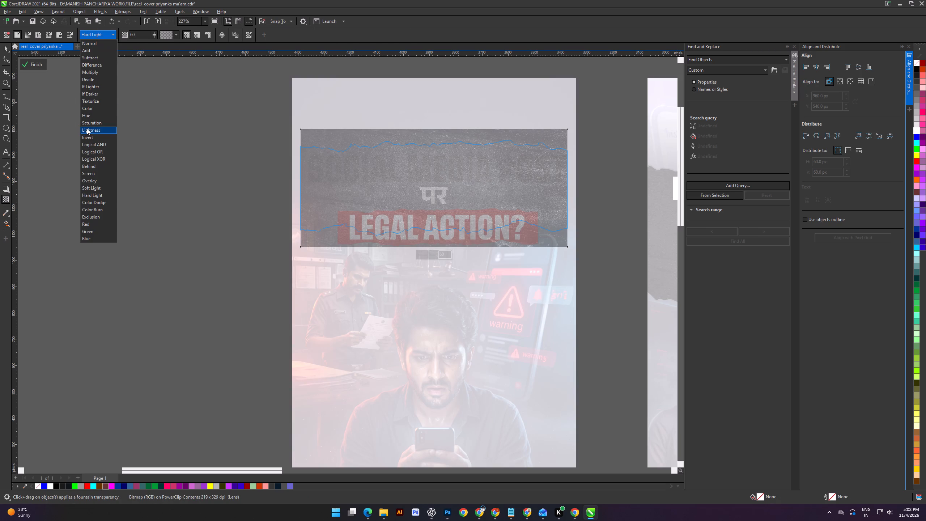
left_click(431, 255)
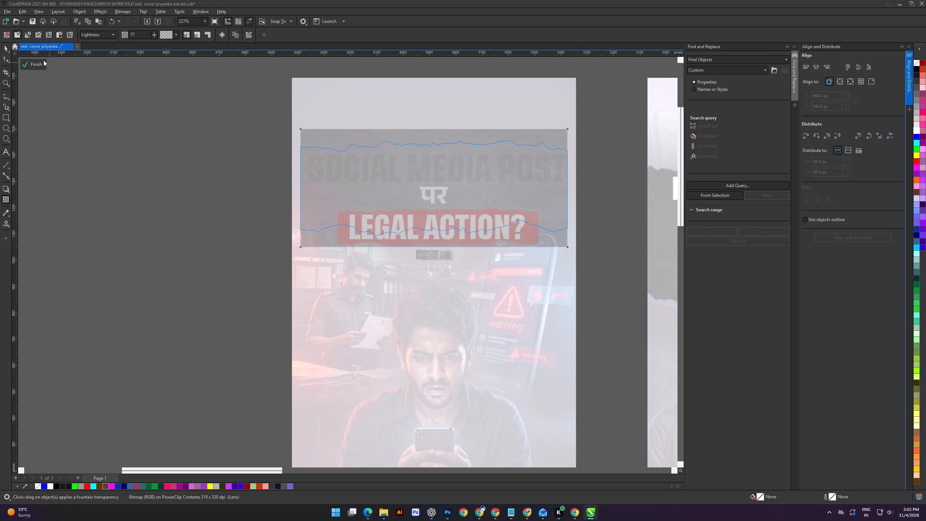
left_click(36, 61)
left_click(132, 163)
Colour the पर text black.
scroll(397, 182, "up", 2)
scroll(397, 182, "down", 4, "shift")
scroll(449, 166, "up", 2)
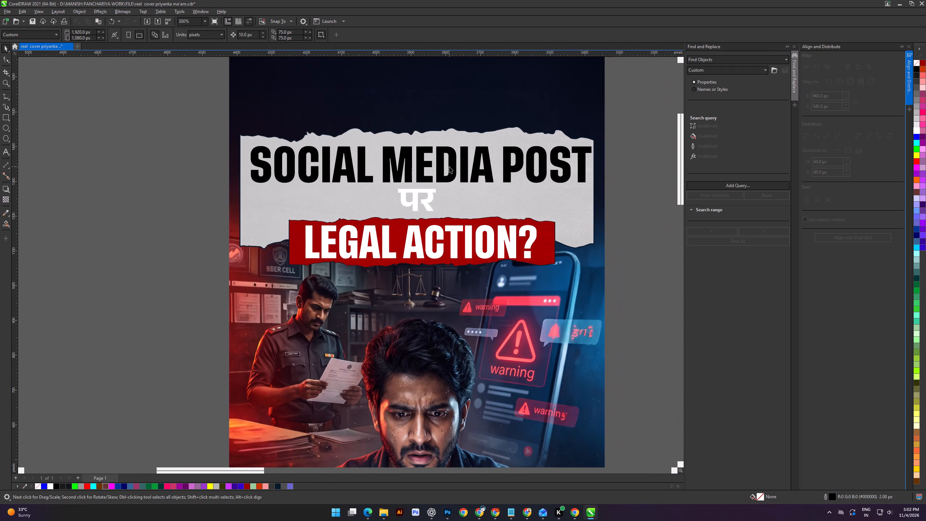
scroll(449, 166, "up", 2)
left_click(418, 220)
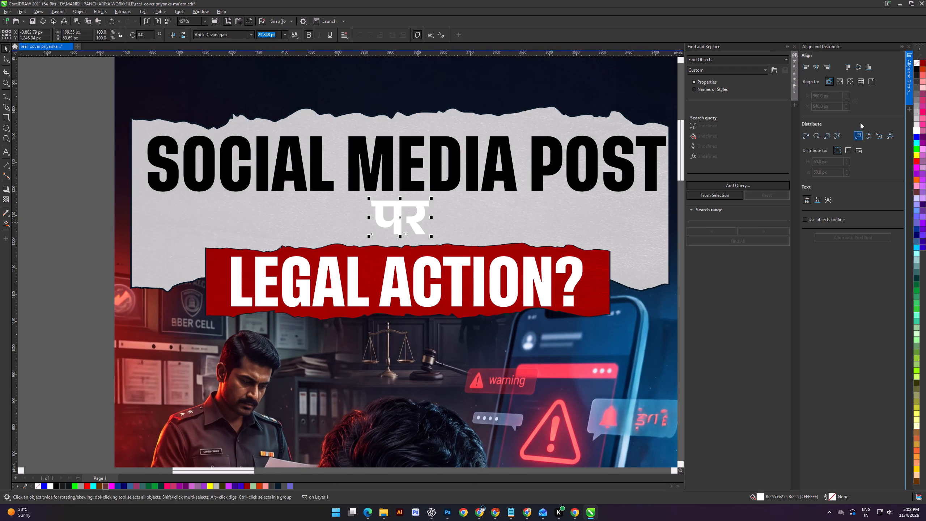
left_click(916, 68)
scroll(481, 242, "down", 5)
left_click(169, 202)
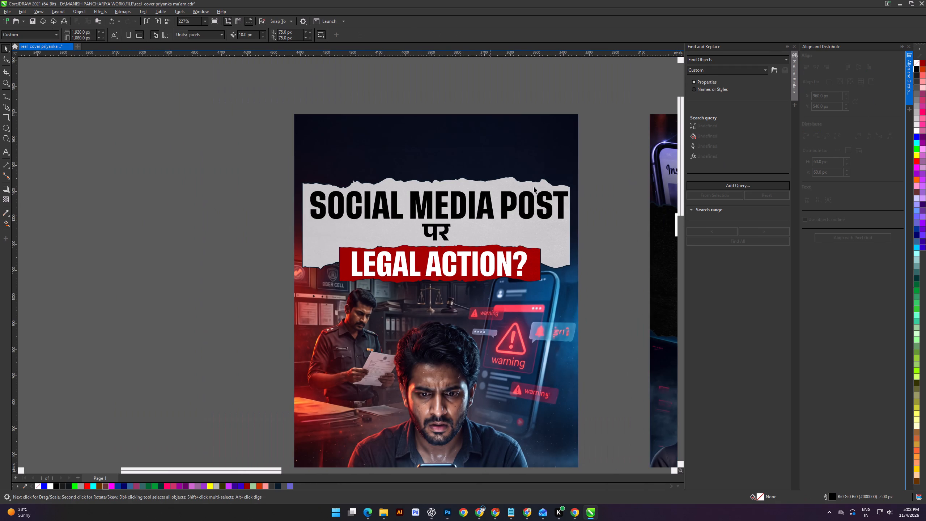
Examine the headline's legibility and layout over the white and red torn strips.
scroll(539, 186, "up", 8, "shift")
scroll(523, 198, "up", 9, "alt")
scroll(514, 223, "down", 4)
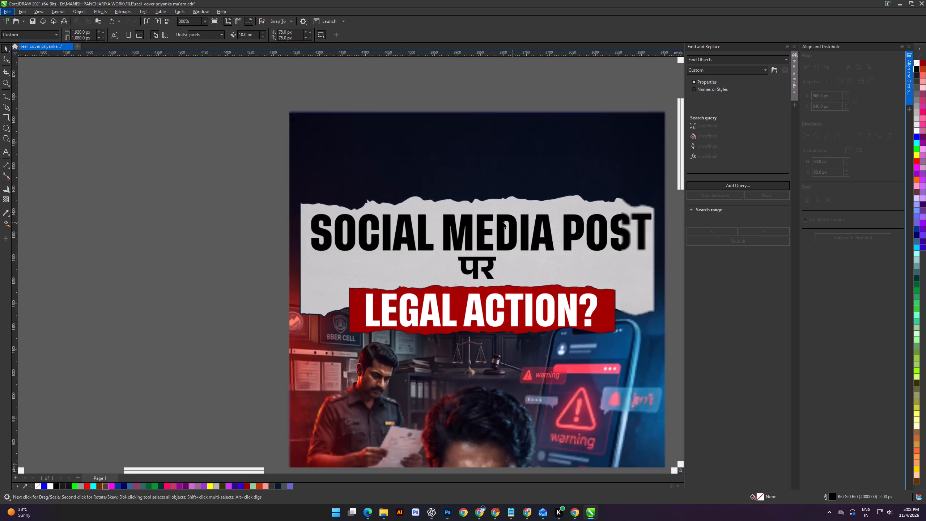
scroll(503, 222, "down", 1)
left_click(207, 203)
scroll(350, 245, "up", 1, "alt")
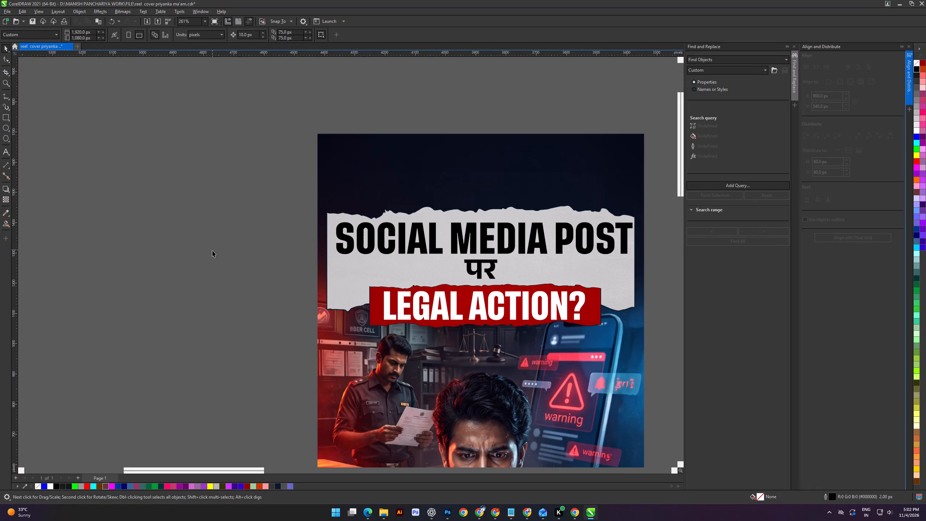
left_click(212, 241)
scroll(429, 265, "down", 3)
scroll(527, 260, "up", 4)
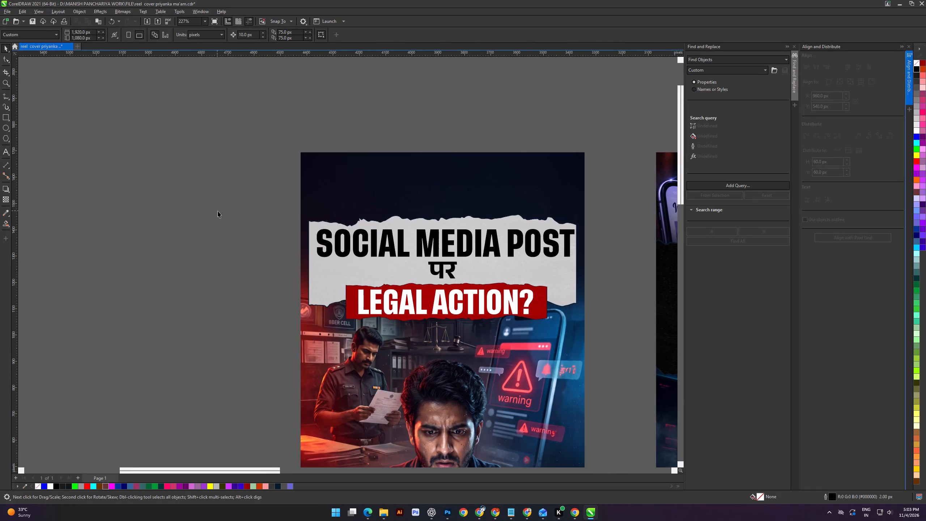
Stretch the white torn strip from its centre to about 1451 px wide, past both sides of the cover.
triple_click(319, 271)
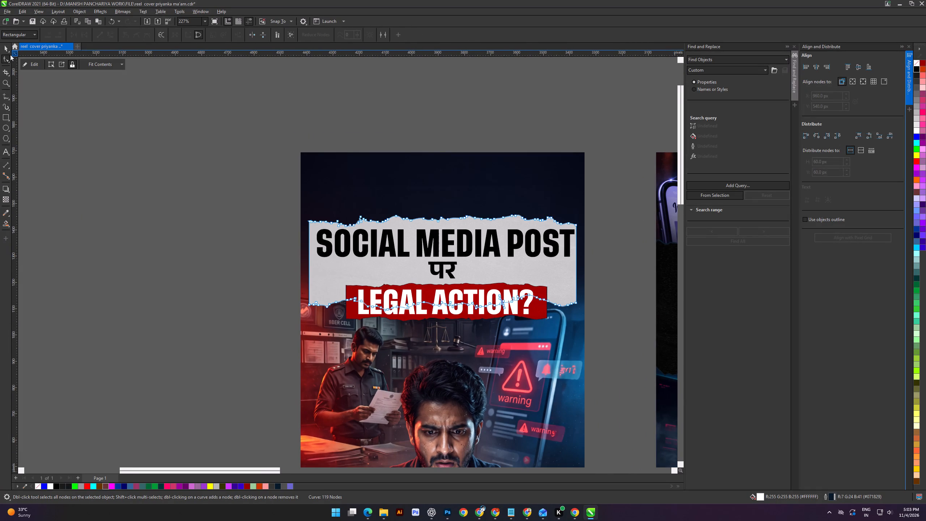
left_click(7, 50)
left_click_drag(580, 263, 637, 272, "shift")
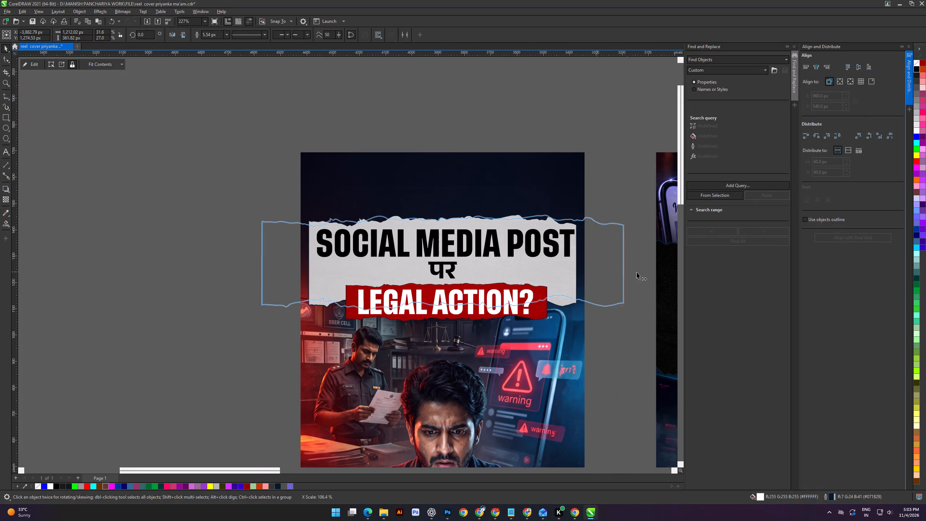
left_click_drag(637, 272, 637, 272, "shift")
scroll(240, 276, "up", 4, "shift")
scroll(544, 214, "down", 7, "shift")
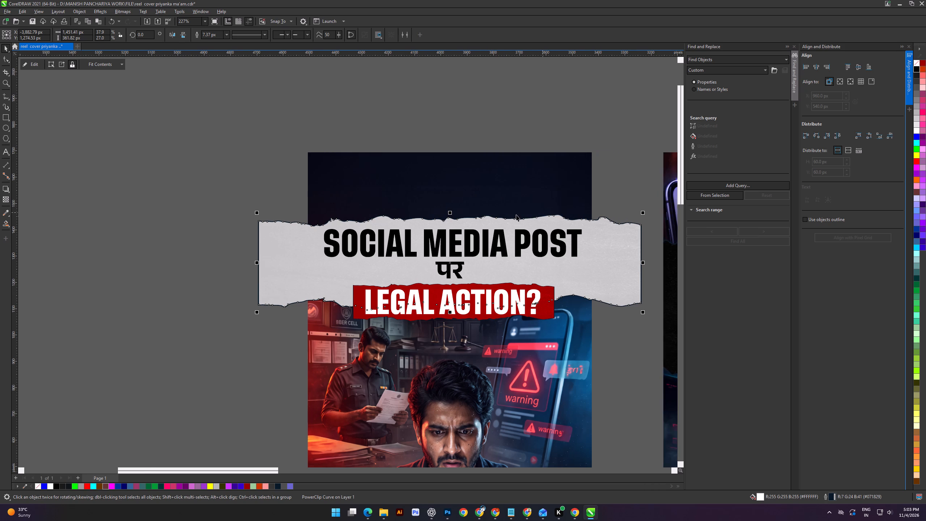
Scale the "SOCIAL MEDIA POST" line down slightly about its centre.
scroll(511, 237, "up", 2)
left_click(572, 258)
left_click_drag(604, 266, 604, 266, "shift")
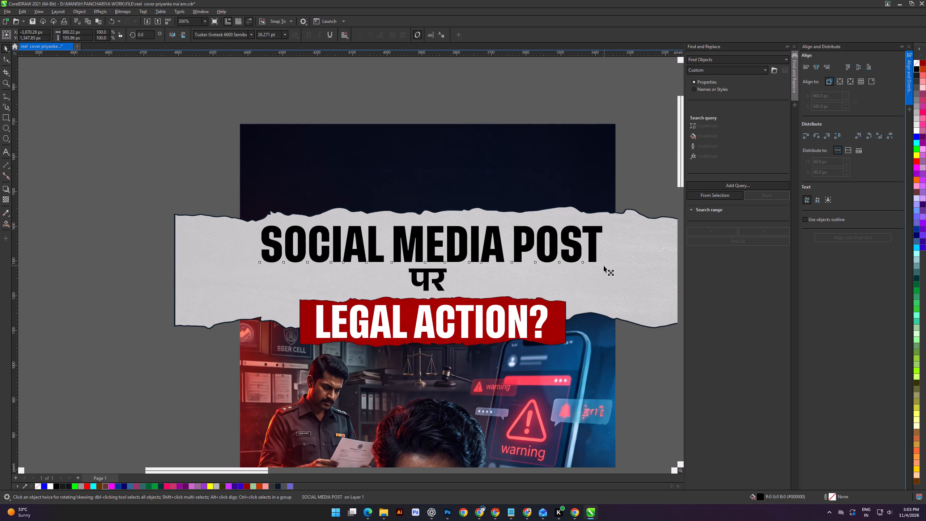
left_click_drag(604, 266, 589, 269, "shift")
Nudge the पर line up slightly, and undo an extra small adjustment made to it.
scroll(461, 296, "up", 4)
left_click(420, 270)
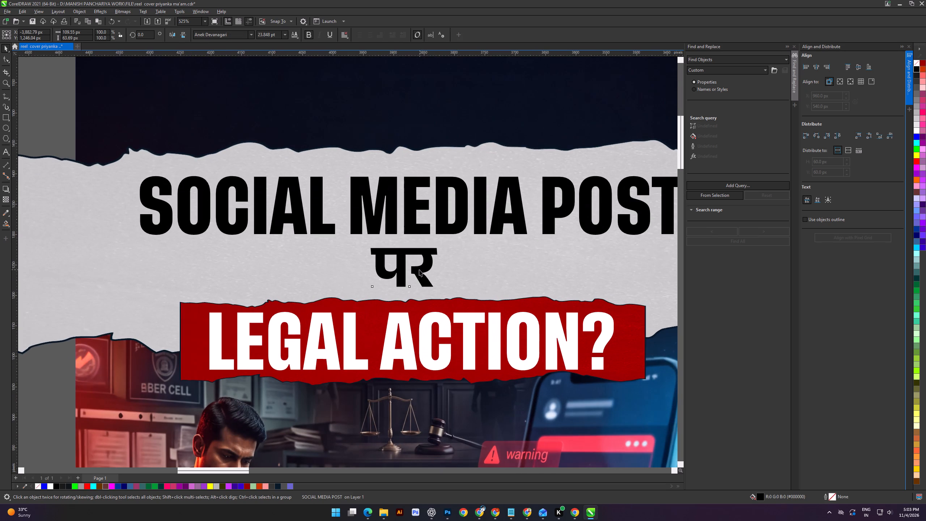
scroll(418, 270, "up", 4)
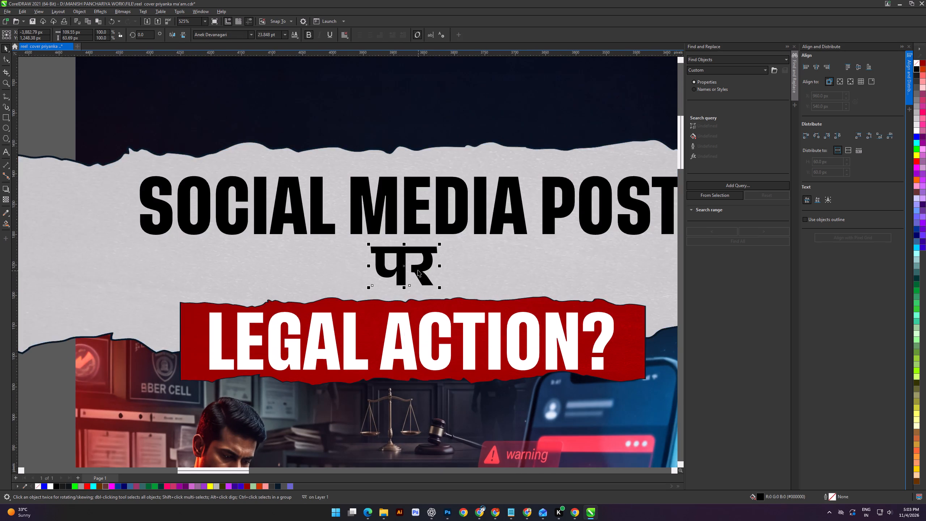
scroll(418, 270, "up", 3)
left_click_drag(419, 266, 419, 272)
key("ctrl+z")
left_click(426, 259)
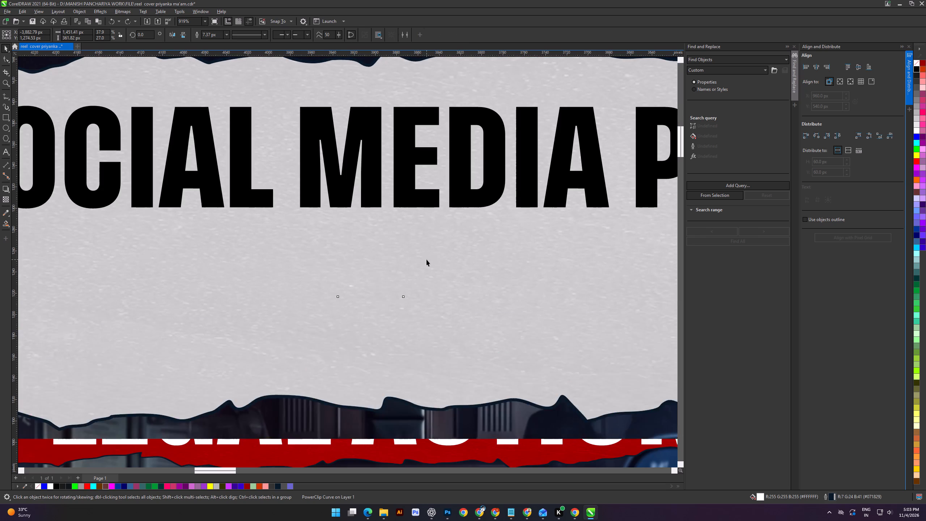
left_click(432, 262)
scroll(435, 264, "down", 13)
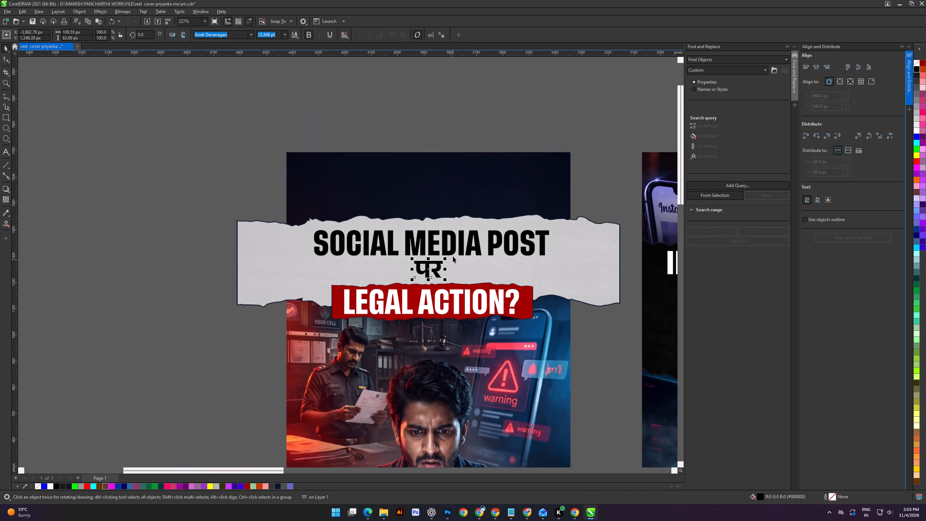
Lower the white torn strip's top edge so that the strip is about 350 px high.
scroll(434, 224, "up", 5)
left_click(422, 221)
left_click_drag(424, 203, 424, 209)
scroll(422, 210, "down", 6)
left_click(228, 162)
scroll(458, 246, "up", 4, "shift")
scroll(428, 255, "down", 1)
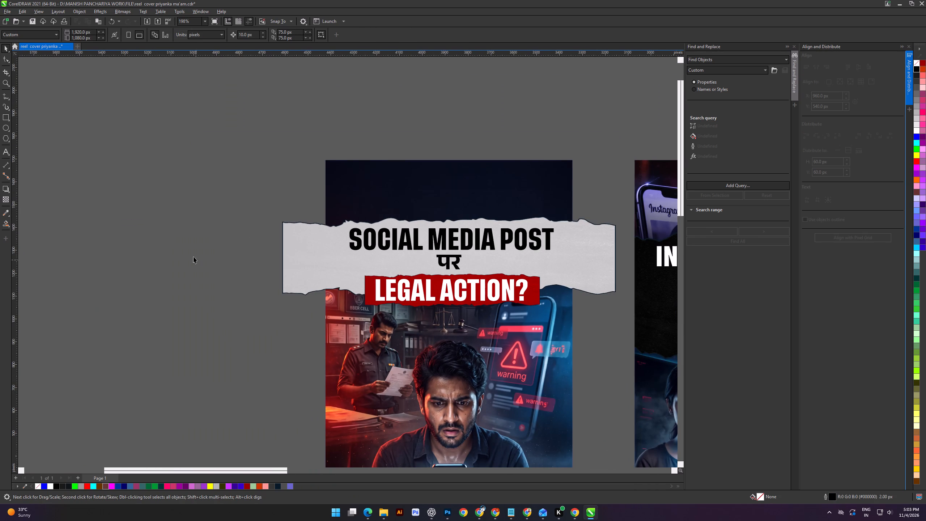
left_click_drag(190, 251, 199, 251)
scroll(530, 232, "up", 2, "shift")
left_click(48, 102)
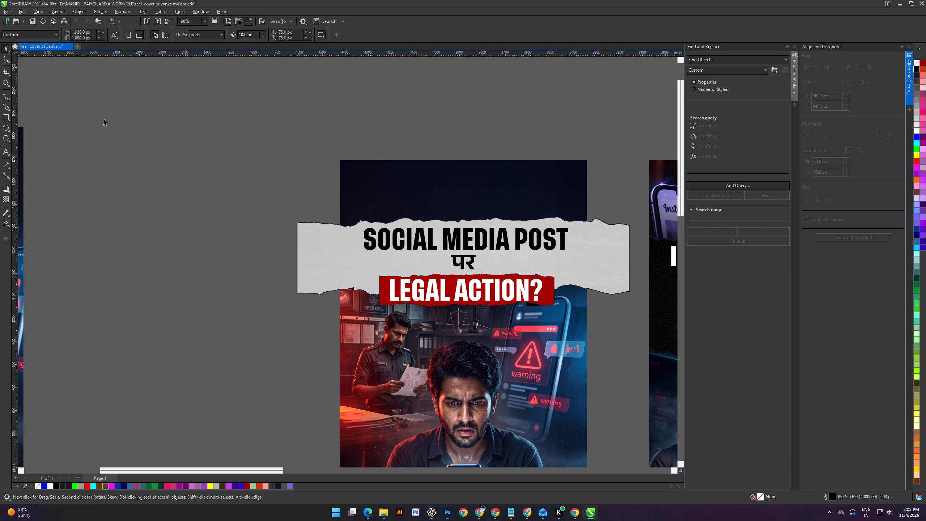
Reapply the strip's white fill and set the texture bitmap inside its PowerClip to Overlay merge mode.
left_click(328, 263)
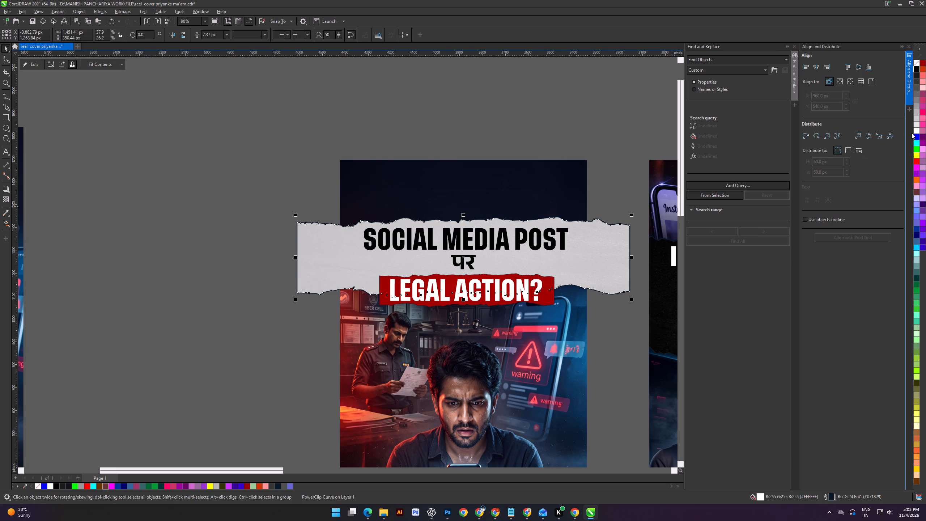
left_click(917, 129)
right_click(307, 248)
left_click(324, 258)
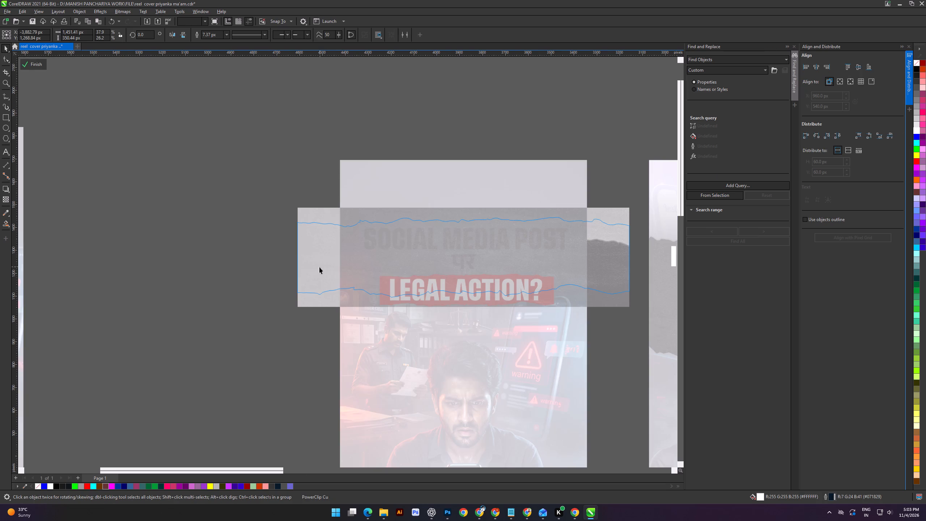
left_click(319, 267)
left_click(3, 200)
left_click(92, 31)
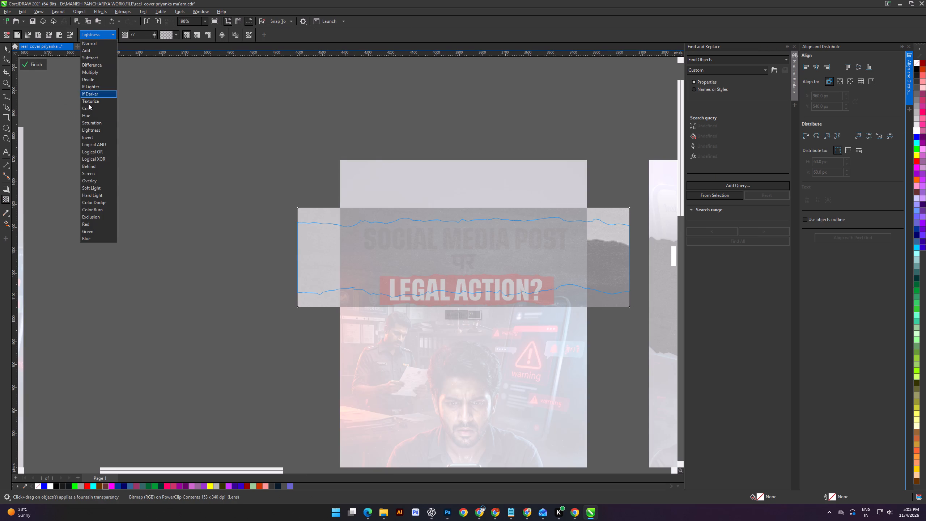
left_click(90, 181)
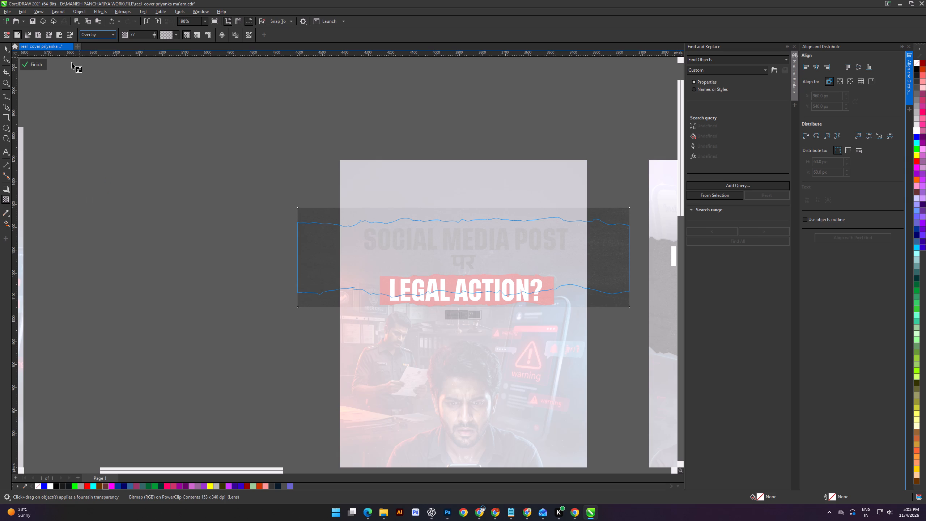
left_click(35, 68)
left_click(99, 137)
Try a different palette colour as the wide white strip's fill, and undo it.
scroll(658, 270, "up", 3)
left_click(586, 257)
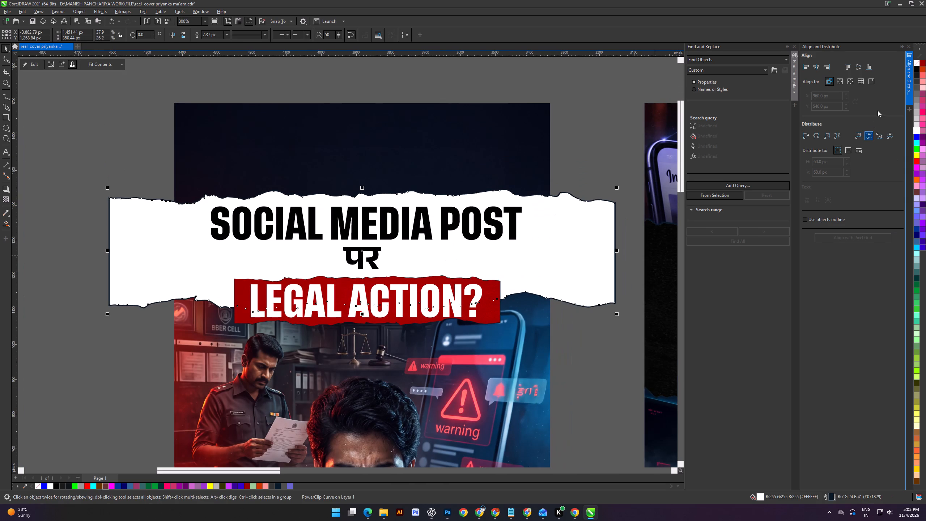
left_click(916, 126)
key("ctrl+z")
Select the wide white torn strip behind the headline.
scroll(542, 203, "down", 3)
left_click(163, 242)
scroll(473, 269, "up", 3, "shift")
left_click(560, 245)
scroll(575, 249, "up", 3)
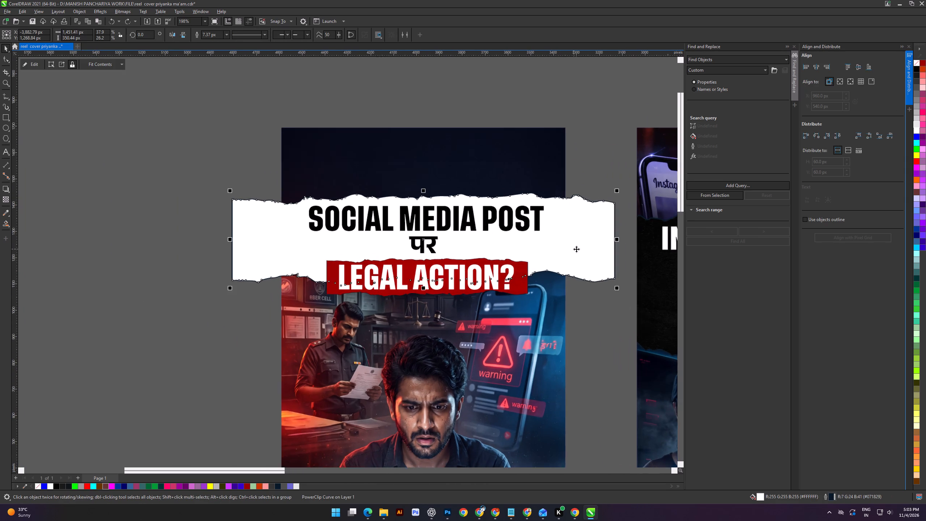
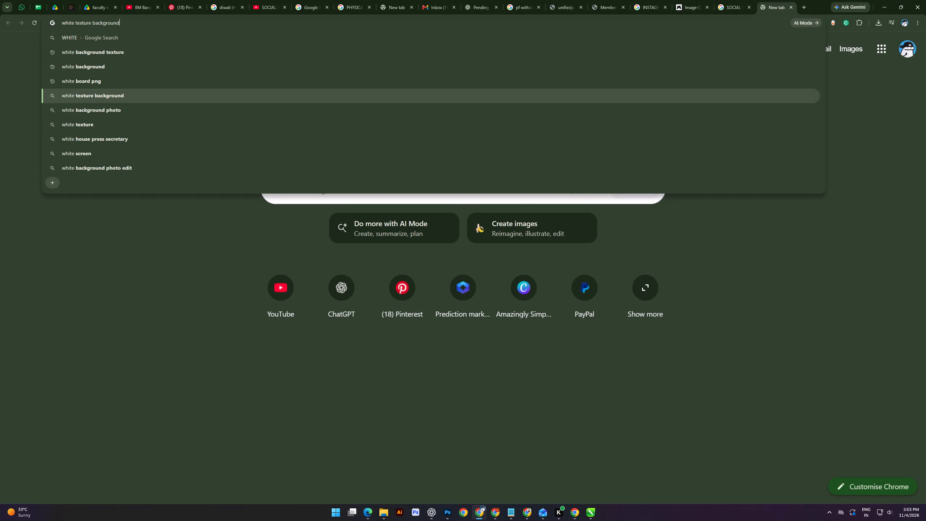
Search Google for "white texture background" and open the preview of the Pngtree white grunge texture image.
key("Return")
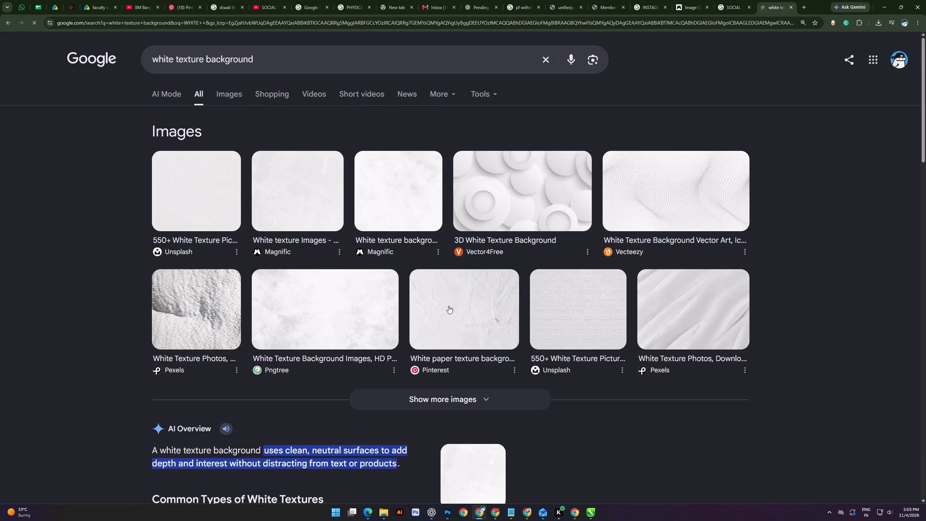
left_click(349, 330)
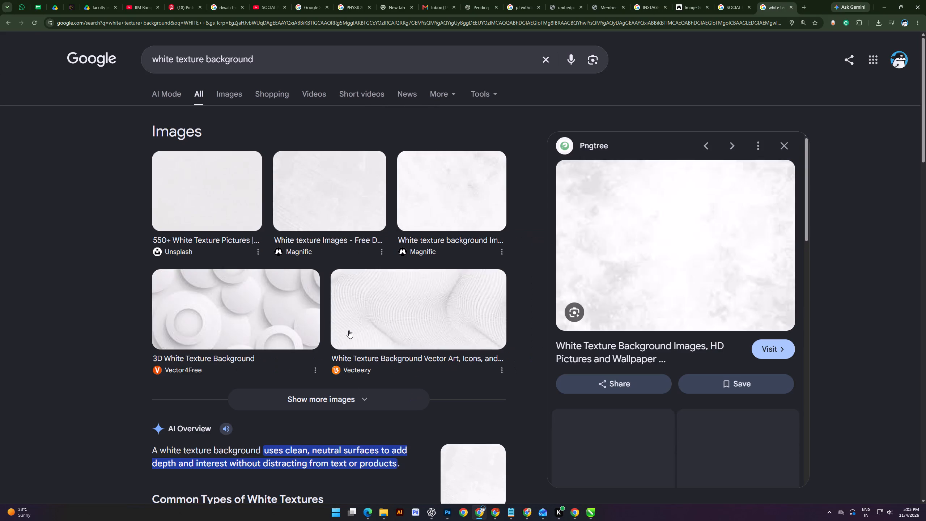
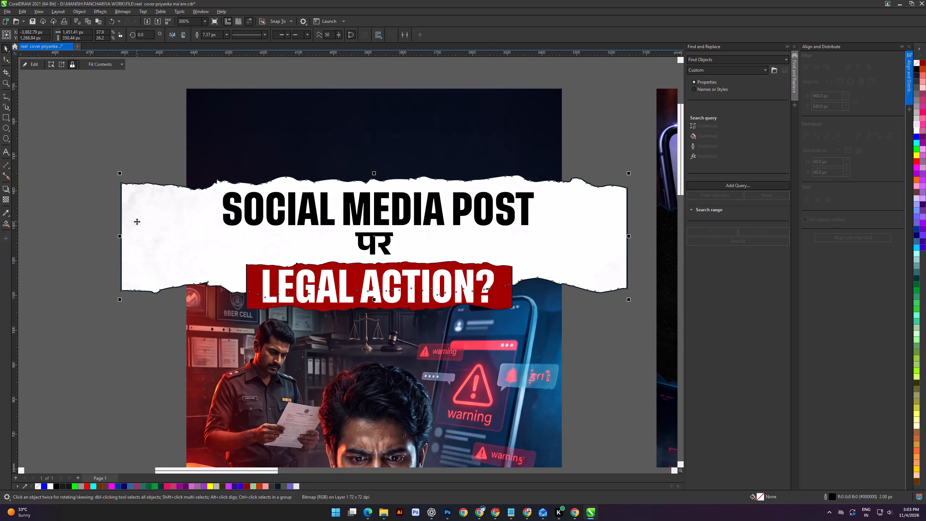
Scale the white texture inside the torn-paper strip down to about 1,451 by 531 px and finish editing the strip's contents.
left_click(170, 233)
scroll(289, 219, "down", 20)
scroll(289, 219, "down", 4)
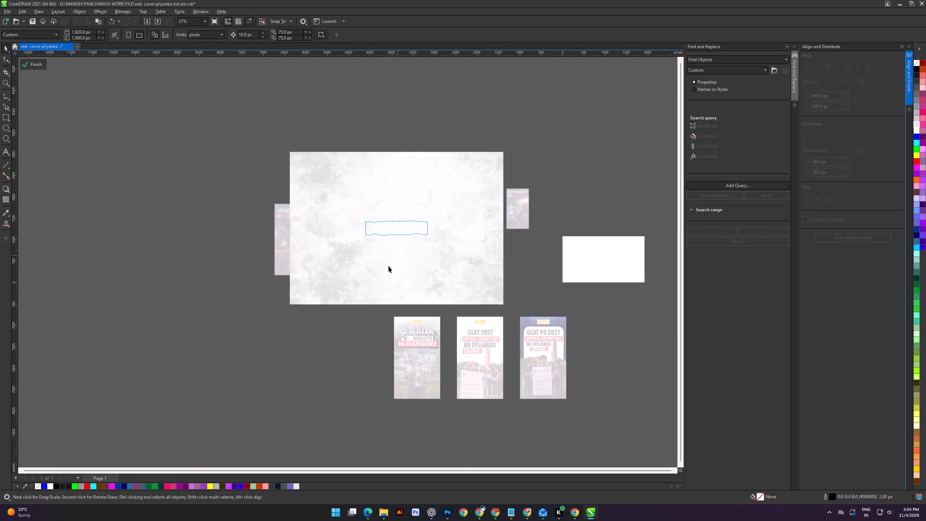
left_click(387, 268)
left_click_drag(397, 308, 400, 245, "shift")
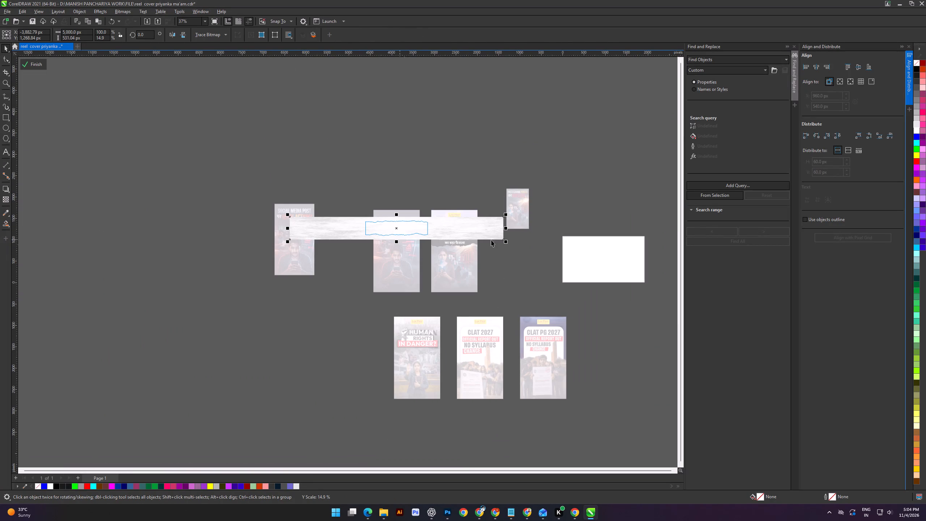
left_click_drag(507, 228, 433, 234, "shift")
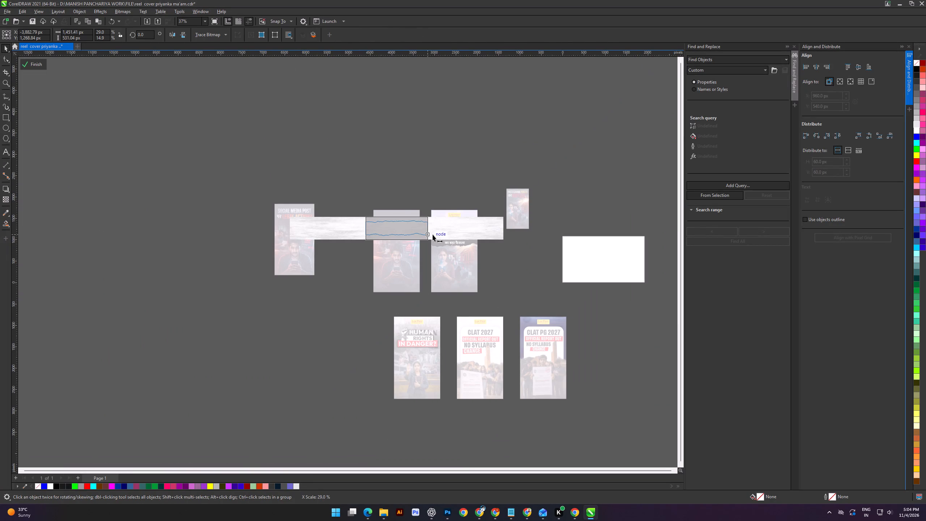
left_click_drag(433, 234, 434, 235, "shift")
left_click(41, 65)
scroll(390, 225, "up", 15)
left_click(206, 295)
scroll(354, 242, "down", 4, "shift")
scroll(428, 220, "up", 2, "alt")
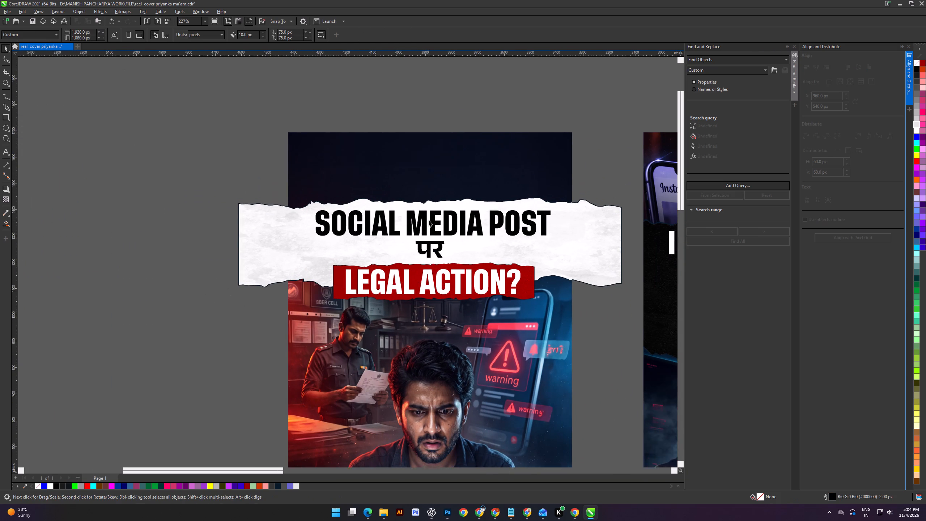
Move the word पर slightly down between the two headline lines.
scroll(429, 220, "up", 6, "alt")
scroll(427, 262, "up", 6)
scroll(427, 262, "down", 1)
left_click_drag(449, 252, 448, 256)
Give the red strip behind LEGAL ACTION? a 5 px outline in light grey #EDEDED sampled from the white paper.
left_click(432, 296)
scroll(387, 280, "down", 9)
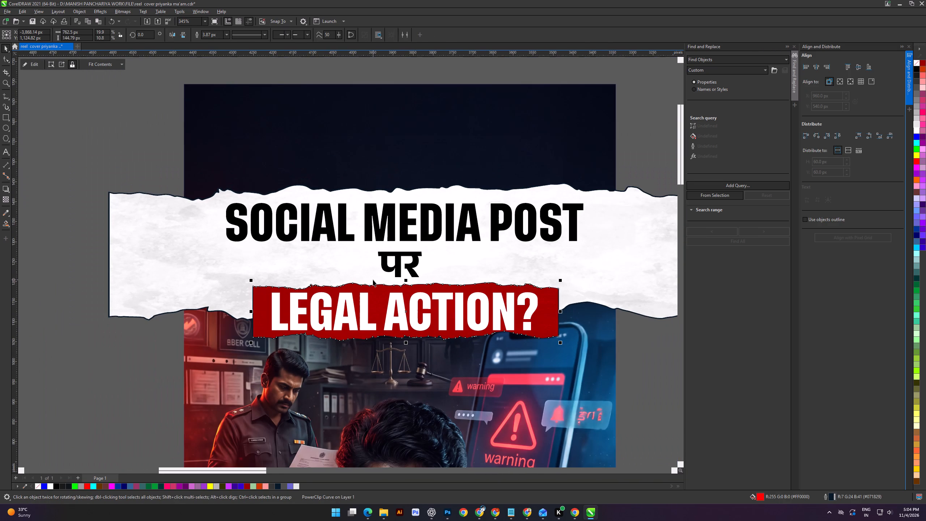
key("F12")
left_click(432, 203)
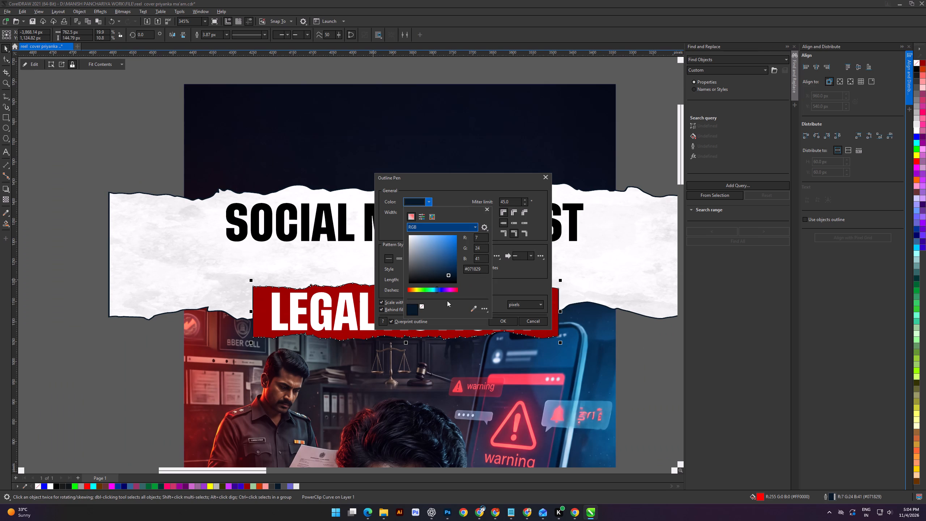
left_click(475, 307)
left_click(326, 272)
left_click(429, 202)
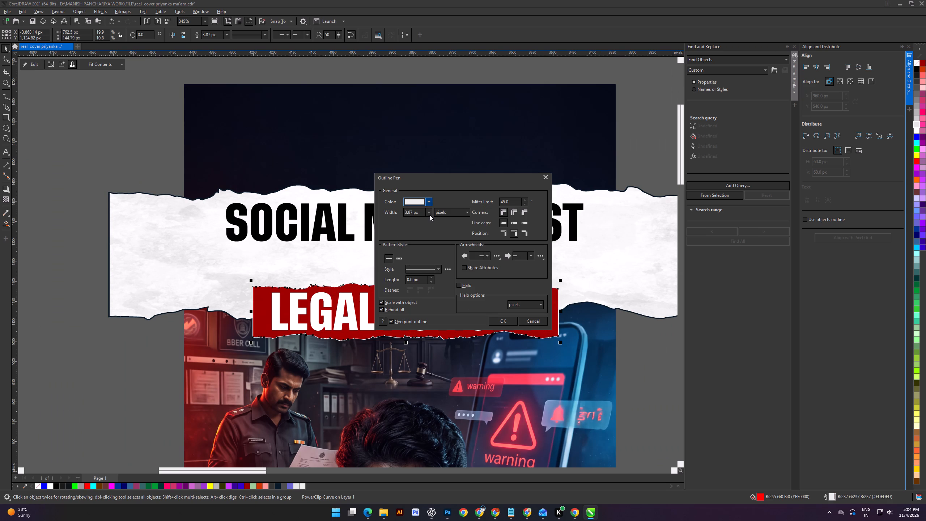
left_click(429, 214)
left_click(409, 251)
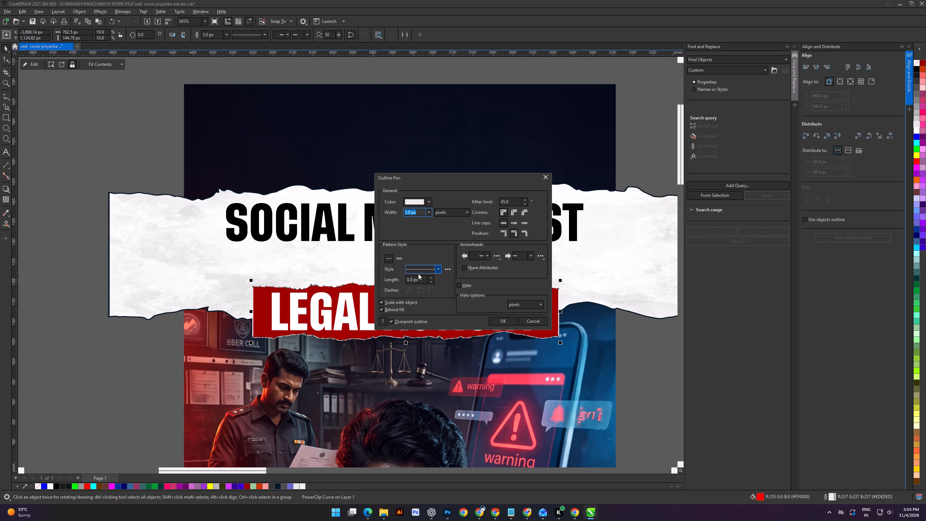
left_click(500, 321)
Remove the outline from the white torn-paper strip.
scroll(435, 262, "down", 5)
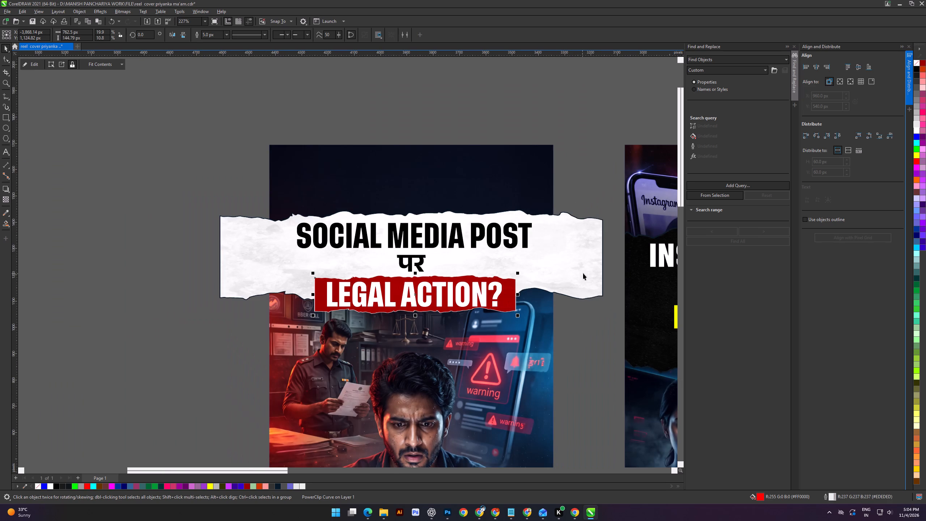
left_click(583, 273)
right_click(916, 63)
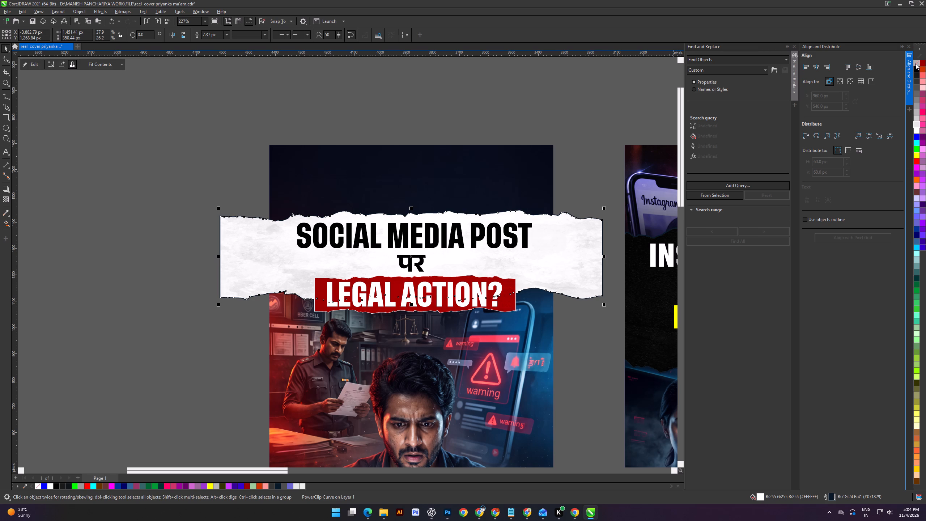
left_click(909, 68)
left_click(119, 276)
Draw a thin rectangle about 318 by 5.4 px to the right of पर, filled black with no outline.
scroll(281, 285, "down", 3)
scroll(267, 292, "up", 7, "shift")
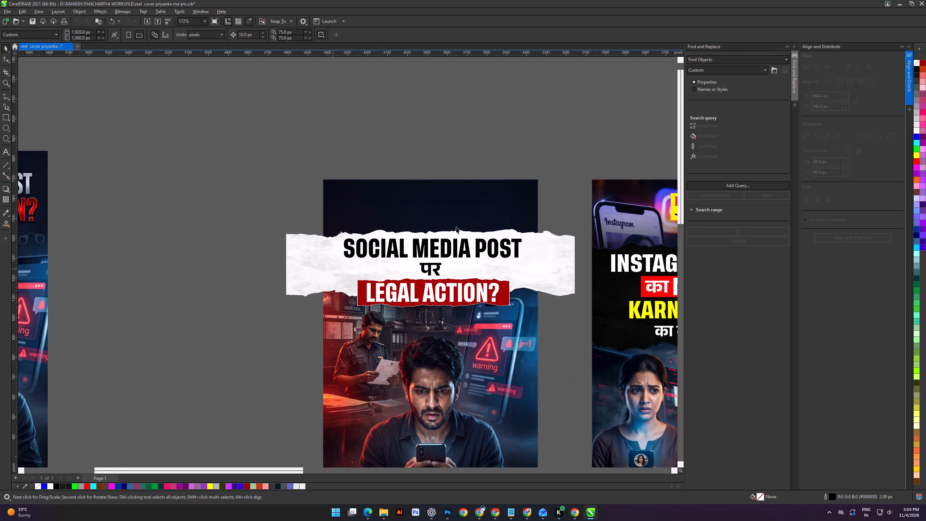
scroll(607, 203, "down", 1)
scroll(587, 226, "up", 2)
scroll(472, 251, "up", 10)
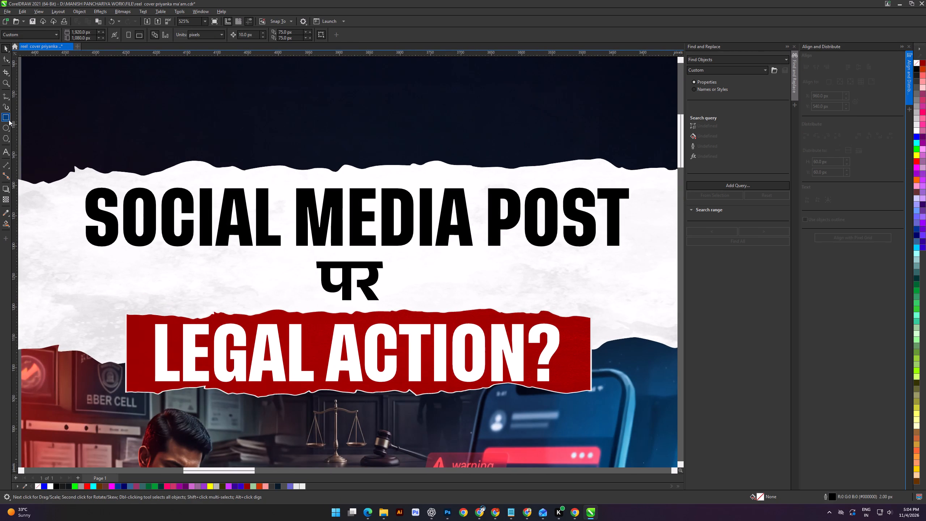
left_click(8, 113)
scroll(525, 278, "up", 3)
left_click_drag(336, 274, 476, 277)
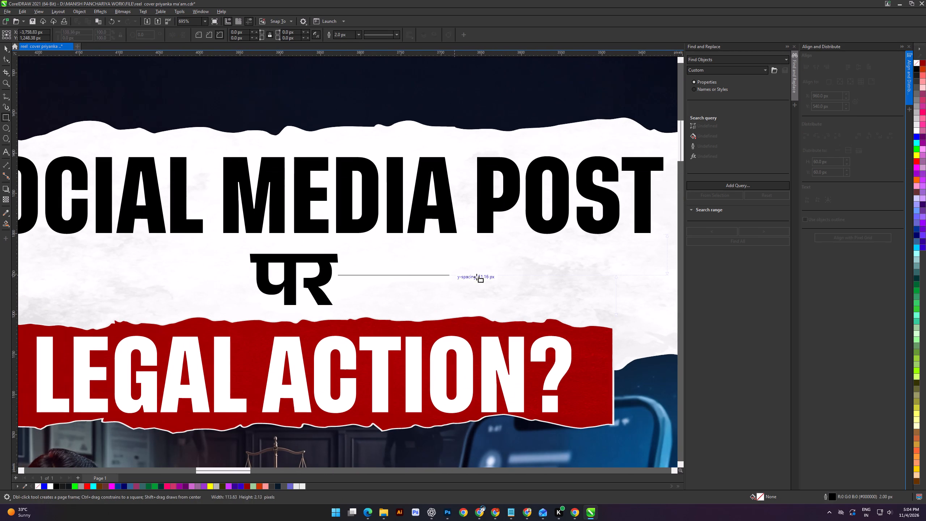
left_click_drag(476, 277, 594, 280)
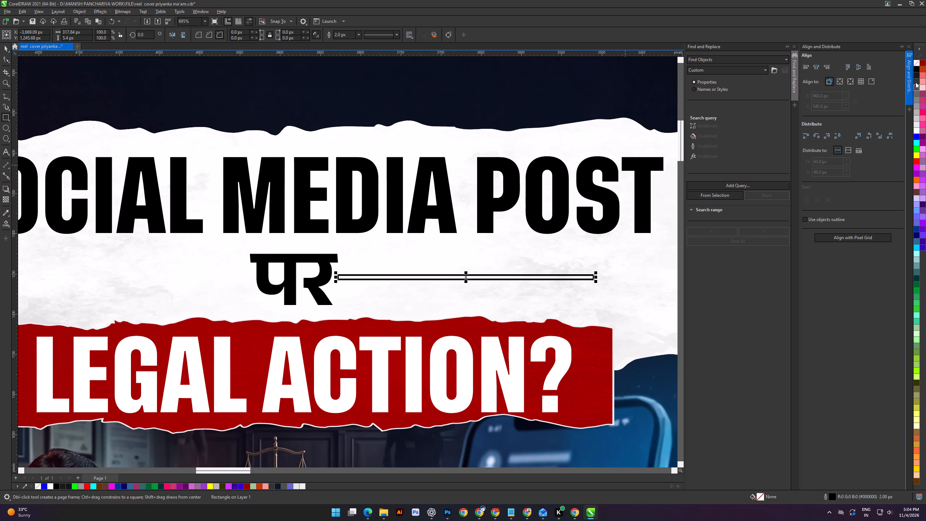
left_click(917, 69)
right_click(917, 63)
left_click(907, 67)
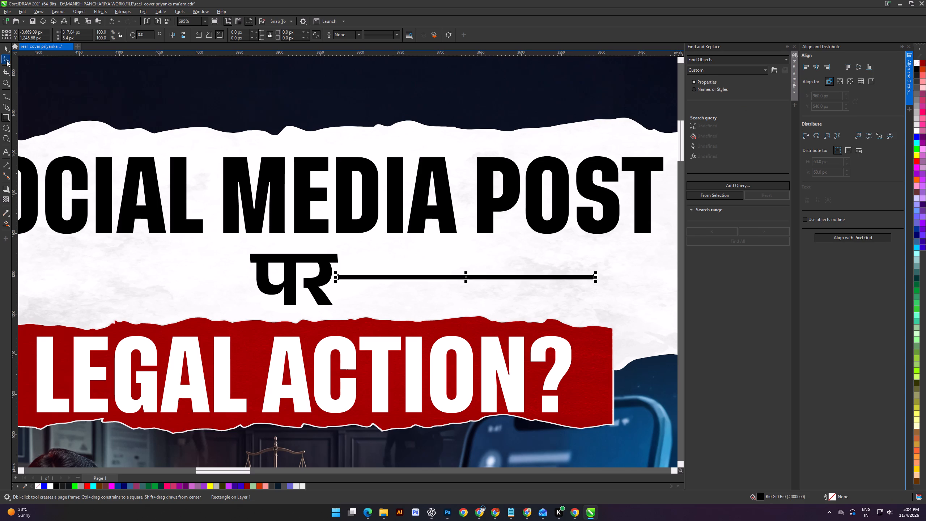
Shift the black line slightly down and away from पर and shorten it to about 177 px.
left_click(2, 44)
scroll(381, 275, "up", 5)
left_click(3, 46)
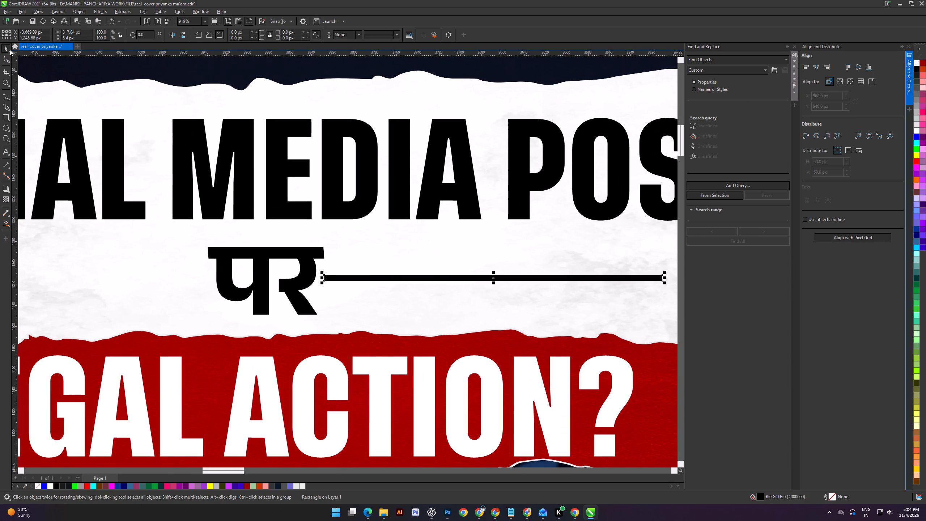
left_click(135, 72)
left_click_drag(362, 279, 368, 290)
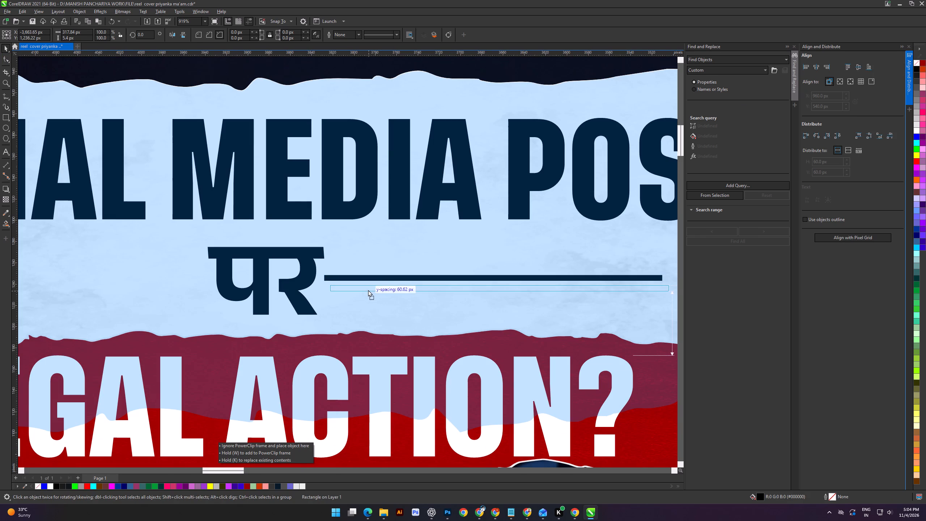
left_click_drag(368, 290, 369, 290)
scroll(369, 290, "down", 9)
scroll(369, 292, "up", 5)
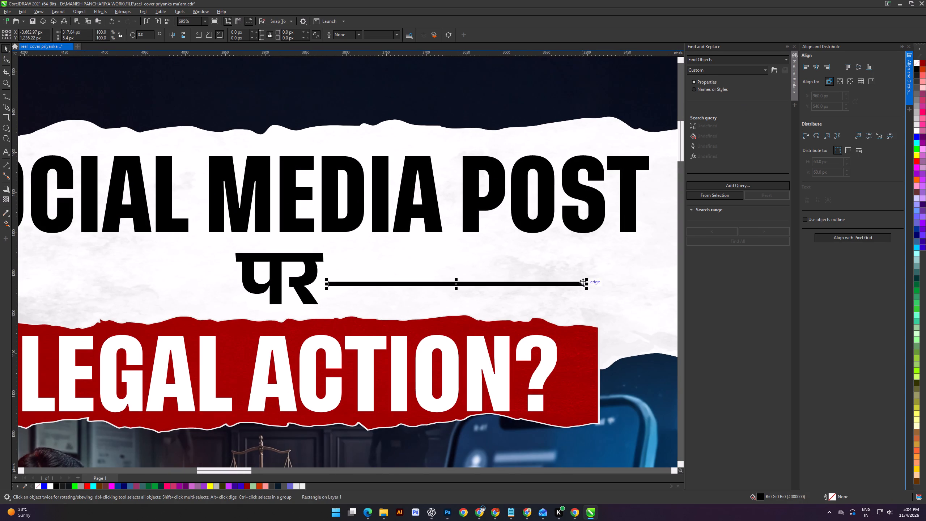
left_click_drag(586, 284, 473, 295)
Place a copy of the black line on the left side of पर.
scroll(458, 292, "down", 5)
right_click_drag(392, 287, 323, 287)
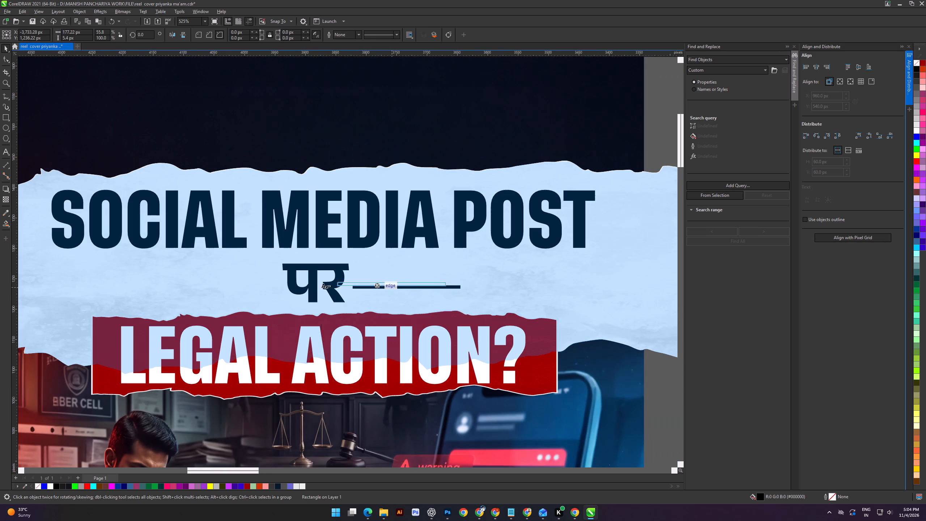
right_click_drag(323, 287, 209, 286)
left_click(233, 301)
Fade the black line on the left of पर to transparent toward the word with a linear fountain transparency.
scroll(475, 300, "down", 10)
left_click(165, 232)
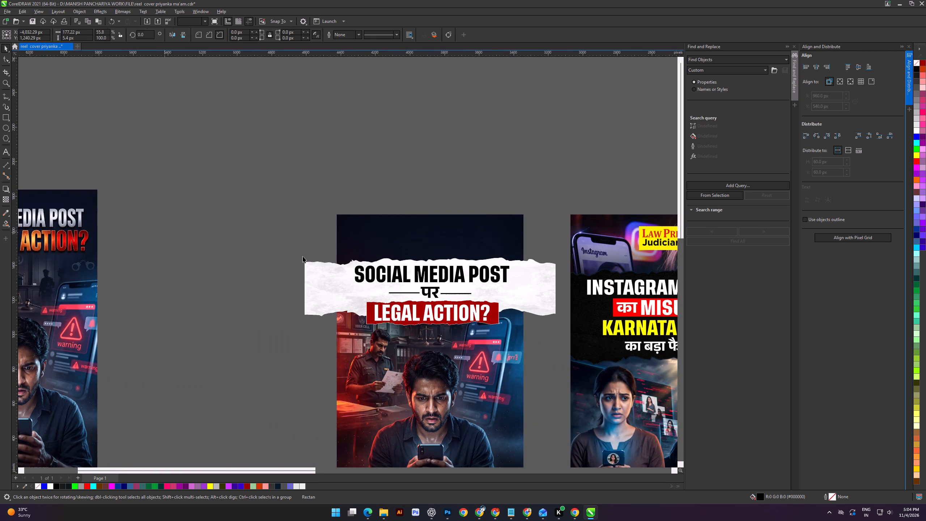
scroll(467, 276, "up", 11, "shift")
scroll(477, 286, "down", 4)
scroll(443, 288, "up", 7)
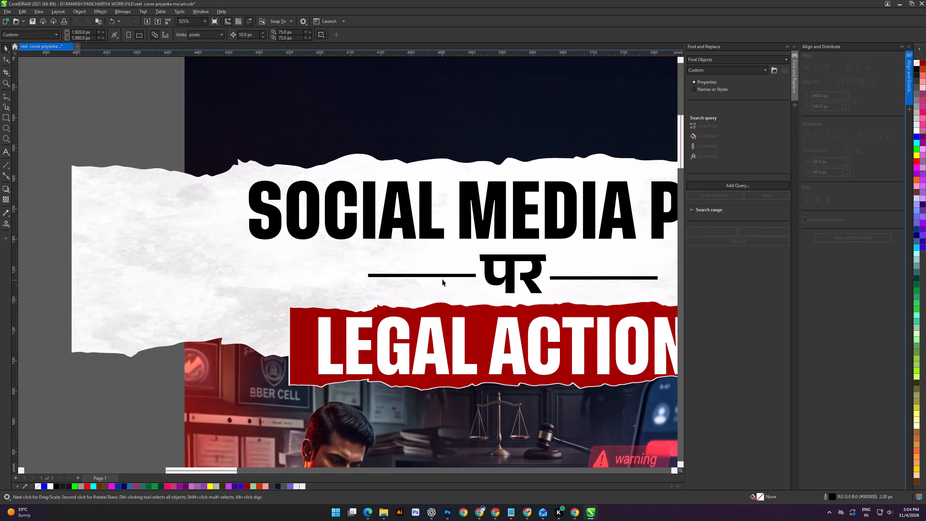
left_click(442, 275)
left_click(4, 200)
scroll(510, 257, "up", 5)
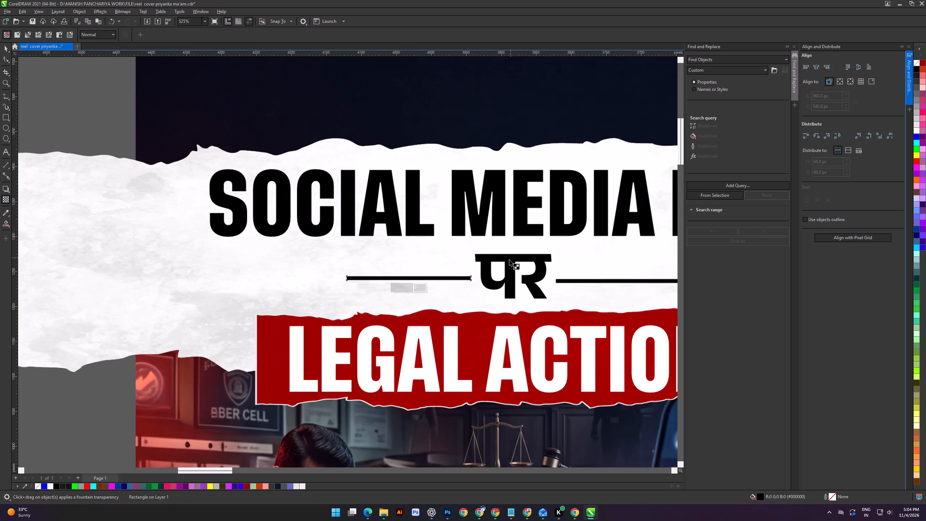
left_click_drag(415, 281, 463, 282)
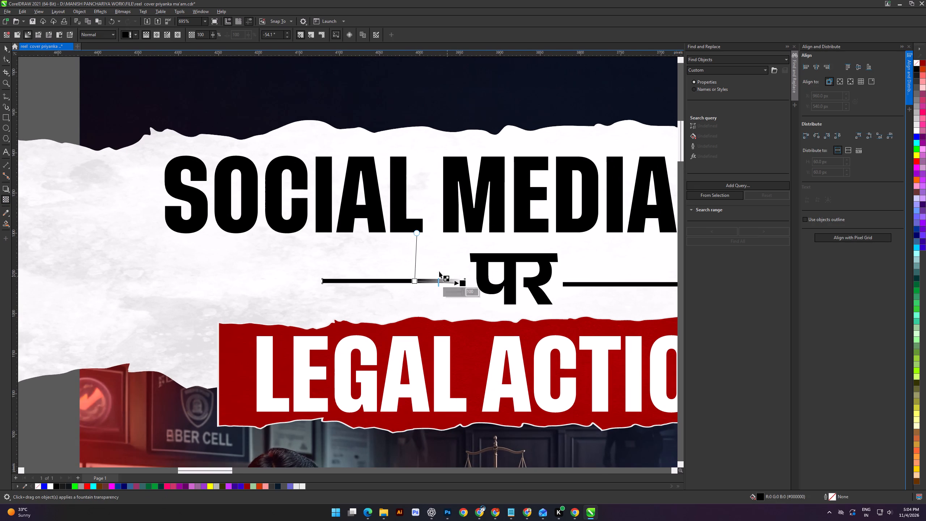
left_click(4, 48)
Fade the black line on the right of पर to transparent toward the word with a linear fountain transparency.
scroll(470, 237, "up", 4)
scroll(476, 260, "down", 5)
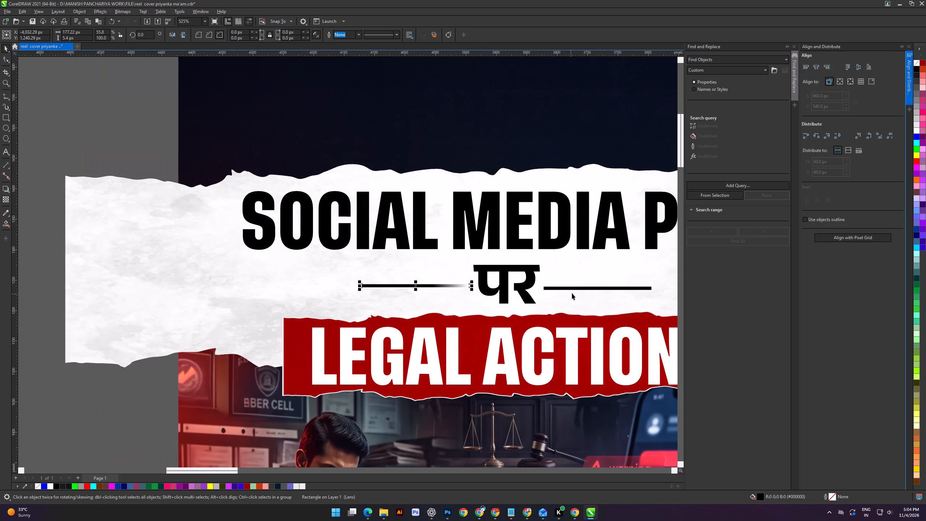
left_click(579, 286)
scroll(607, 291, "up", 6)
left_click(3, 198)
scroll(548, 285, "up", 4)
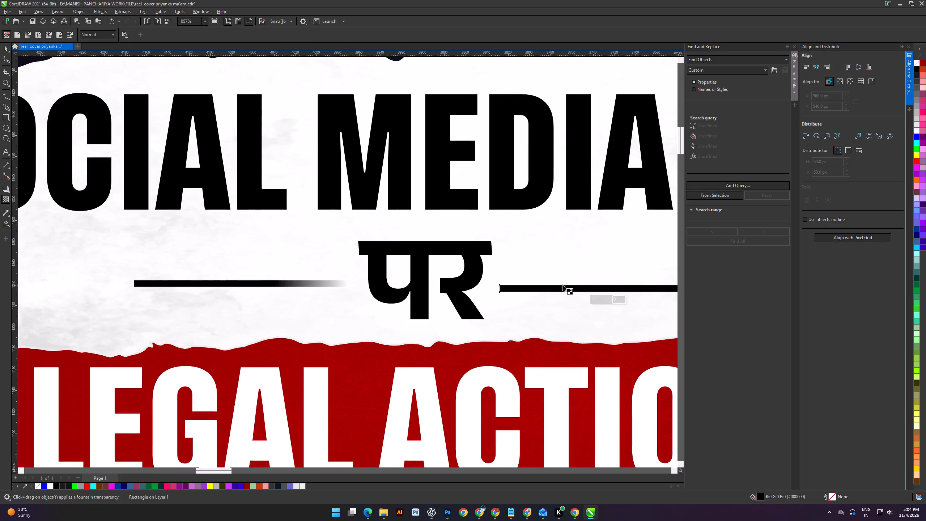
left_click_drag(583, 287, 493, 287)
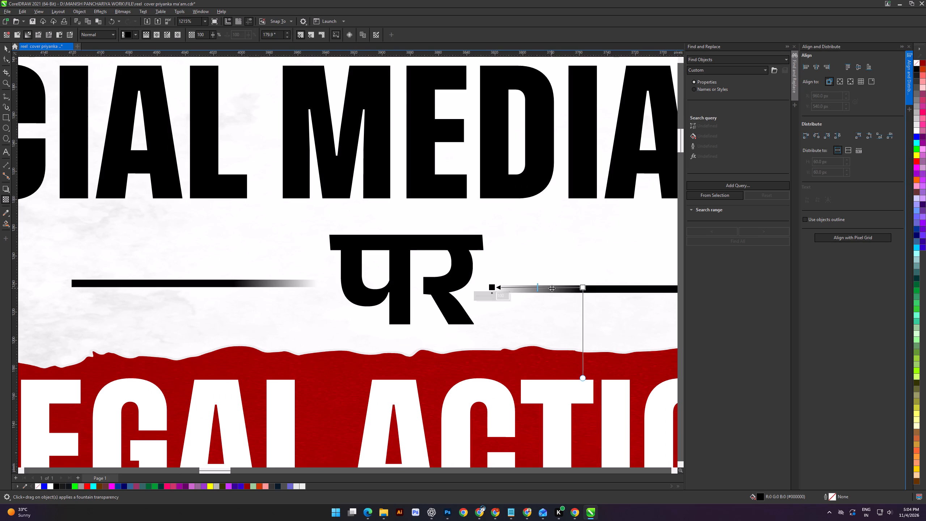
left_click_drag(552, 288, 557, 288)
left_click(3, 50)
Place the seven headline objects, including the torn strip, text and both lines, inside the legal action cover's PowerClip frame.
scroll(405, 183, "down", 5)
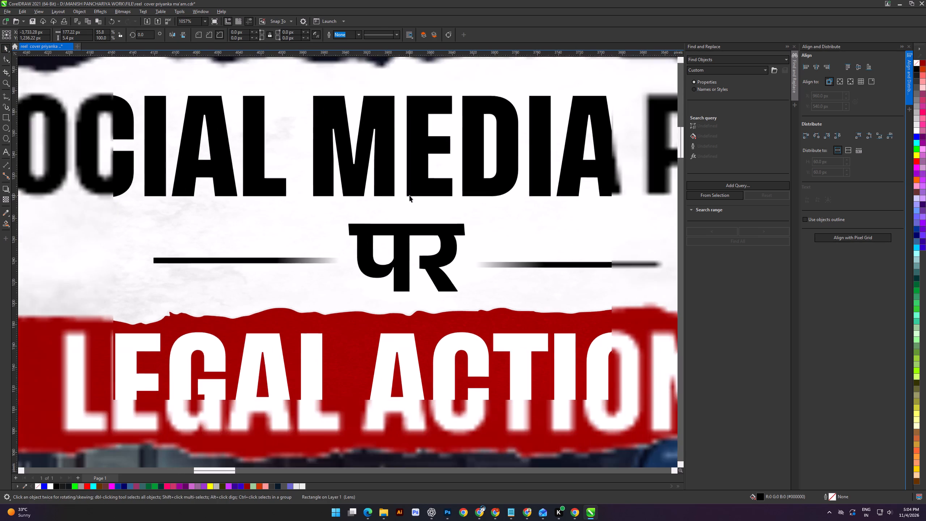
scroll(416, 187, "down", 18)
left_click(189, 262)
scroll(277, 223, "down", 1)
scroll(318, 217, "up", 4, "shift")
left_click(244, 171)
left_click_drag(215, 153, 629, 278)
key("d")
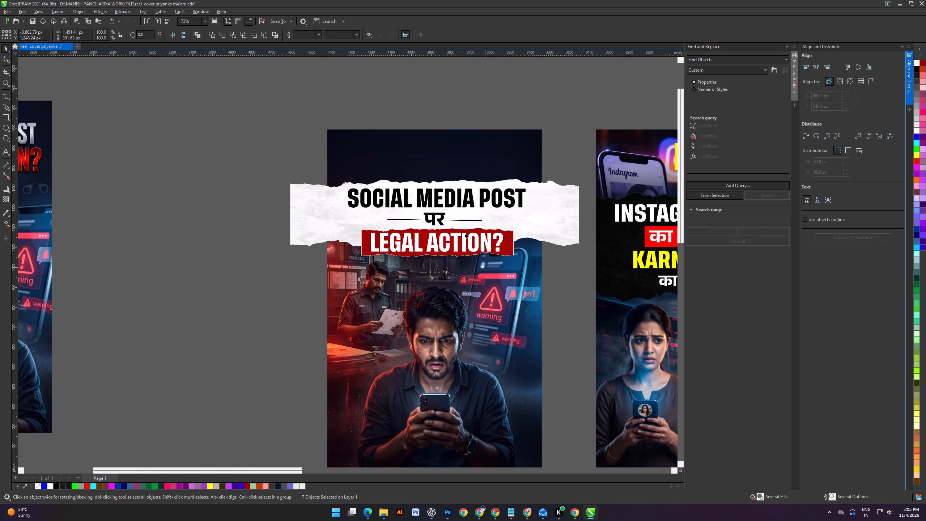
left_click(449, 165)
left_click(271, 206)
scroll(365, 188, "up", 3, "shift")
scroll(480, 243, "up", 3, "alt")
left_click(286, 232)
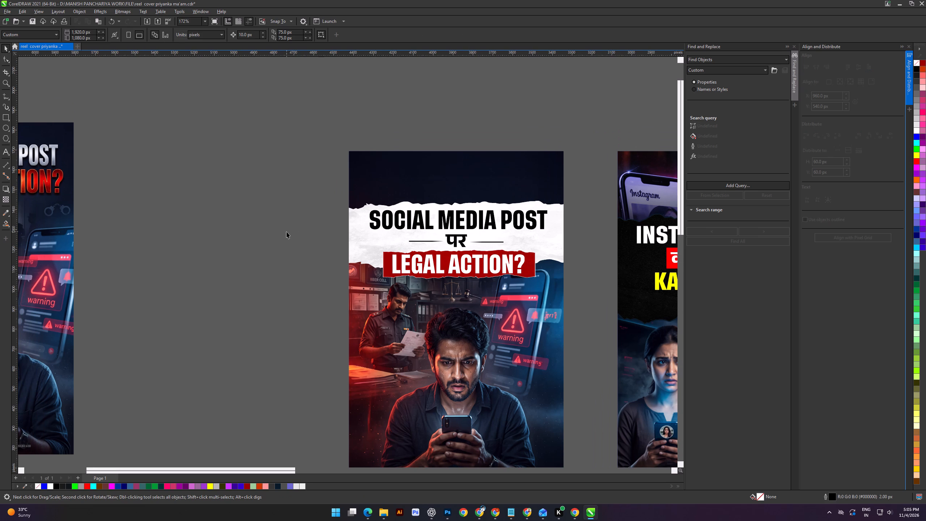
Open the cover's PowerClip contents for editing and nudge the background image of the man with the phone down seven increments.
scroll(306, 228, "down", 4, "shift")
scroll(364, 239, "up", 2, "alt")
double_click(354, 232)
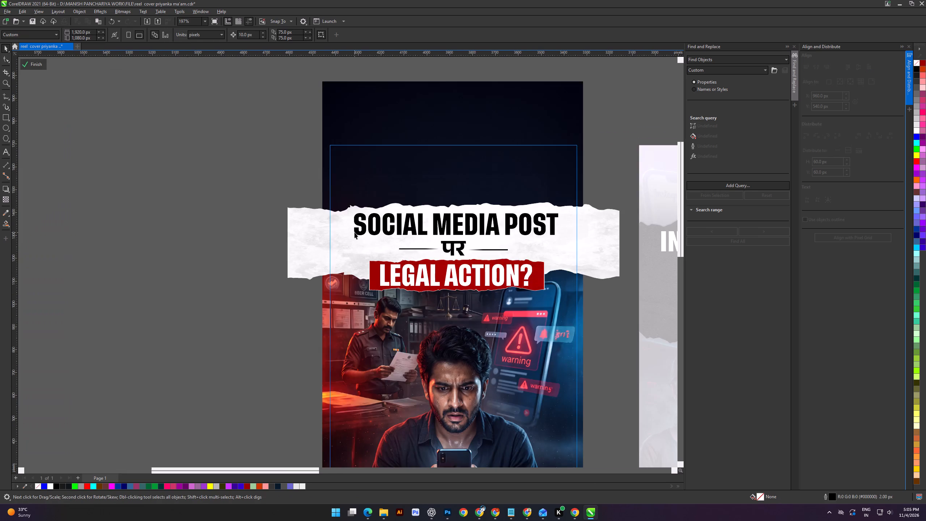
scroll(353, 232, "down", 3)
left_click_drag(235, 191, 367, 156)
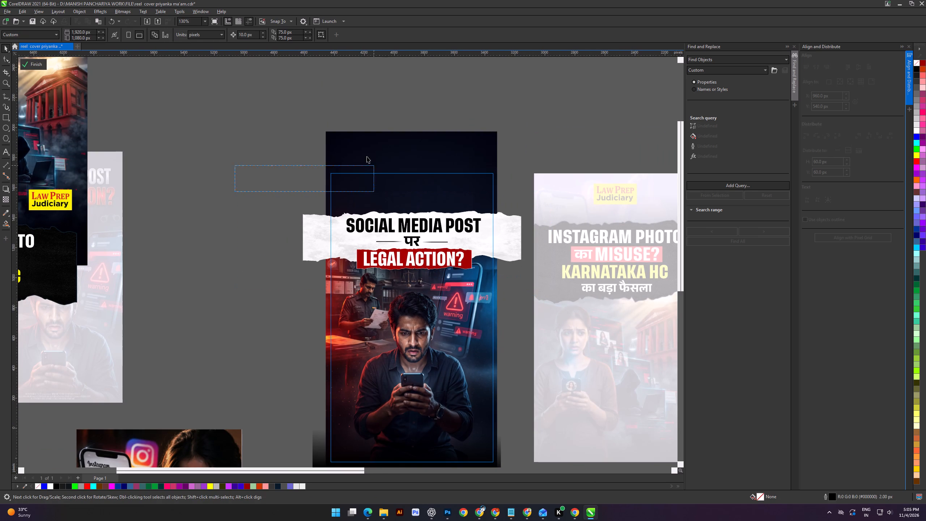
left_click_drag(367, 156, 363, 149)
left_click(392, 135)
key("Down")
key("Down")
key("Down")
key("Down")
key("Down")
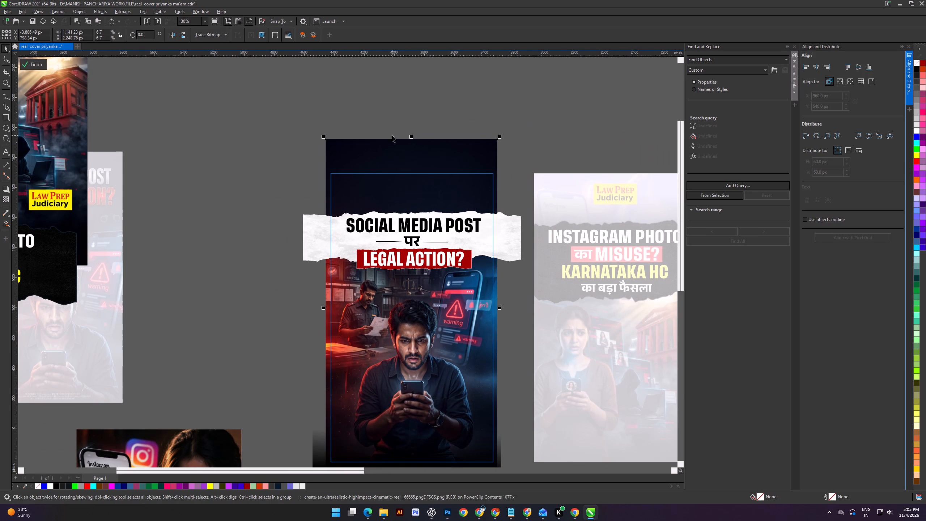
key("Down")
key("Down")
left_click(258, 199)
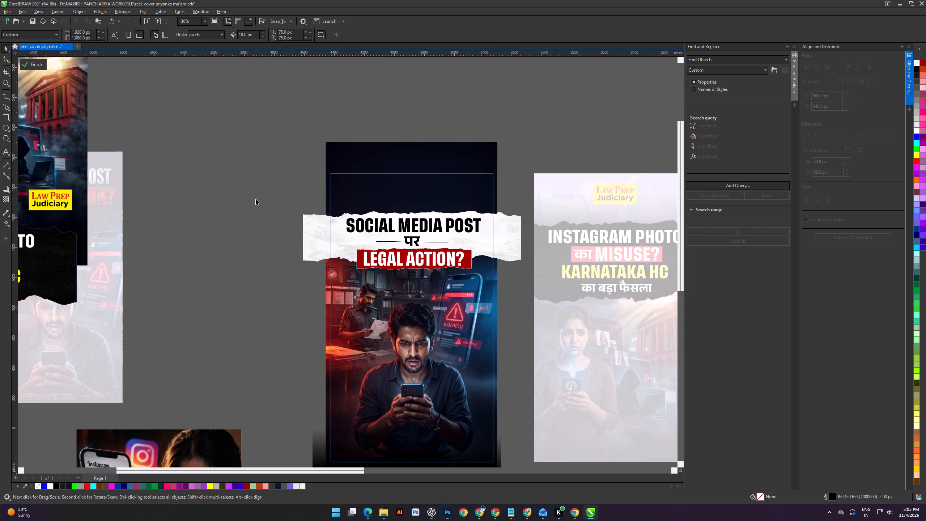
Nudge the whole headline group, with its torn strips and lines, down three increments within the PowerClip contents.
left_click_drag(256, 199, 548, 281)
key("Down")
key("Down")
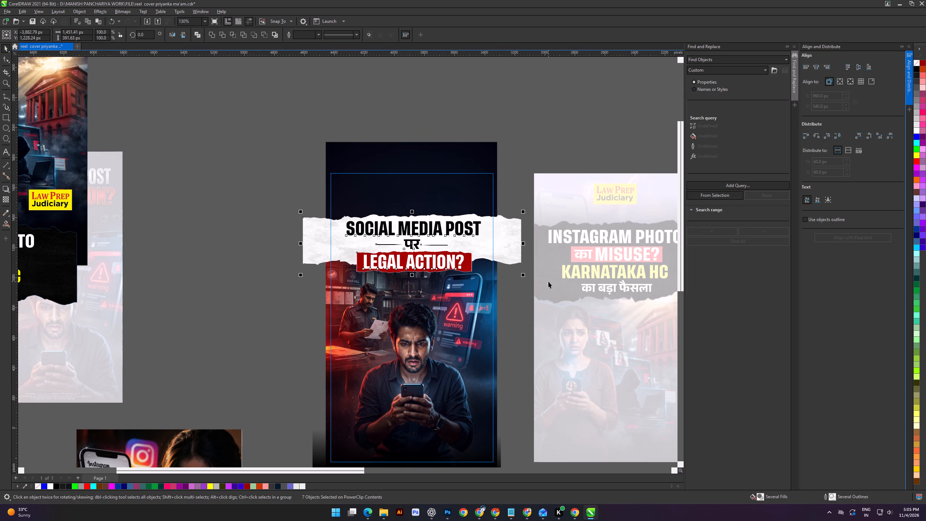
key("Down")
left_click(174, 118)
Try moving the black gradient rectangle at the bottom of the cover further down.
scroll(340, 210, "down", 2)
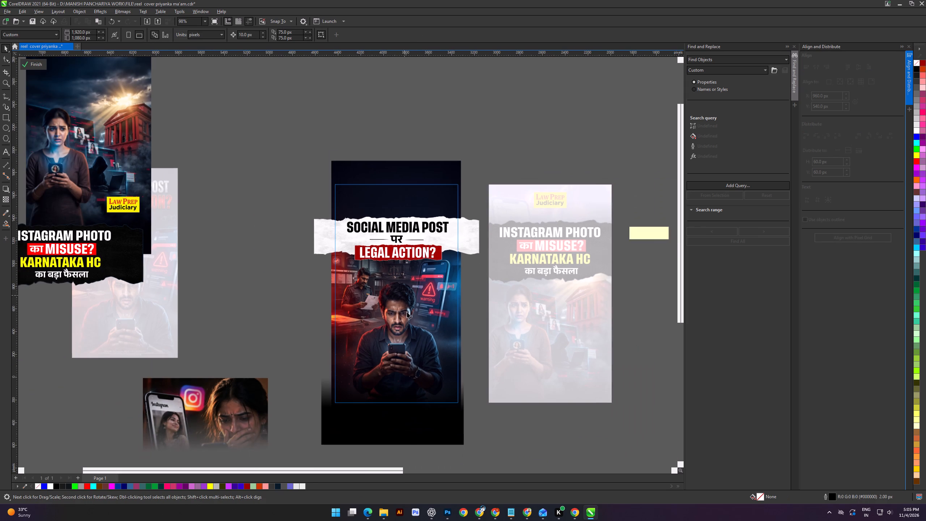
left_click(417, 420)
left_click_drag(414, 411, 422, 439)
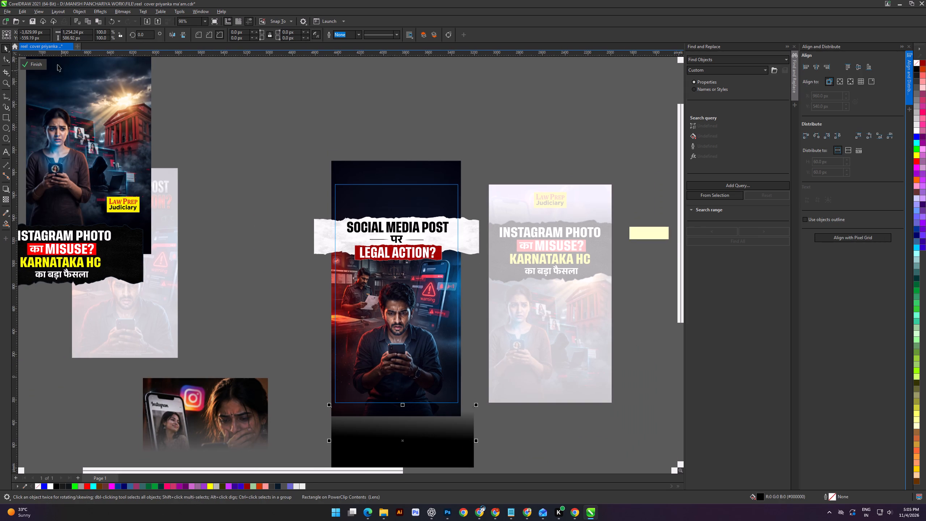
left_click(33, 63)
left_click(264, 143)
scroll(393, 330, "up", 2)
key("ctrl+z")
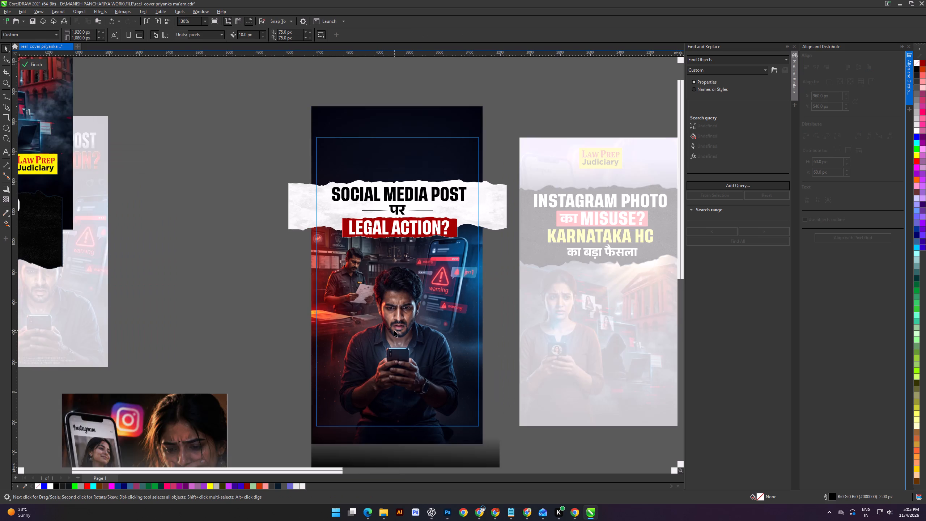
Move the black gradient rectangle up over the bottom edge of the cover photo and finish editing the cover's contents.
scroll(394, 330, "down", 3)
left_click_drag(412, 434, 405, 406)
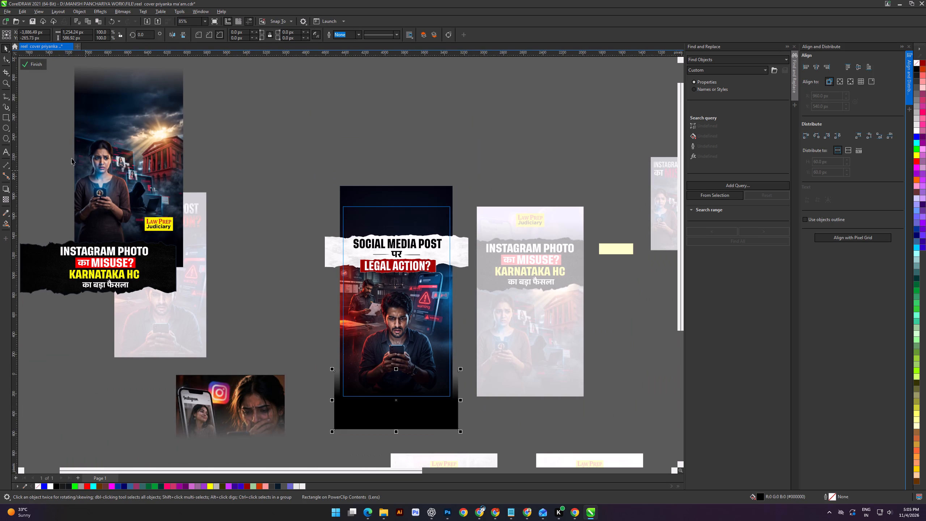
left_click(36, 63)
left_click(326, 142)
Narrow the white torn-paper strip to about 970 px wide so both ends sit inside the cover frame.
scroll(386, 313, "up", 3)
scroll(387, 243, "up", 7, "shift")
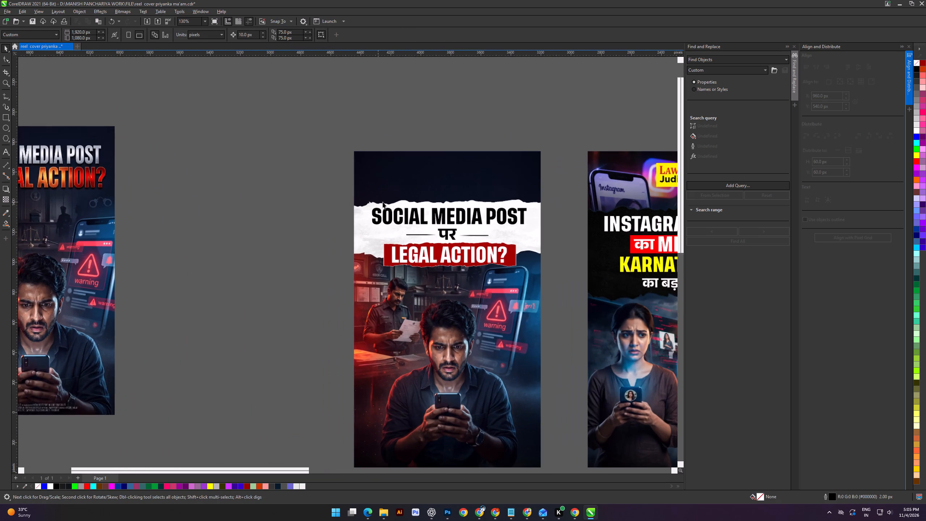
scroll(383, 202, "up", 2, "shift")
scroll(456, 194, "down", 5, "shift")
scroll(412, 187, "down", 3, "shift")
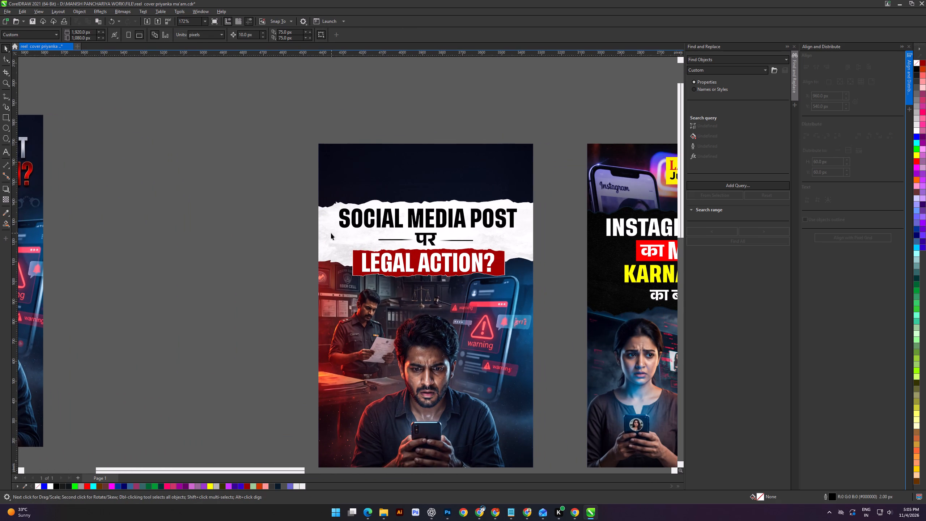
double_click(330, 236)
left_click(325, 235)
left_click_drag(278, 233, 309, 238, "shift")
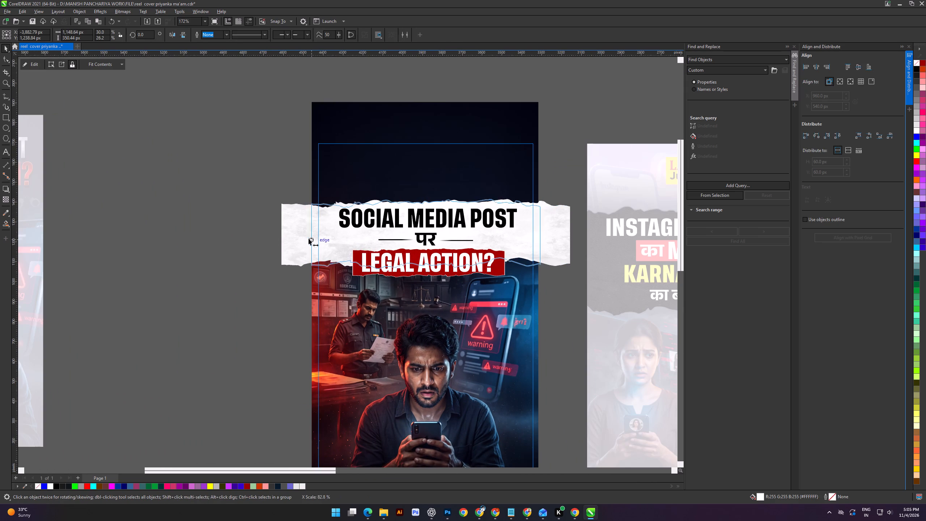
left_click_drag(309, 238, 327, 240, "shift")
left_click_drag(522, 234, 529, 235)
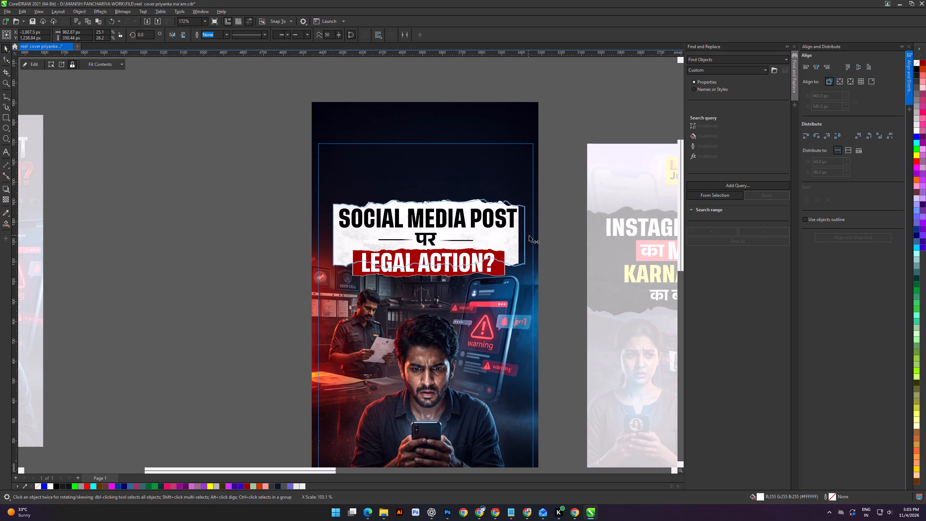
left_click_drag(529, 235, 530, 235)
scroll(391, 235, "up", 4)
left_click(178, 232)
Widen the red torn-paper strip to about 801 px and centre it horizontally on the white torn-paper strip.
scroll(390, 249, "up", 6, "alt")
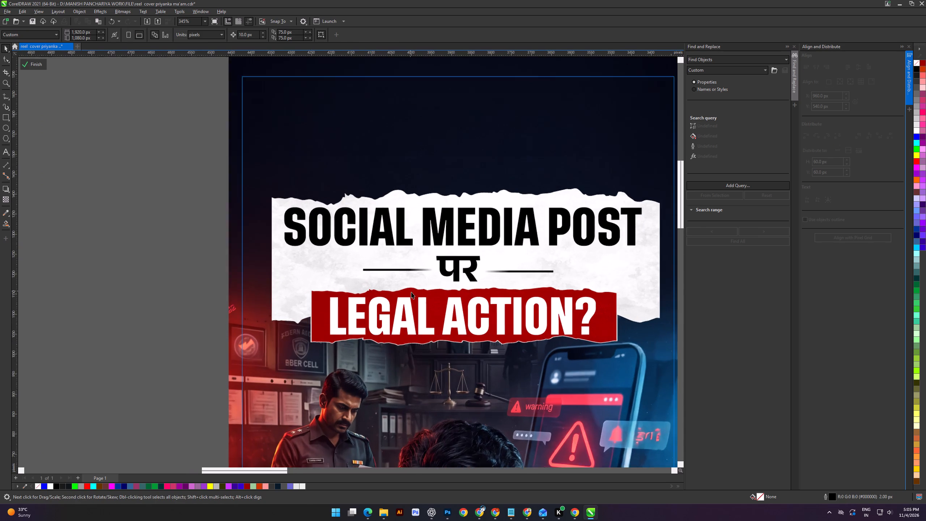
scroll(459, 267, "down", 5, "shift")
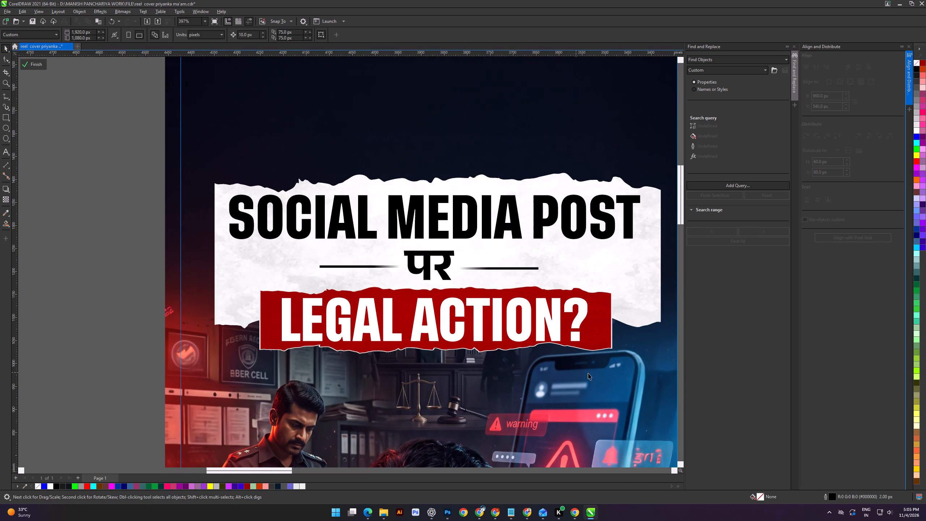
left_click(602, 321)
left_click_drag(613, 319, 622, 321, "shift")
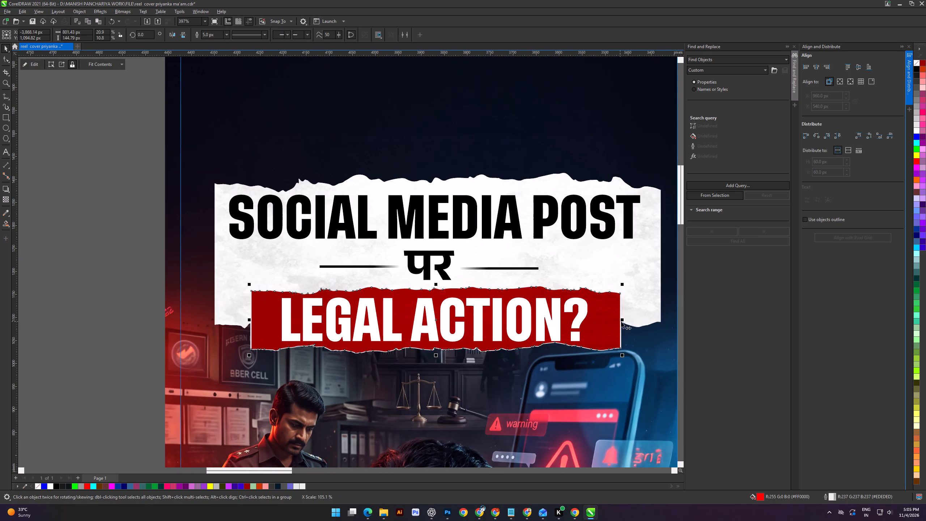
left_click_drag(610, 318, 613, 318)
left_click(637, 314, "shift")
left_click(817, 67)
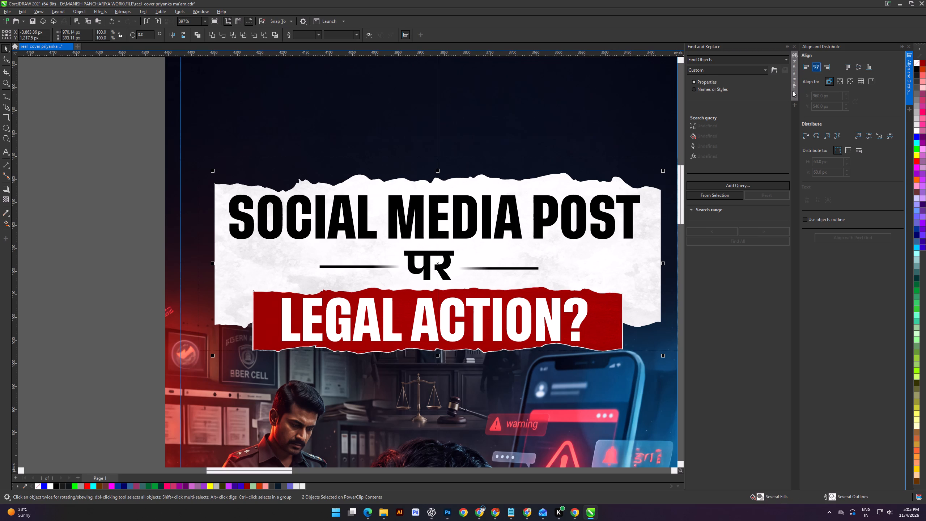
Enlarge the "LEGAL ACTION?" text to about 735 px wide, centre it horizontally on the red strip and finish editing the cover's contents.
scroll(330, 274, "down", 1)
left_click_drag(82, 245, 90, 246)
scroll(544, 335, "up", 2)
left_click_drag(546, 309, 549, 309)
scroll(372, 331, "up", 2)
left_click(388, 335, "shift")
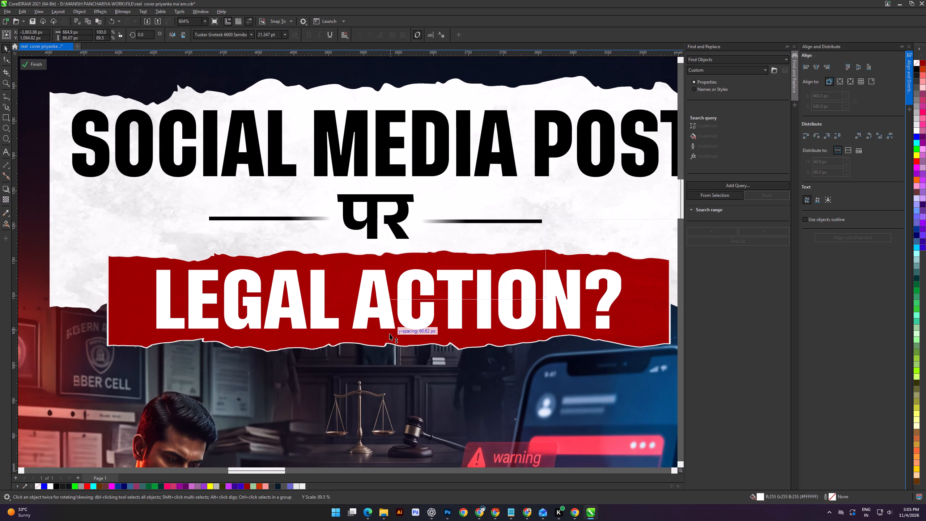
left_click_drag(623, 329, 644, 335, "shift")
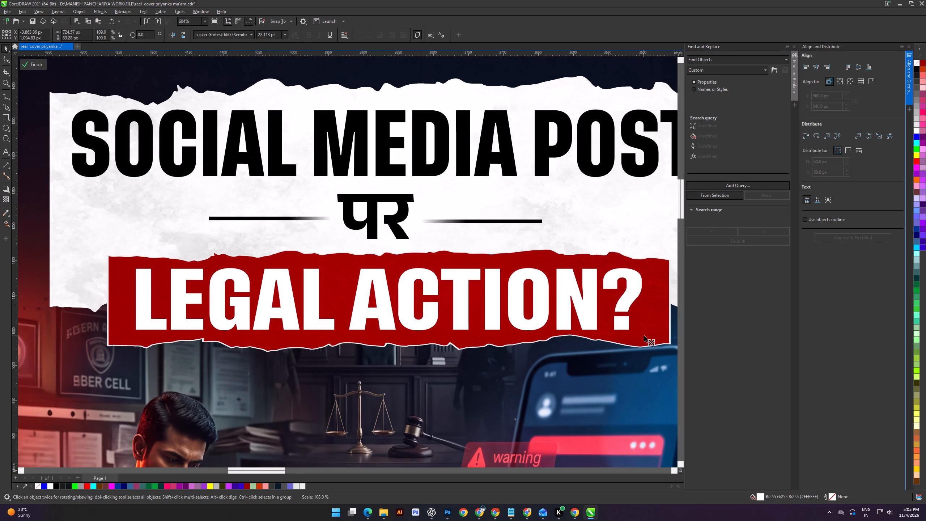
left_click_drag(644, 335, 647, 337, "shift")
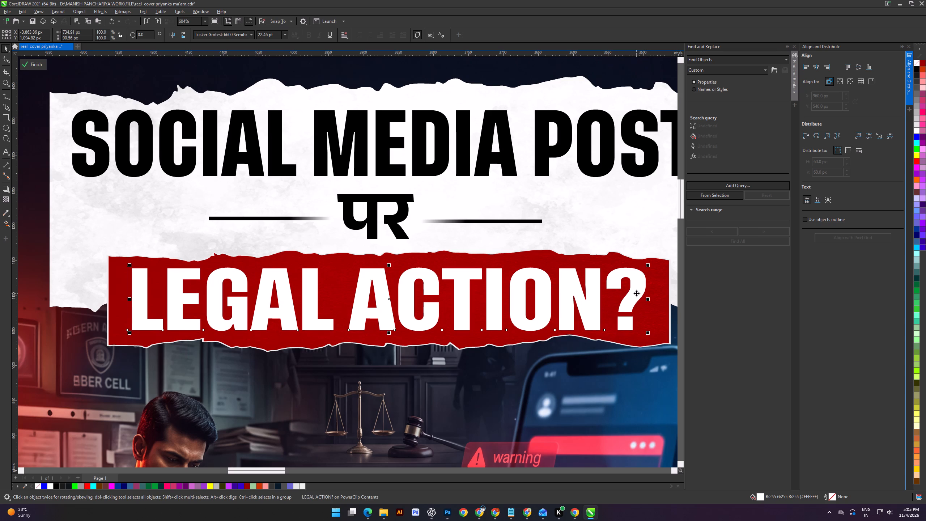
left_click(636, 293)
left_click(654, 301, "shift")
left_click(816, 65)
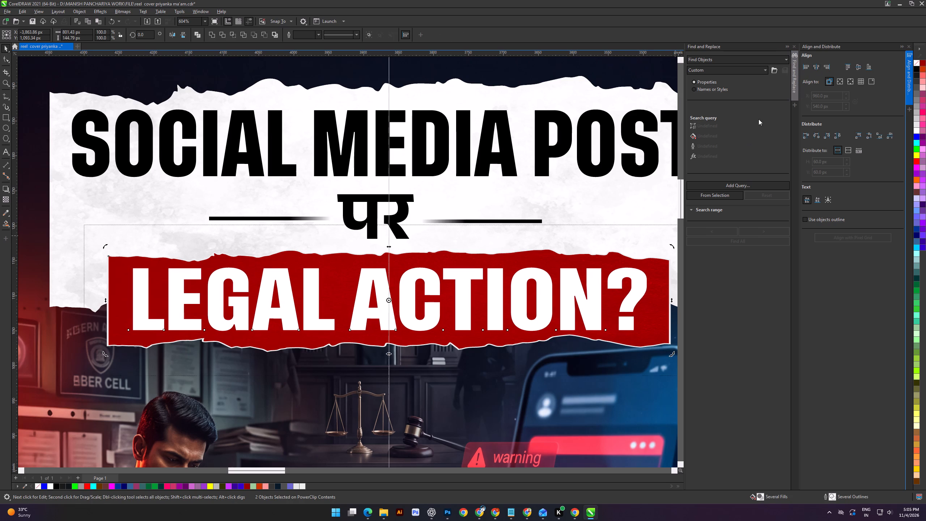
scroll(450, 238, "down", 10)
left_click(263, 235)
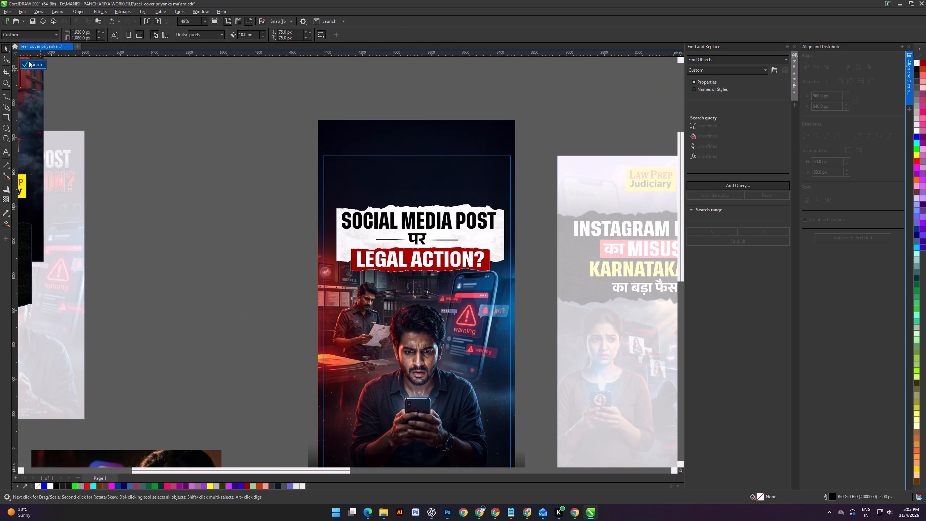
left_click(29, 61)
Reopen the cover's contents and nudge the "SOCIAL MEDIA POST" text 10 px down on the white strip.
left_click(209, 182)
scroll(468, 194, "up", 10)
left_click(283, 216)
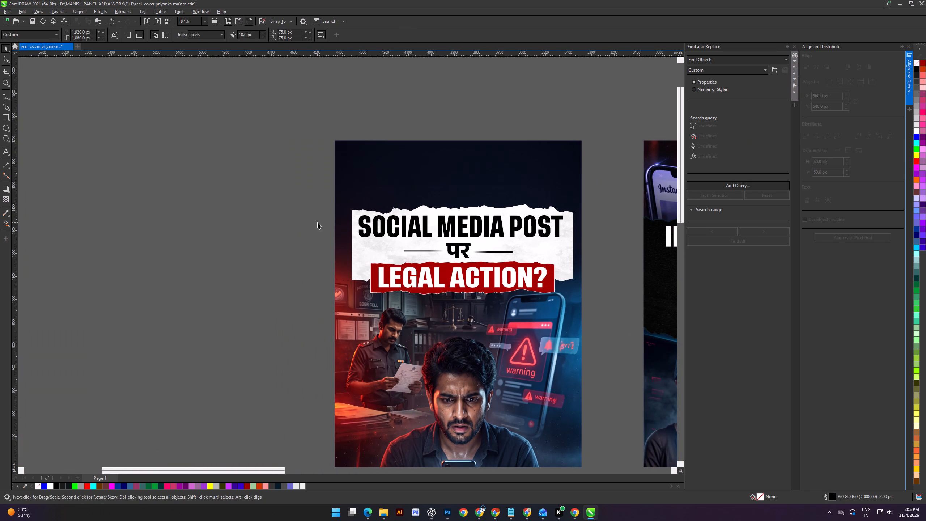
scroll(360, 228, "down", 3, "shift")
scroll(473, 229, "up", 3)
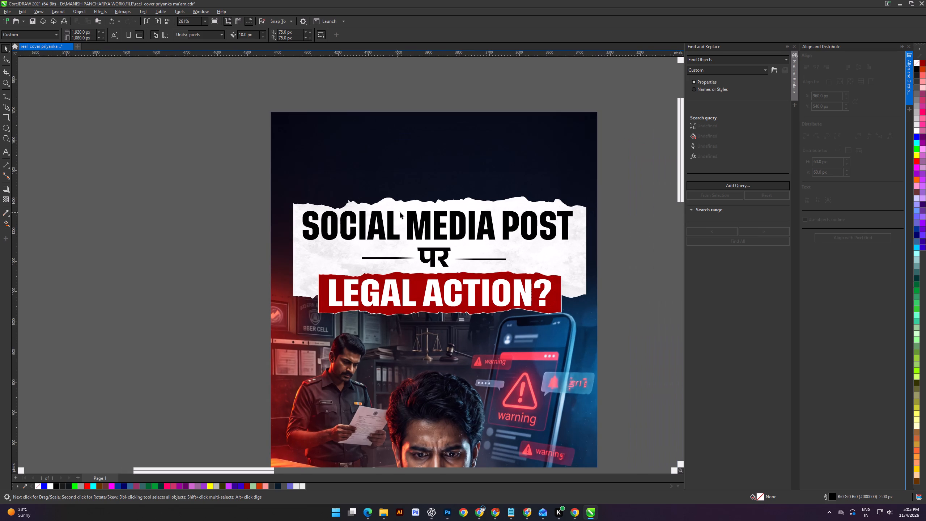
scroll(445, 249, "up", 3)
left_click(433, 227)
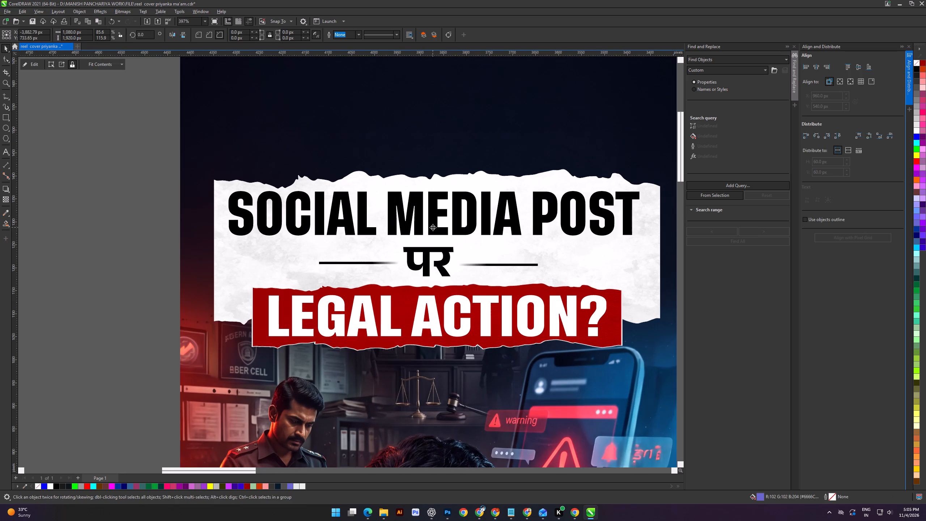
double_click(433, 225)
left_click(433, 222)
key("Down")
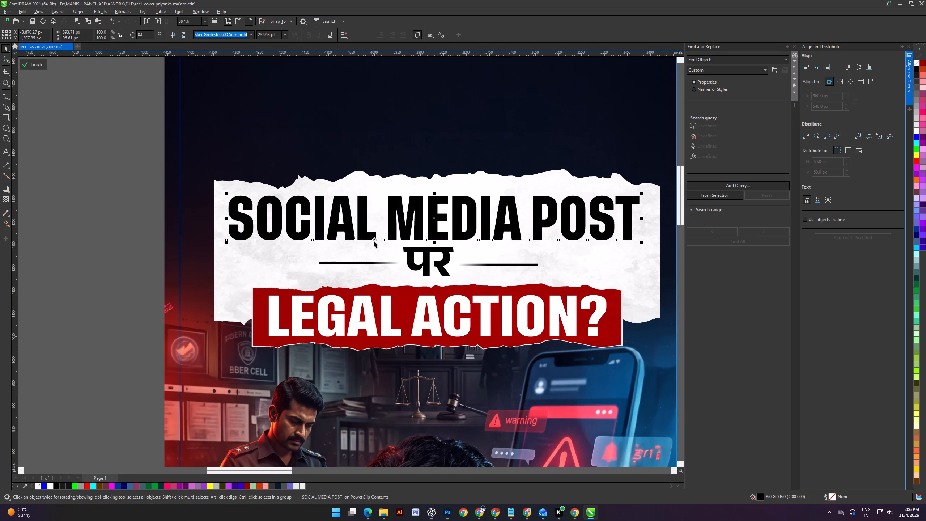
left_click(90, 255)
Shrink "पर" together with its two side lines to about 439 px wide and group the three objects.
left_click_drag(90, 234, 591, 286)
scroll(477, 261, "up", 3)
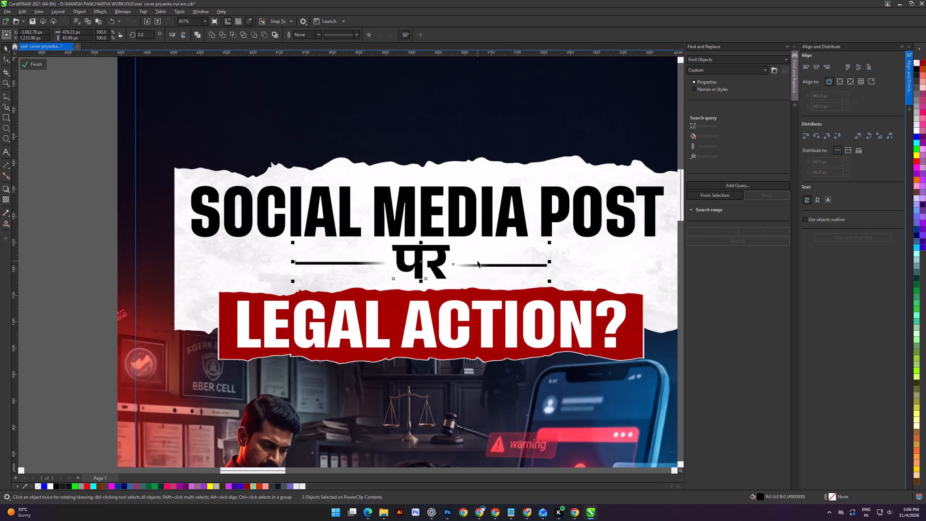
scroll(477, 261, "up", 3)
left_click_drag(588, 287, 579, 288, "shift")
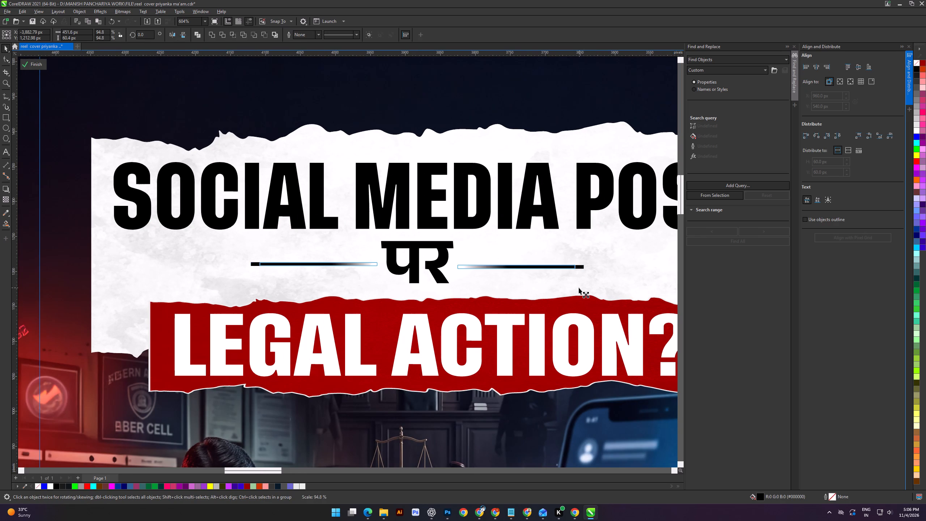
left_click_drag(579, 288, 575, 288, "shift")
key("ctrl+g")
Align the पर group and the SOCIAL MEDIA POST headline on a common vertical centre line.
scroll(509, 268, "down", 3)
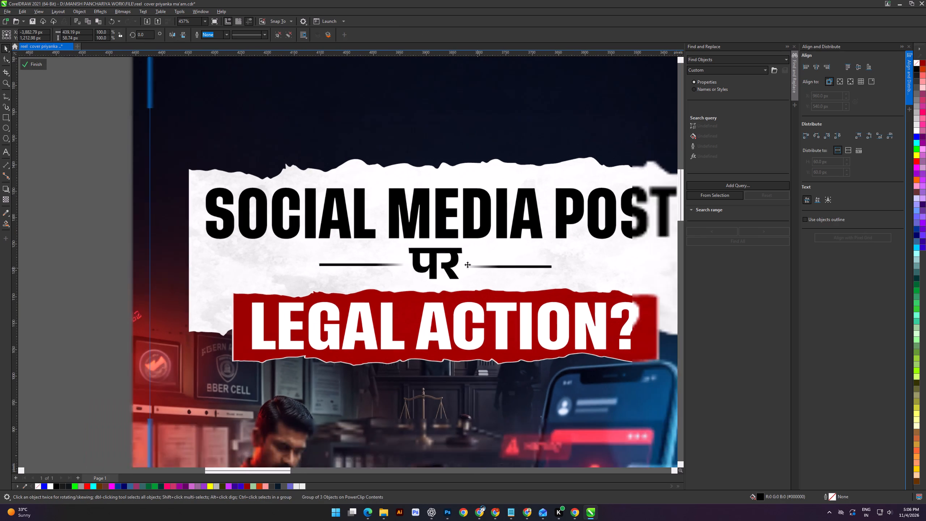
left_click(455, 240, "shift")
left_click(815, 67)
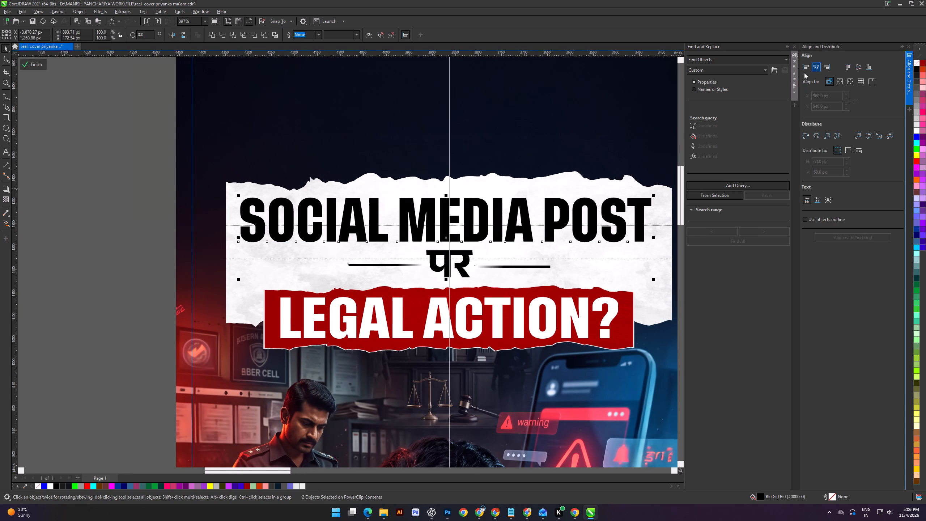
scroll(419, 256, "down", 3)
left_click(201, 221)
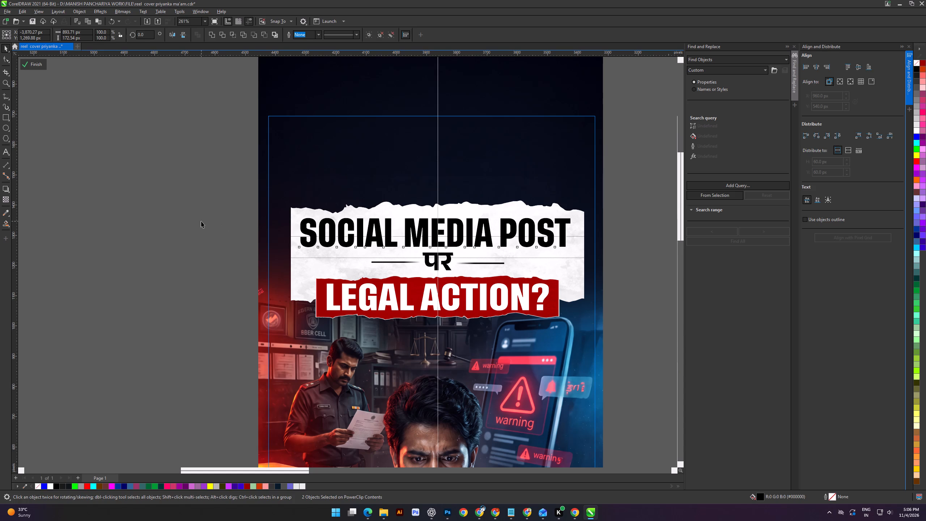
Centre the पर group and the white torn-paper strip horizontally with each other.
left_click(436, 263)
left_click(571, 266, "shift")
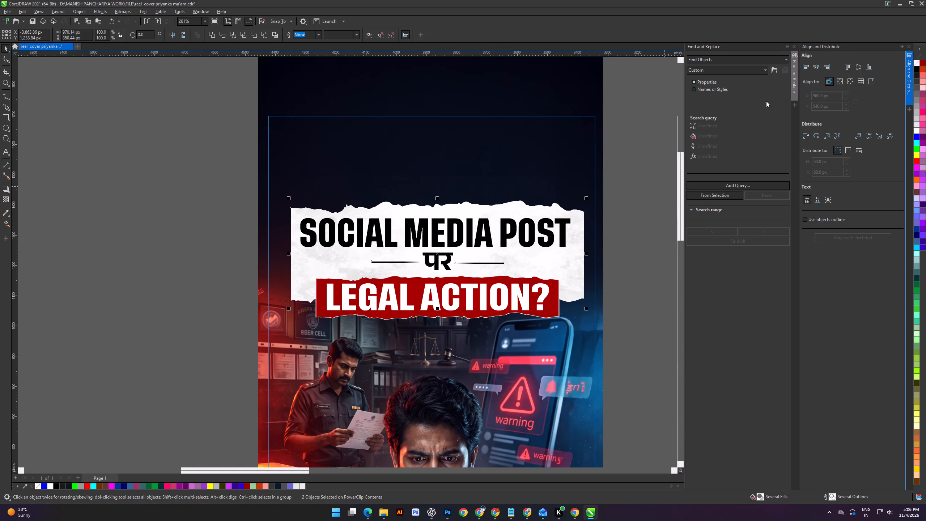
left_click(820, 65)
Finish editing the contents of the SOCIAL MEDIA POST पर LEGAL ACTION? cover frame.
left_click(464, 236)
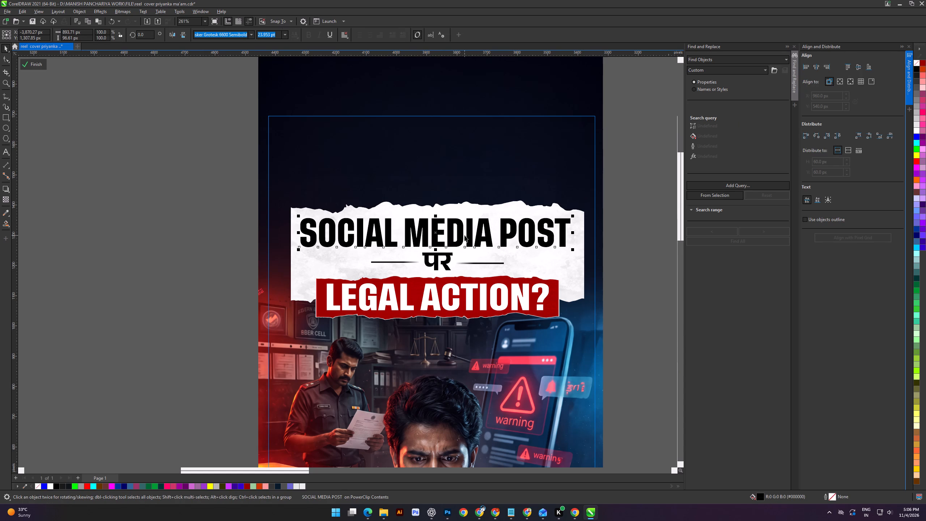
scroll(452, 224, "up", 6)
left_click(451, 222)
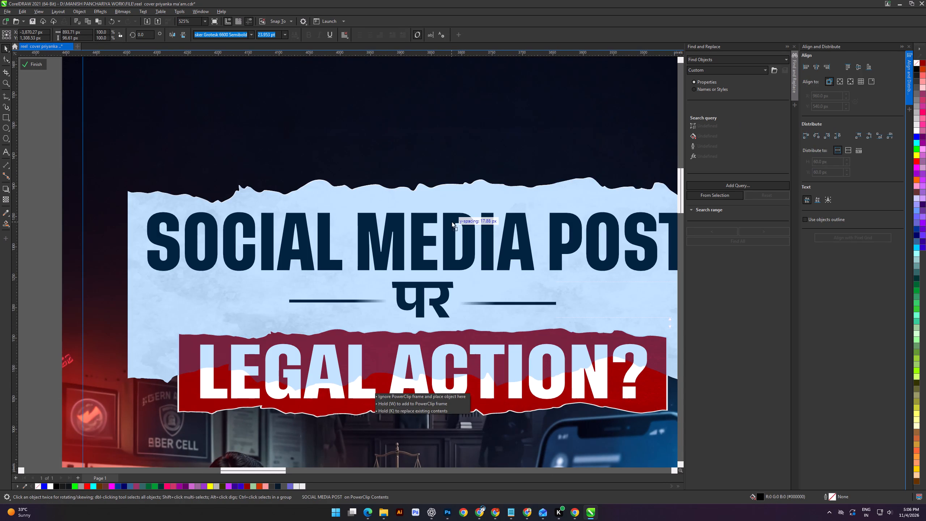
left_click(26, 63)
left_click_drag(43, 118, 49, 119)
scroll(400, 203, "down", 7)
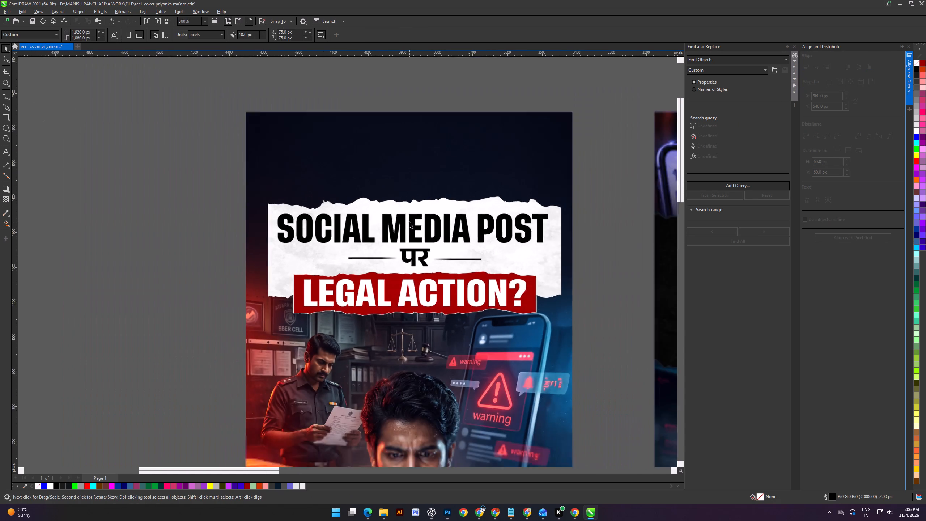
scroll(409, 222, "down", 8)
left_click(312, 231)
scroll(394, 220, "down", 2)
scroll(390, 220, "up", 2, "shift")
left_click(317, 199)
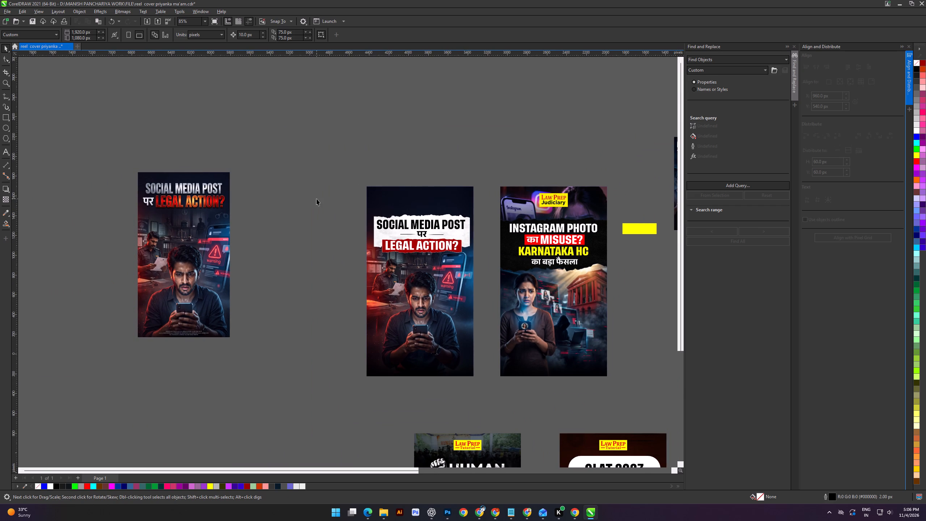
Export only the finished torn-paper SOCIAL MEDIA POST cover as a PNG named DSFS in the Downloads folder.
left_click_drag(325, 159, 484, 390)
key("ctrl+e")
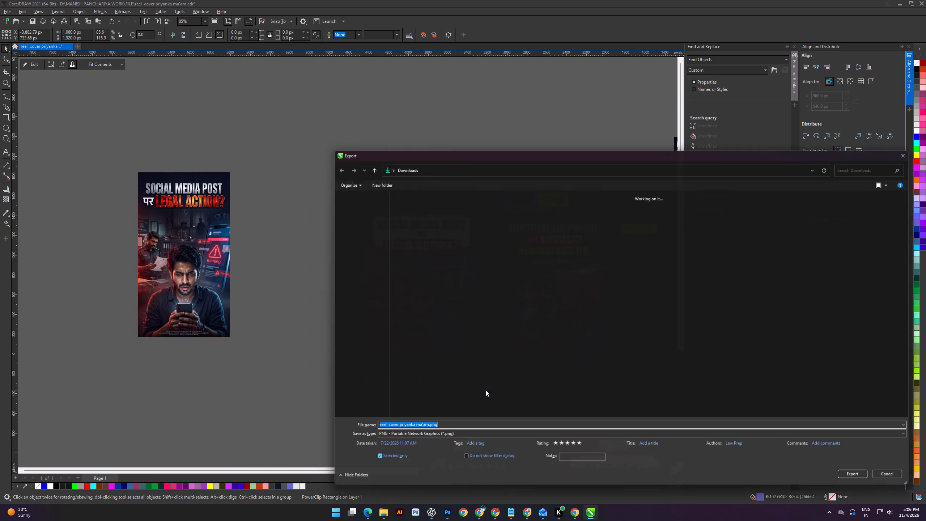
left_click(442, 430)
type("DSFS")
key("Return")
key("Return")
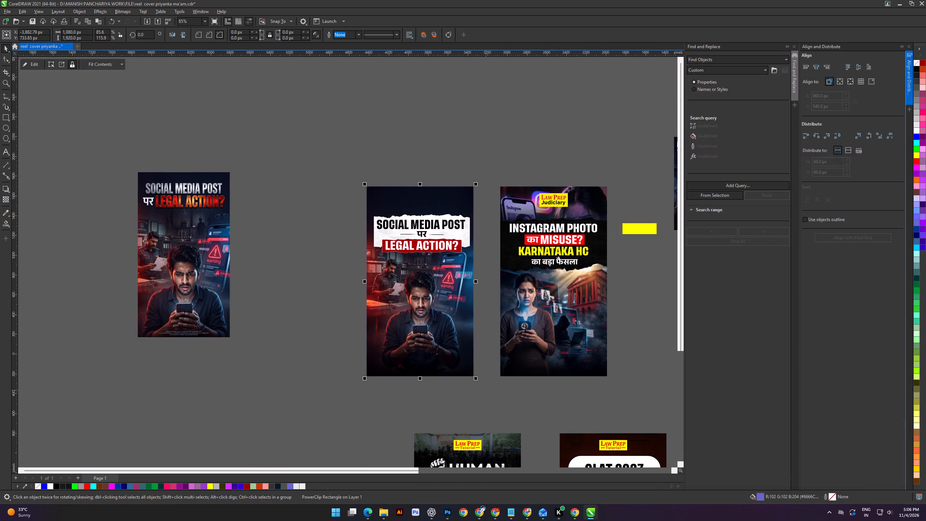
key("Return")
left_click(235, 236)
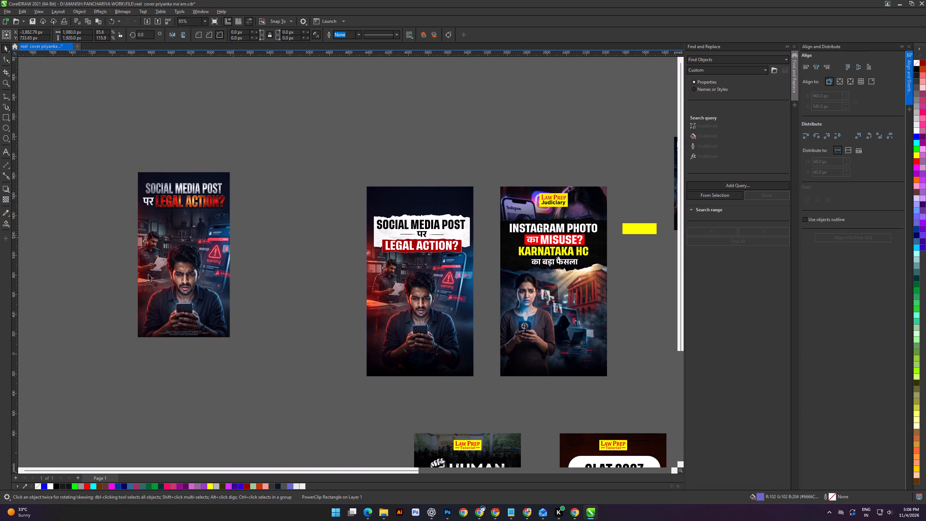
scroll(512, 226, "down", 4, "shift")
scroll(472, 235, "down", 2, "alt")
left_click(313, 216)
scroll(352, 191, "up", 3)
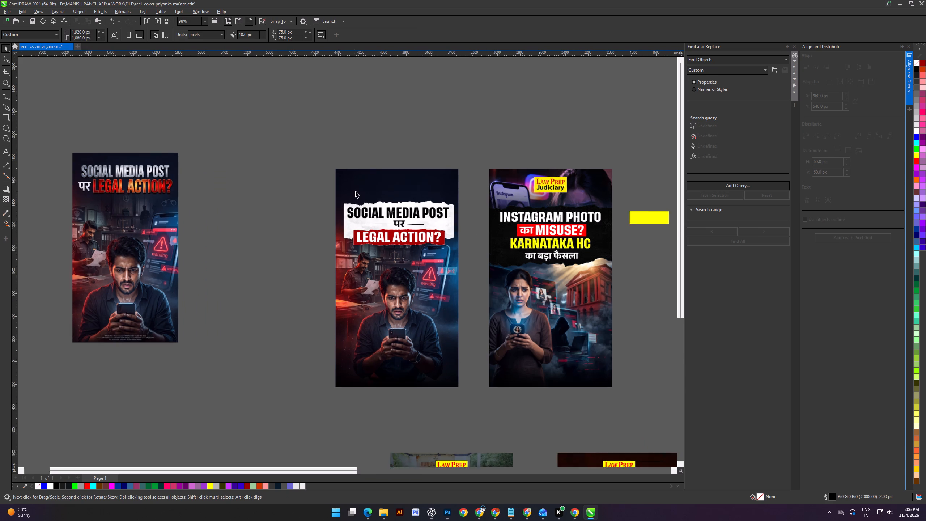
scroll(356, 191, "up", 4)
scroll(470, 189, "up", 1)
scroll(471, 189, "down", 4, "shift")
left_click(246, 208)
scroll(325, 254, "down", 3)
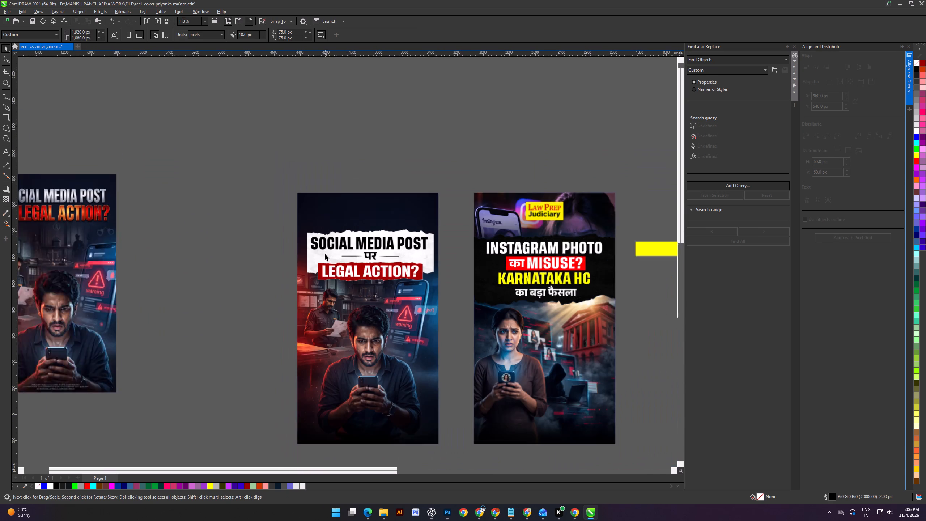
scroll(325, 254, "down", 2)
Duplicate the torn-paper SOCIAL MEDIA POST cover into the gap between the reference poster and the original cover.
left_click_drag(259, 165, 447, 425)
scroll(445, 407, "up", 20, "shift")
scroll(445, 407, "up", 1, "shift")
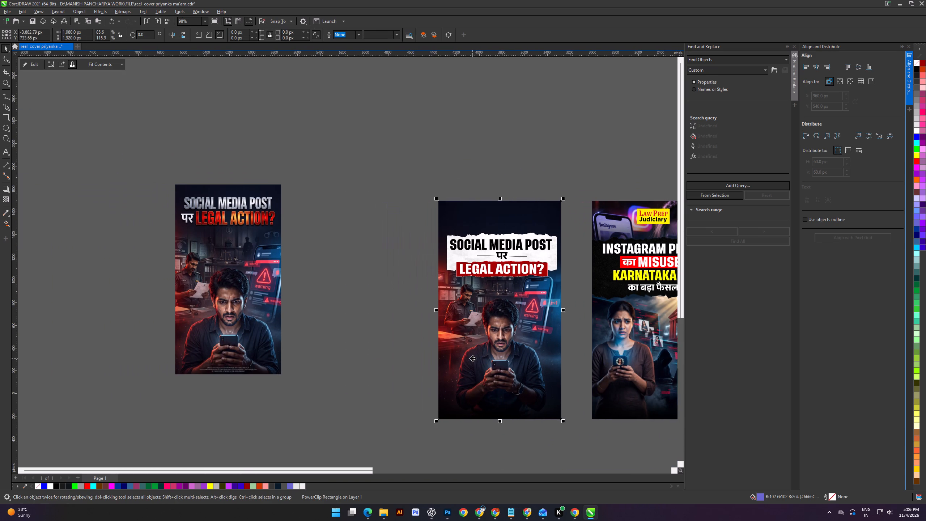
scroll(472, 358, "up", 3, "shift")
right_click_drag(568, 341, 435, 342)
left_click(461, 353)
left_click(482, 440)
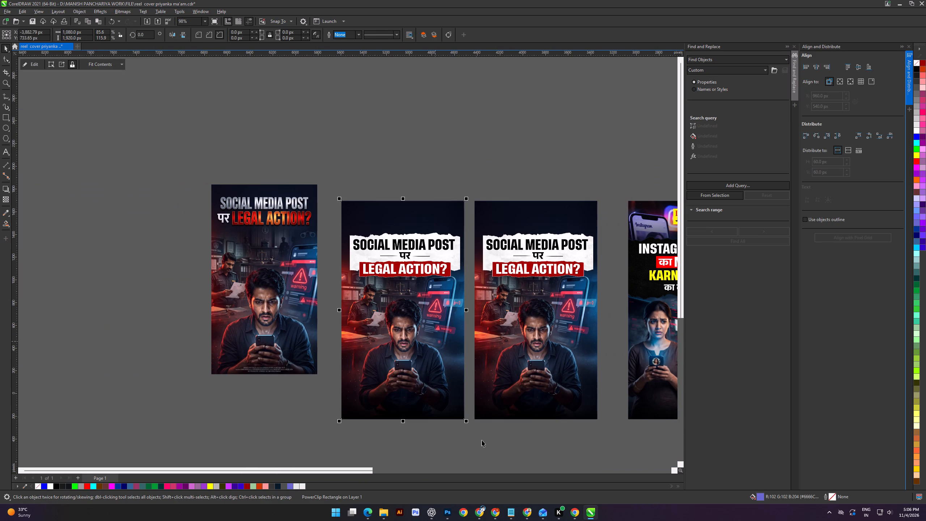
Open the duplicate cover's contents for editing and fill the white torn-paper strip's shape with red (#FF0000).
double_click(380, 232)
scroll(380, 232, "up", 14)
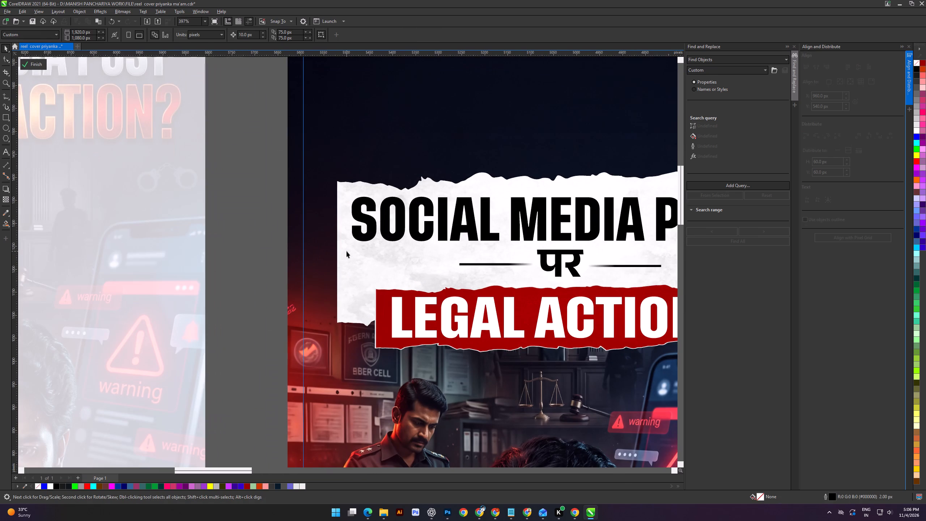
left_click(345, 251)
left_click(917, 162)
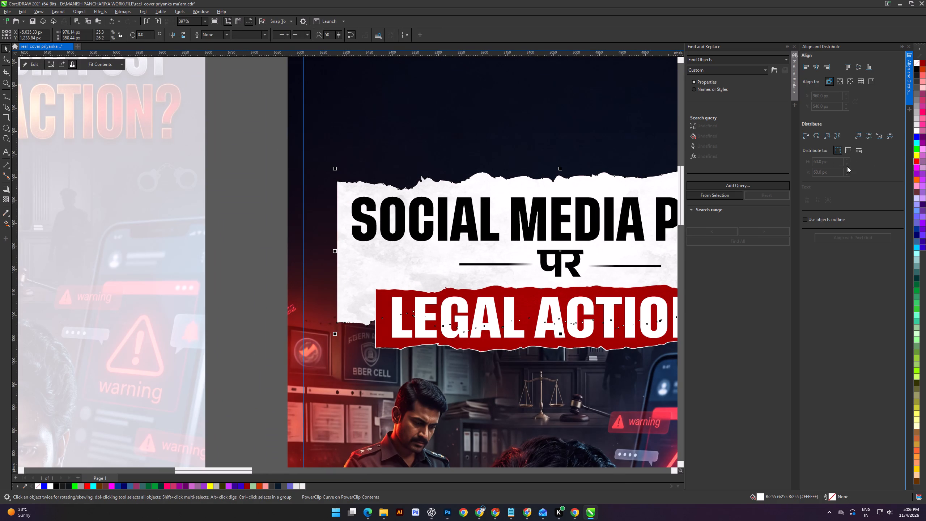
left_click(916, 158)
left_click(913, 164)
Inside the torn-paper strip's PowerClip, move the dark lens bitmap out of the outline and keep the white texture bitmap covering it.
left_click(348, 250)
right_click(348, 250)
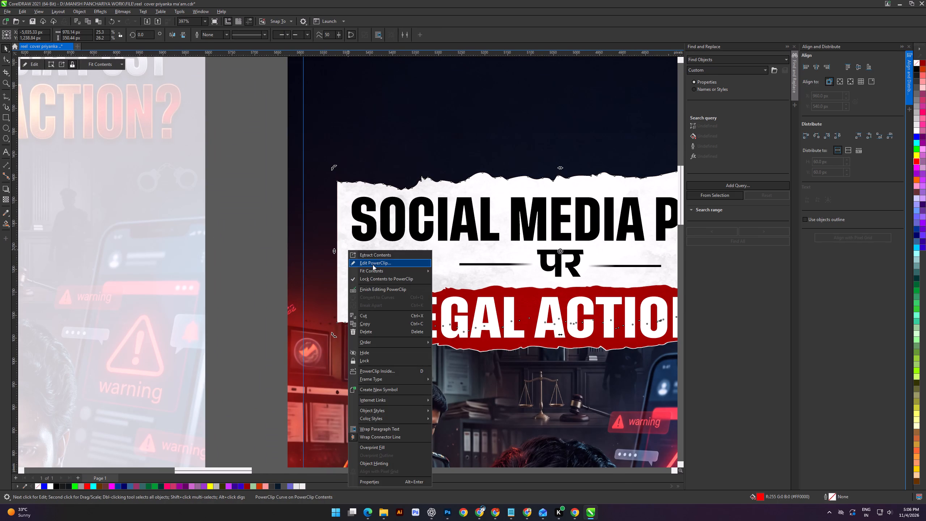
left_click(373, 264)
scroll(349, 261, "down", 9)
left_click_drag(434, 242, 314, 336)
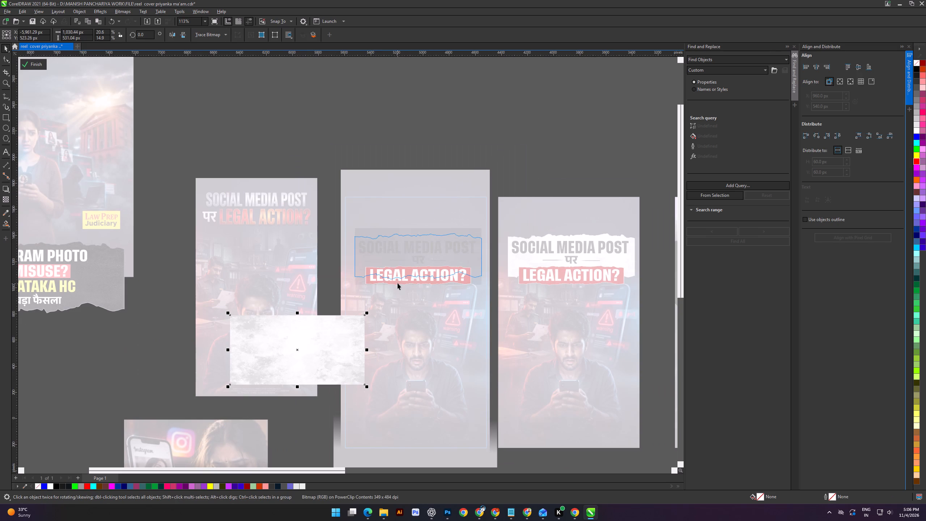
left_click(403, 247)
left_click_drag(422, 250, 182, 284)
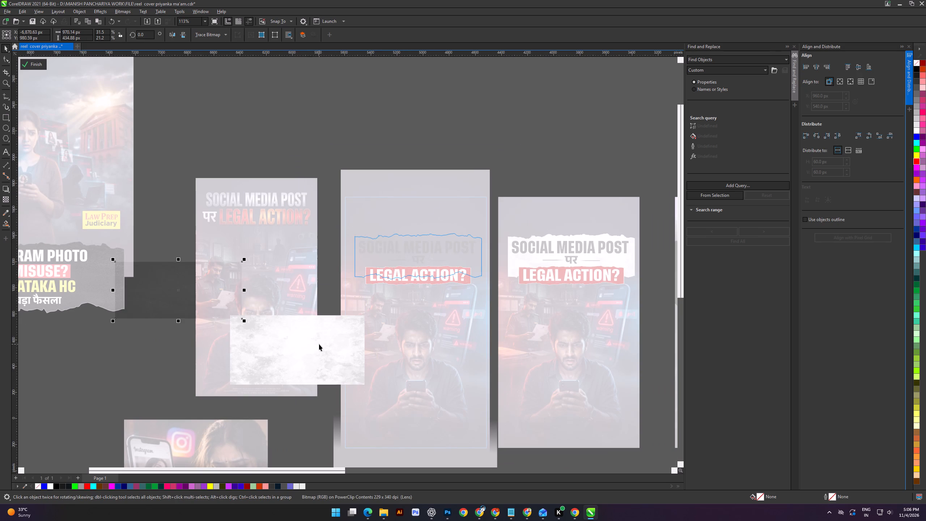
left_click_drag(320, 344, 440, 253)
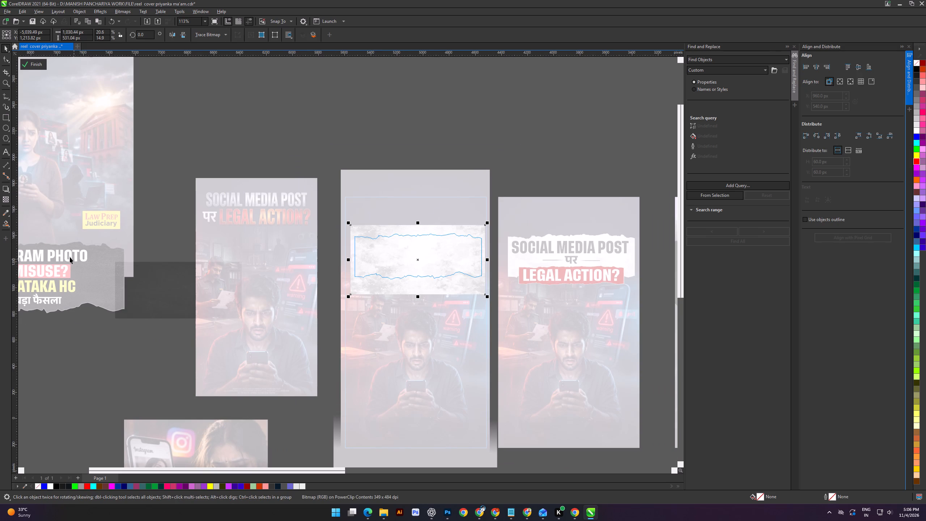
Set the white paper texture's transparency merge mode to Hard Light and finish editing the strip's contents.
left_click(6, 198)
left_click(96, 35)
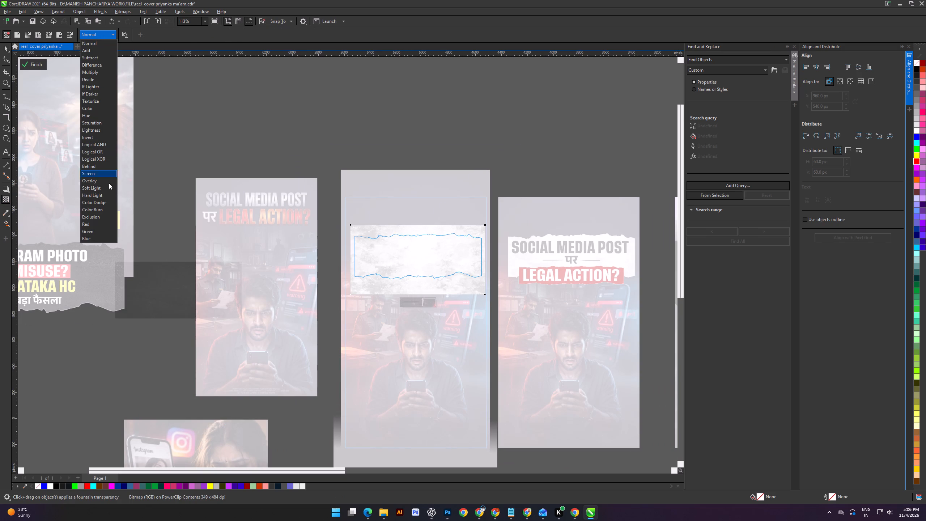
left_click(103, 196)
left_click(29, 65)
left_click(340, 90)
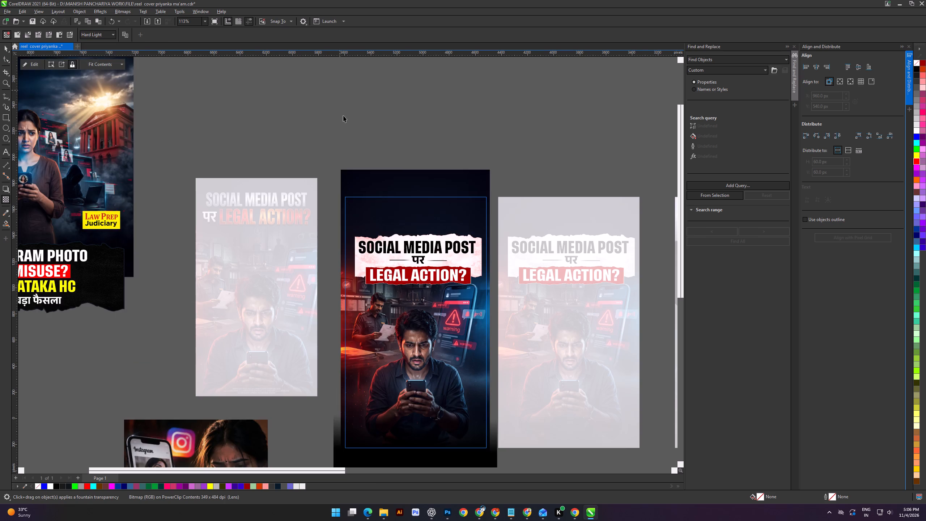
Try several fill colours behind the strip's paper texture, including #1A1A1A, red and #663333, and settle on navy blue (#000066).
scroll(363, 216, "up", 7)
left_click(347, 316)
scroll(369, 231, "down", 3)
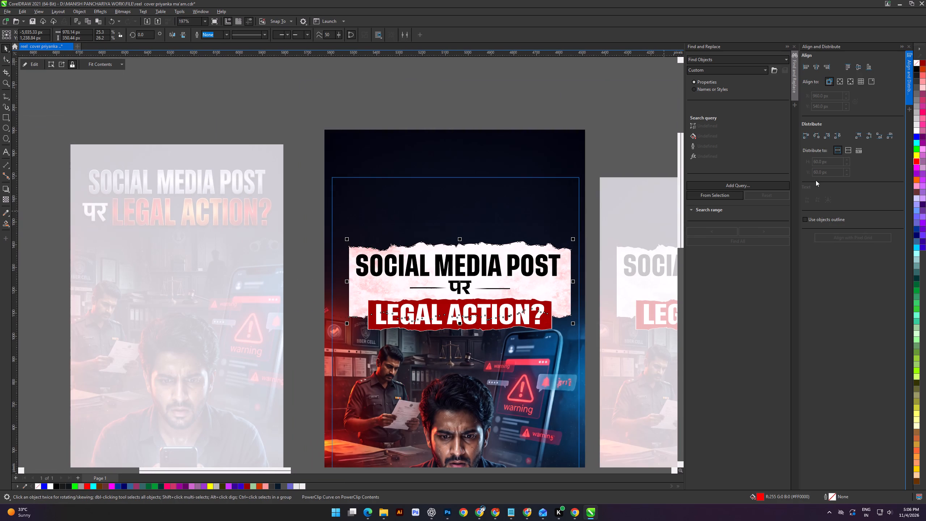
left_click(913, 78)
left_click(917, 74)
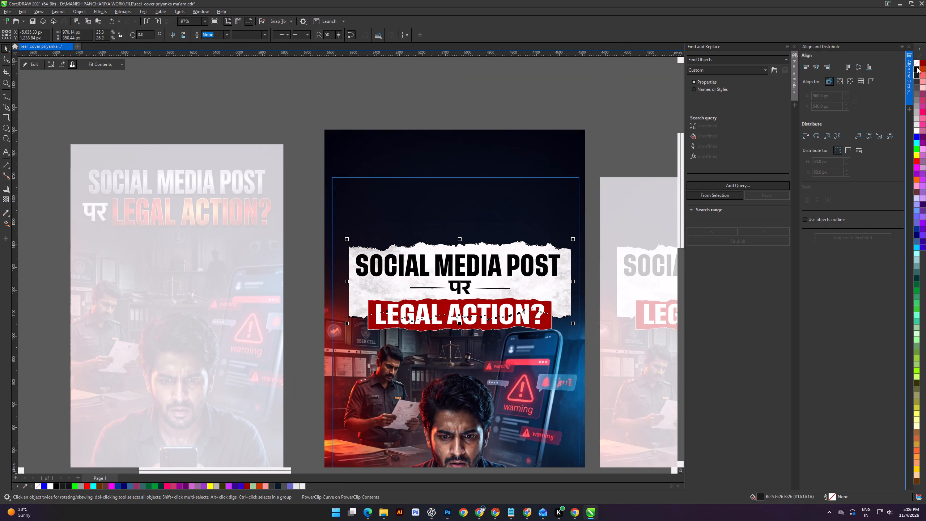
left_click(917, 67)
left_click(915, 68)
left_click(914, 78)
left_click(914, 91)
left_click(916, 163)
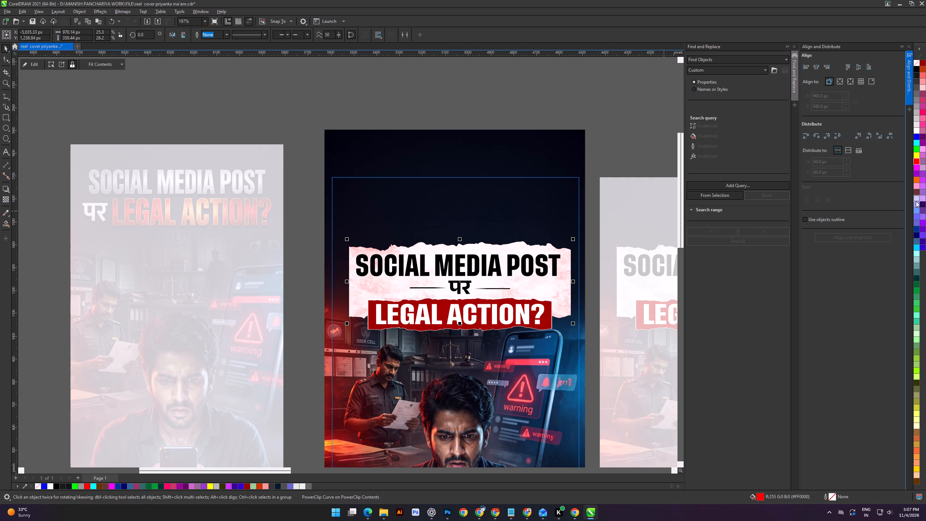
left_click(915, 189)
left_click(915, 278)
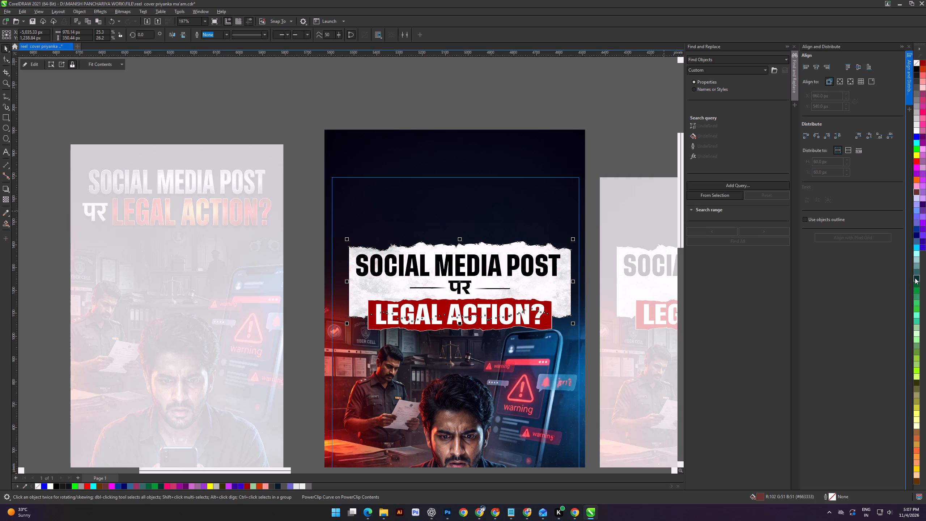
left_click(917, 228)
left_click(917, 236)
Finish editing the duplicate cover's contents and deselect it.
left_click(49, 83)
left_click(30, 64)
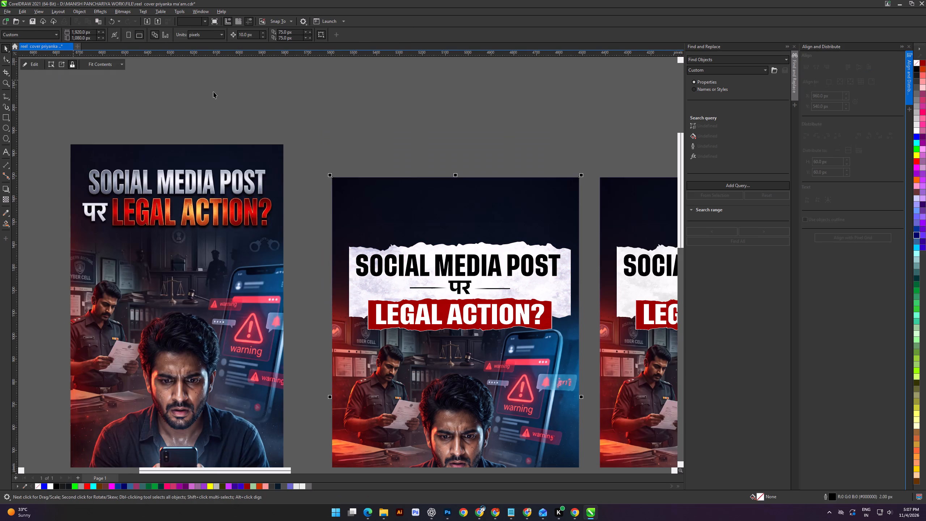
left_click(228, 92)
scroll(367, 166, "down", 4)
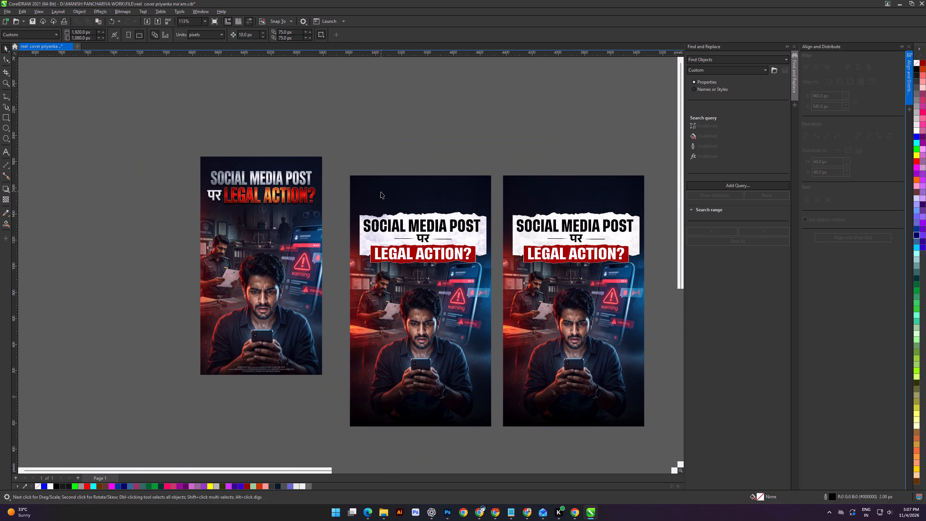
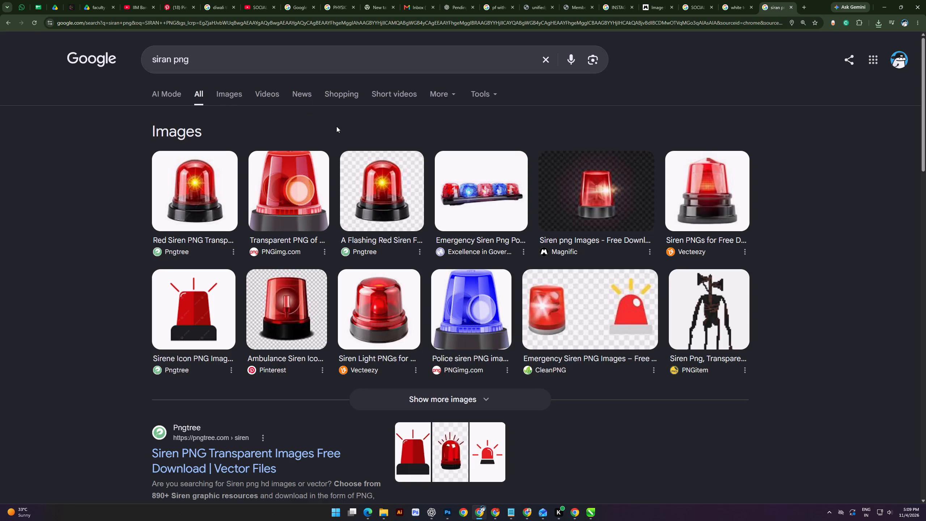
Search Google for "alert PNG" and show the image results.
left_click_drag(199, 67, 129, 72)
type("ALI")
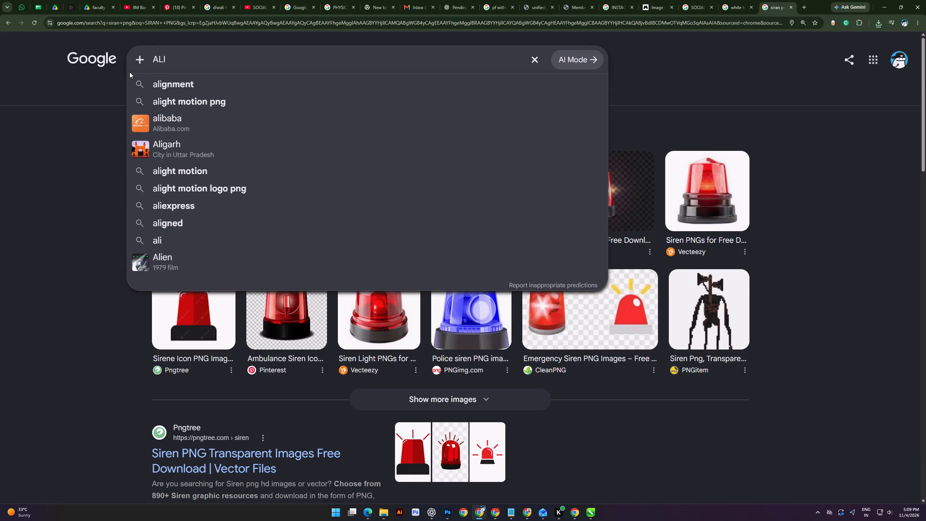
type("RT")
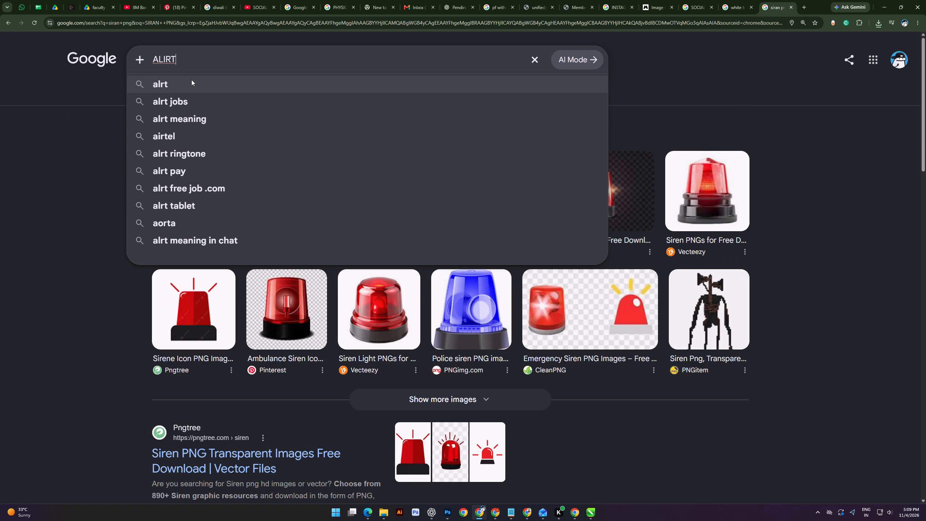
left_click(184, 84)
left_click(204, 68)
key("space")
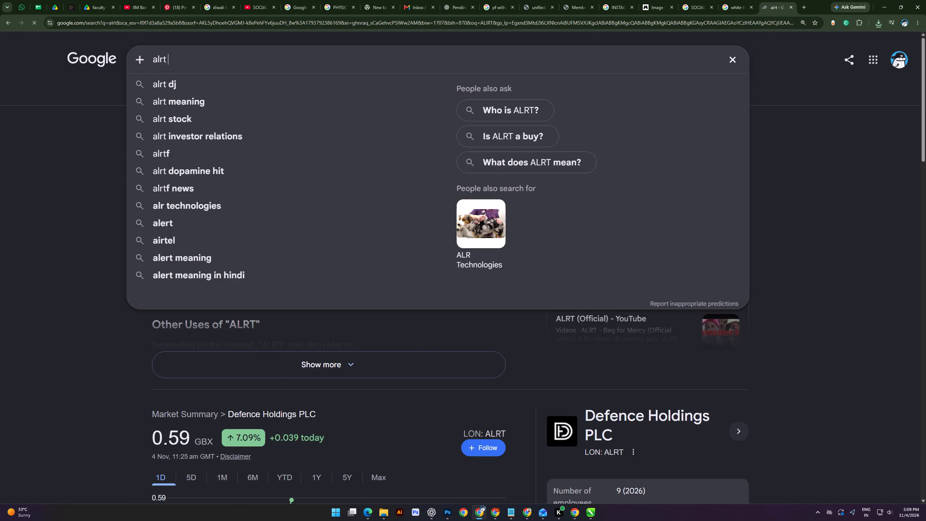
type("PNG")
key("Return")
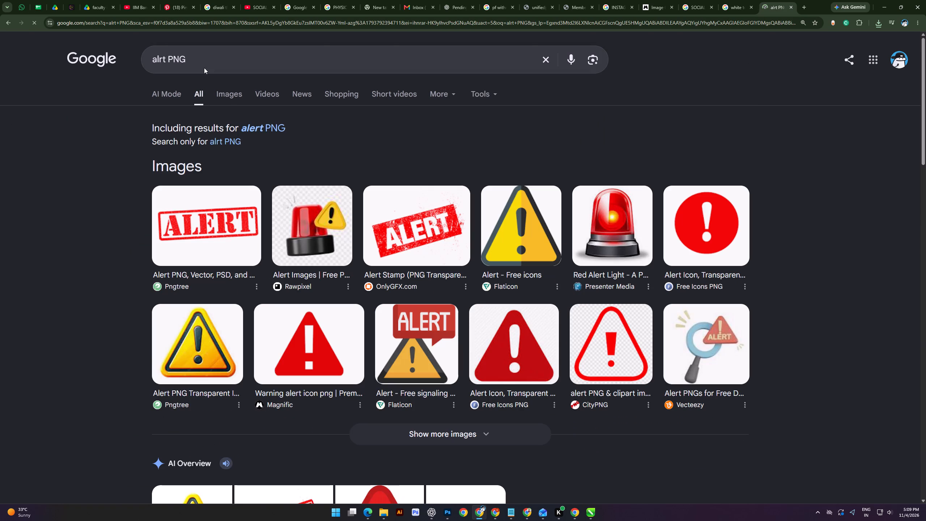
left_click(266, 127)
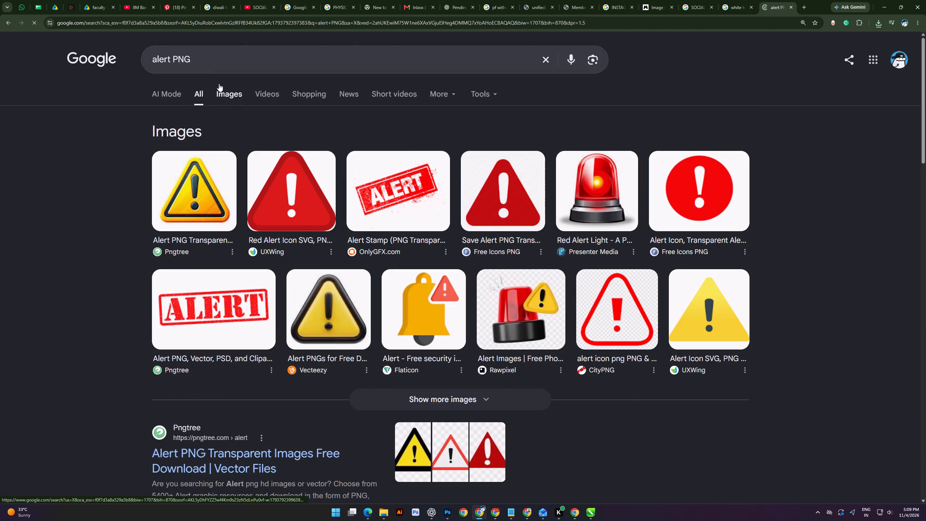
left_click(223, 91)
Look through the alert PNG image results for a warning graphic suitable for the reel cover.
scroll(259, 188, "down", 1)
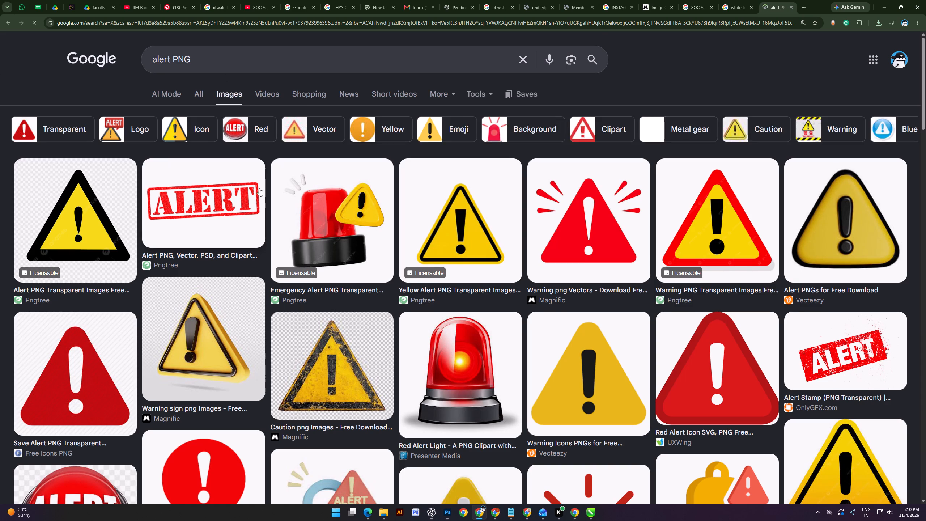
scroll(259, 188, "down", 1)
scroll(348, 137, "up", 1)
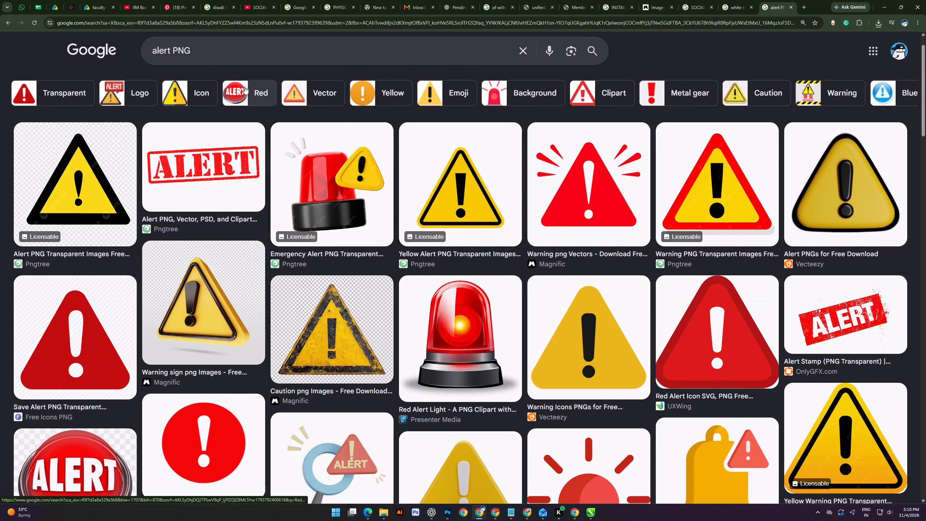
scroll(482, 182, "down", 2)
scroll(606, 227, "down", 5)
scroll(573, 252, "down", 4)
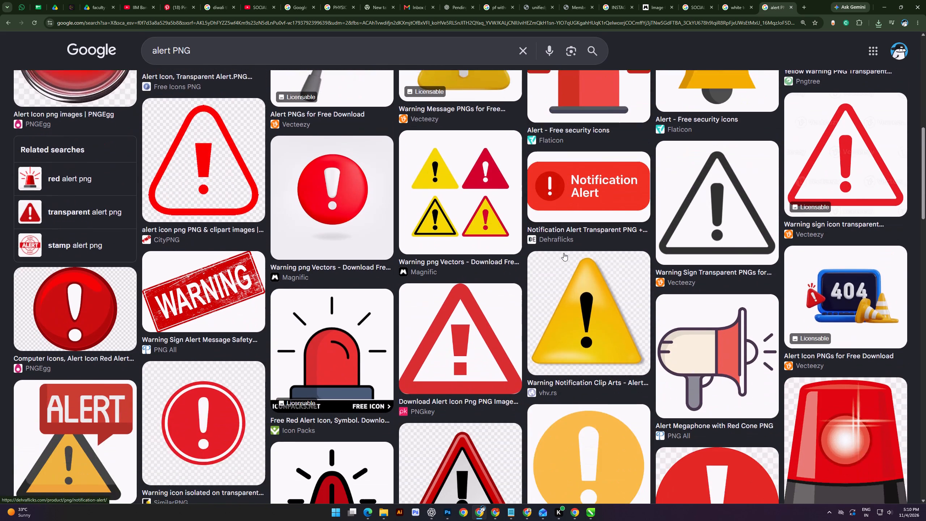
scroll(564, 253, "down", 15)
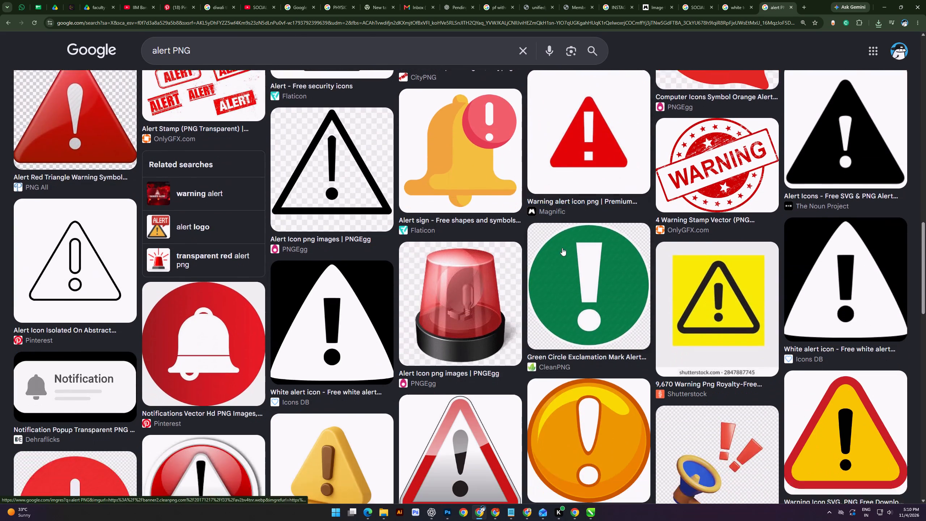
scroll(562, 246, "down", 15)
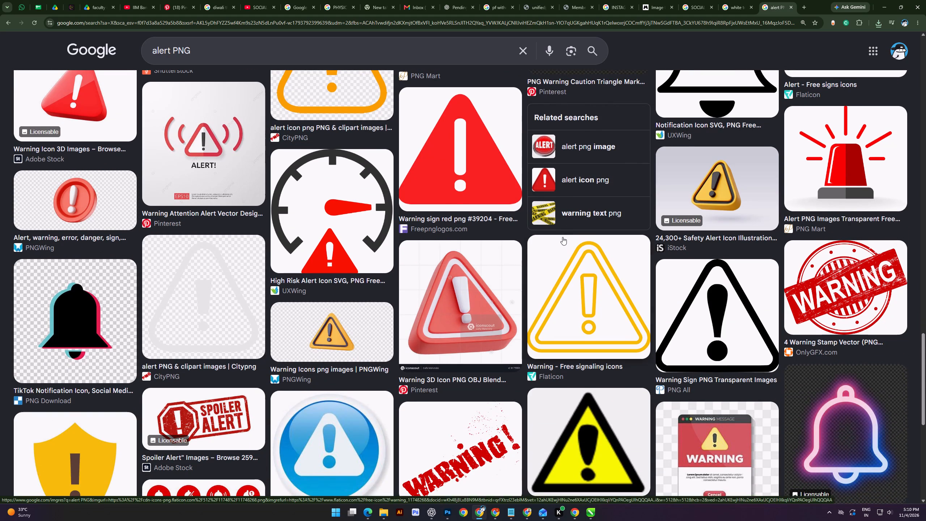
scroll(562, 237, "down", 4)
scroll(562, 234, "up", 1)
scroll(561, 233, "down", 3)
scroll(561, 232, "up", 1)
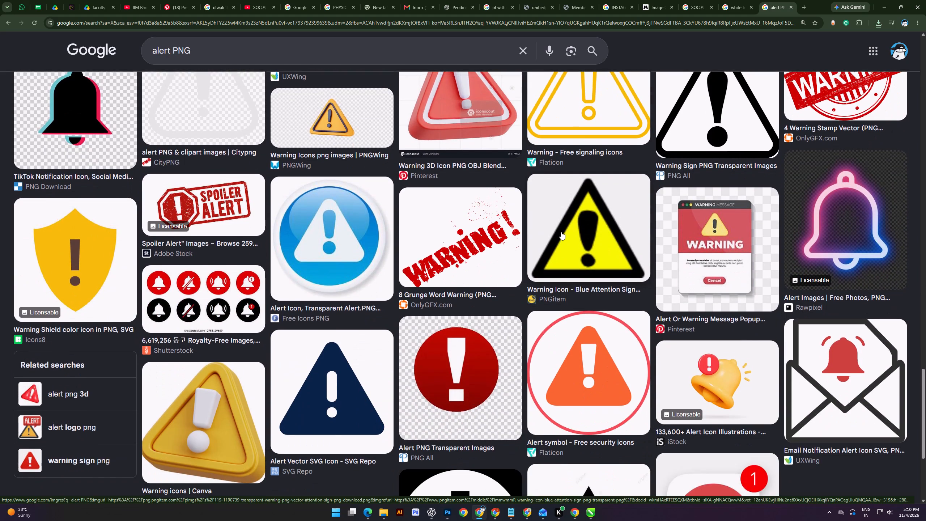
scroll(561, 232, "down", 14)
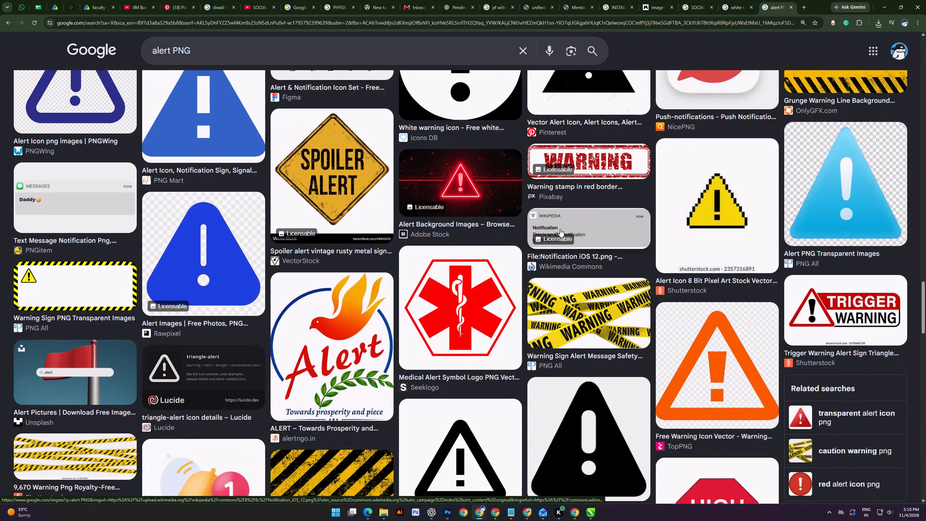
scroll(560, 229, "down", 11)
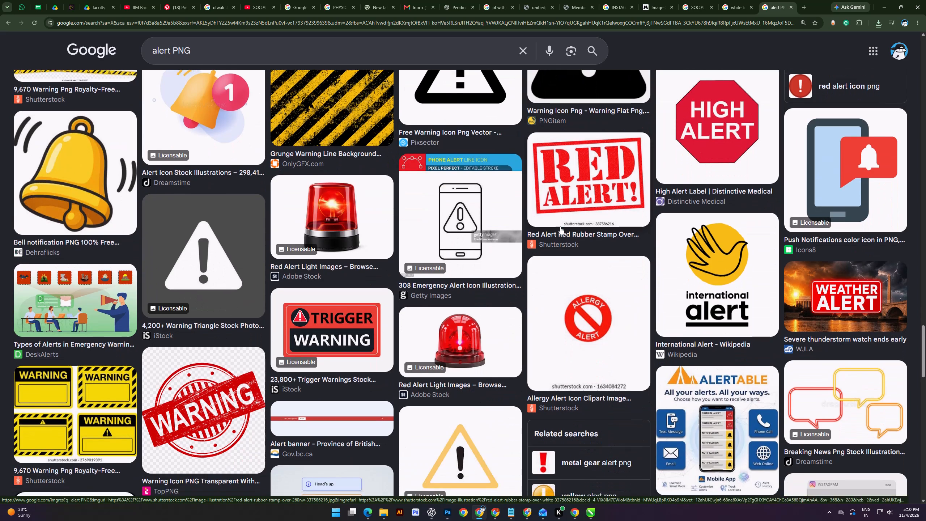
scroll(560, 226, "down", 9)
scroll(565, 223, "up", 1)
scroll(565, 223, "down", 19)
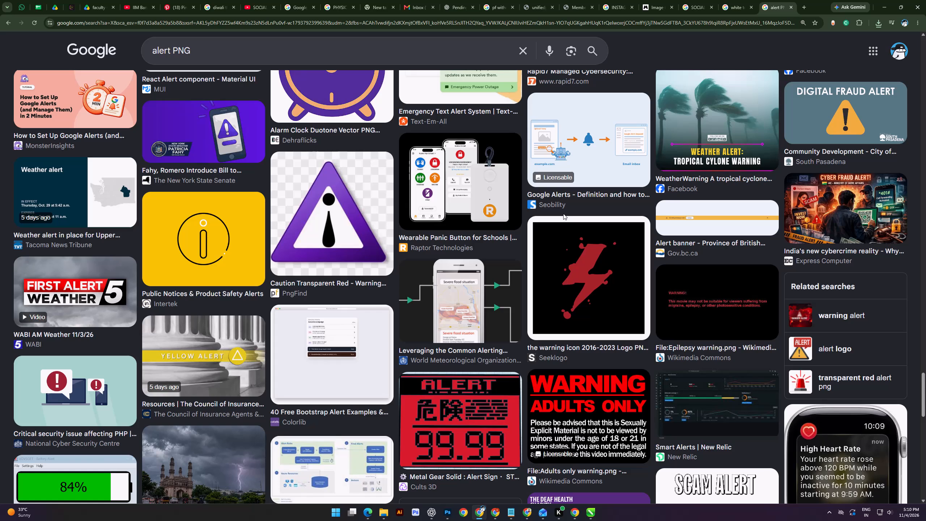
scroll(813, 248, "up", 6)
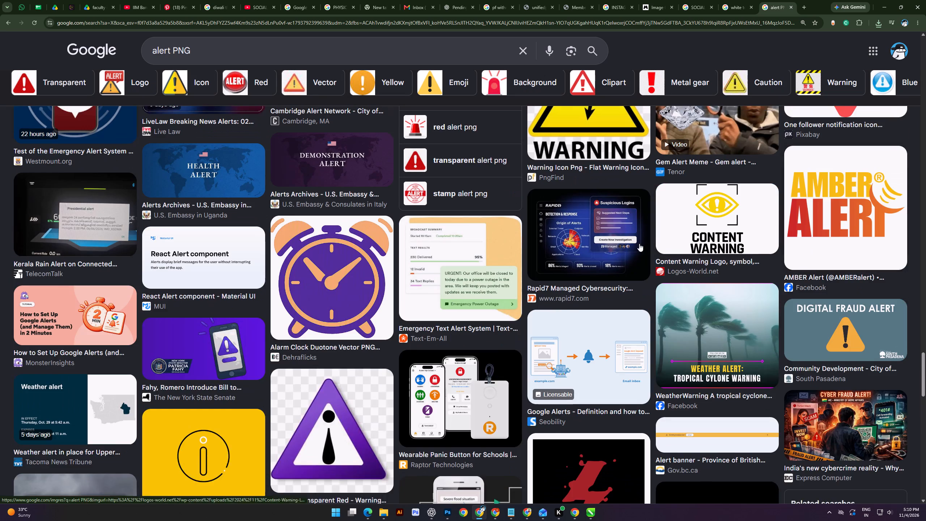
scroll(634, 243, "up", 5)
scroll(562, 212, "up", 9)
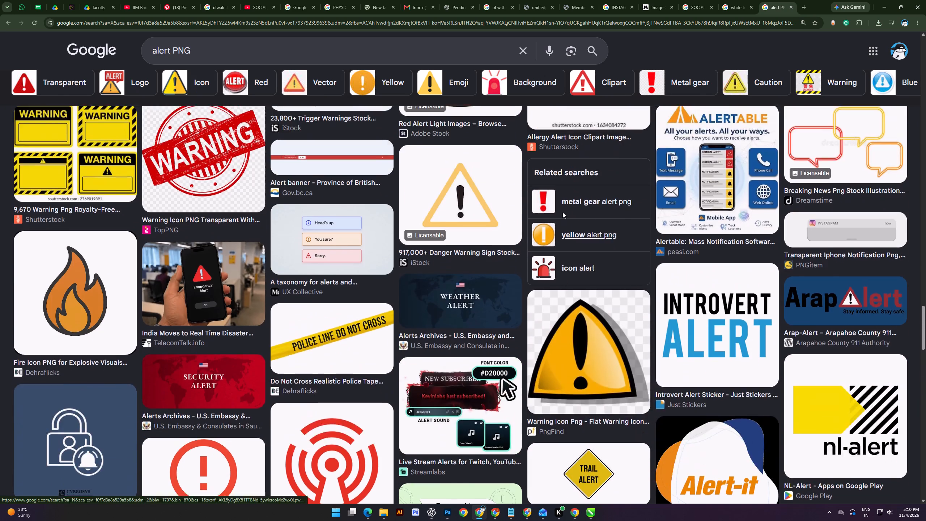
scroll(562, 212, "up", 20)
scroll(562, 212, "up", 15)
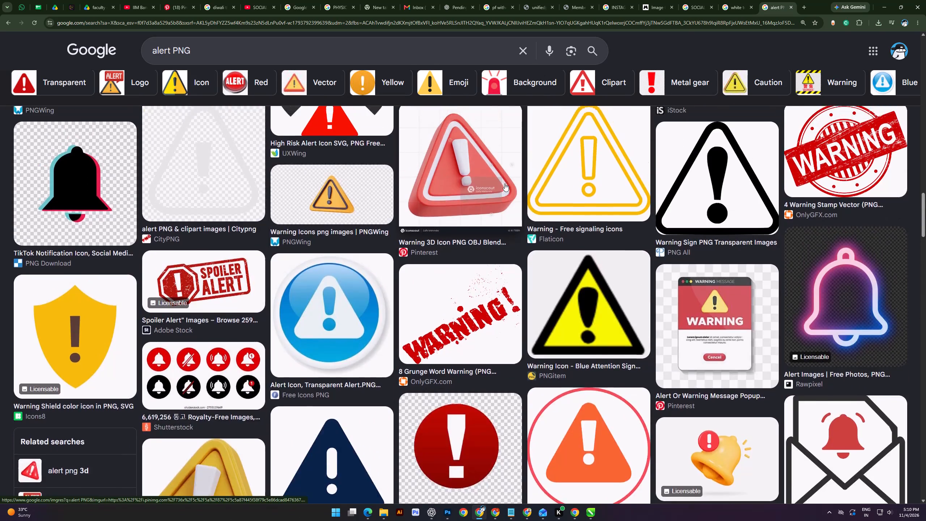
scroll(505, 183, "up", 8)
scroll(505, 183, "up", 17)
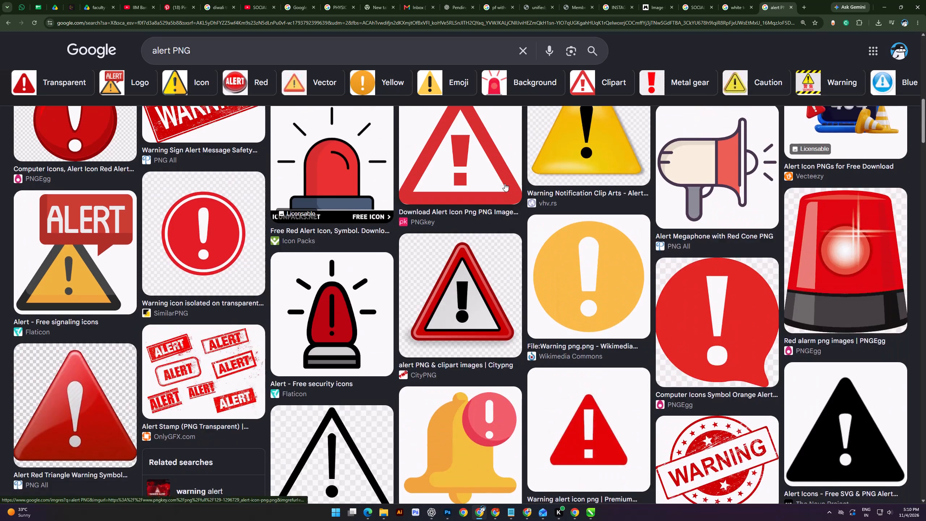
scroll(505, 183, "up", 19)
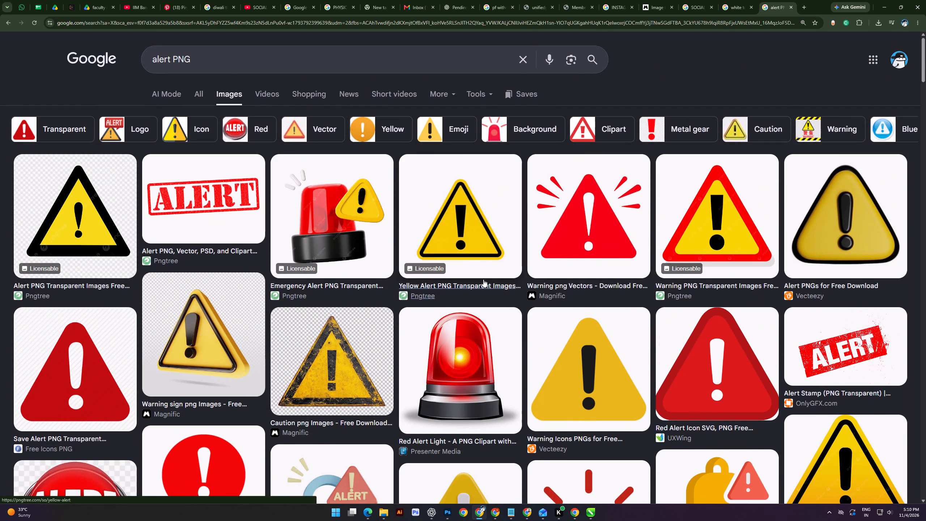
scroll(547, 284, "down", 3)
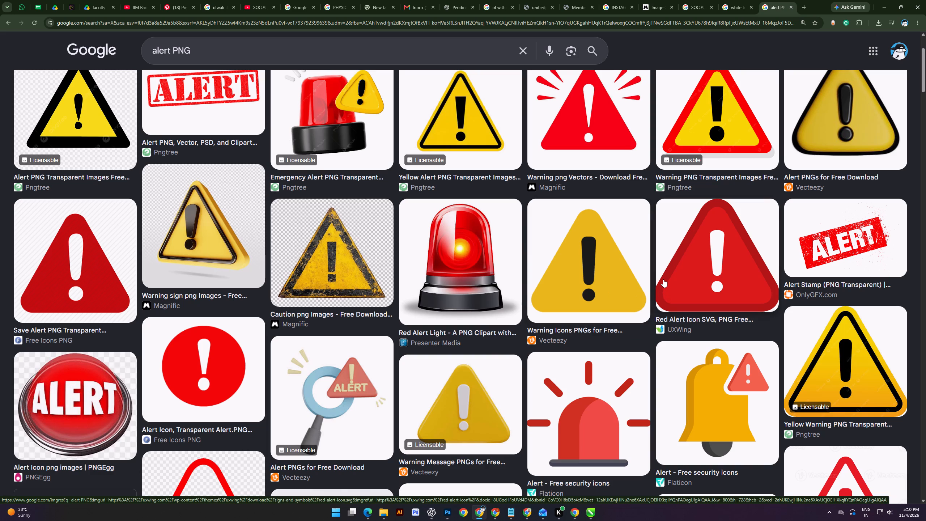
scroll(689, 259, "up", 2)
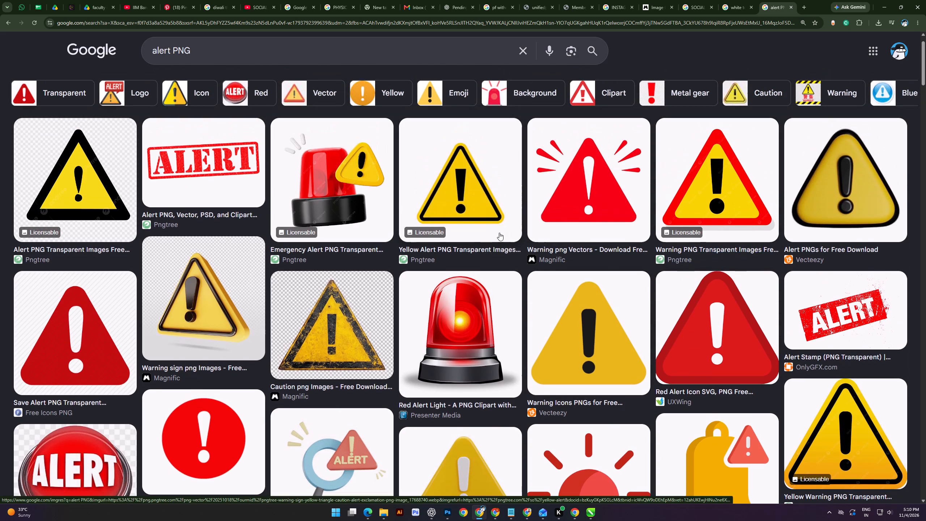
Open the source page of Pngtree's Yellow Alert PNG result and dismiss the Halloween sale pop-up.
left_click(472, 193)
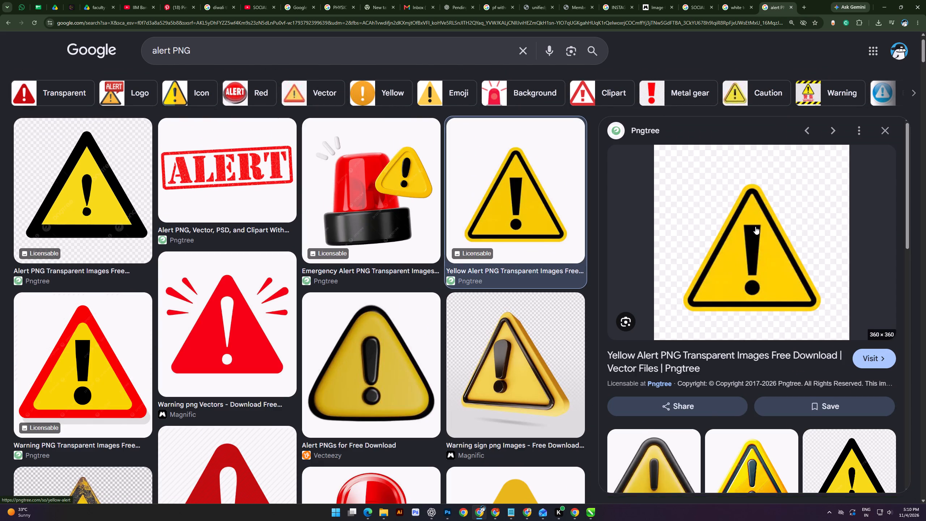
scroll(756, 227, "down", 5)
scroll(752, 233, "up", 6)
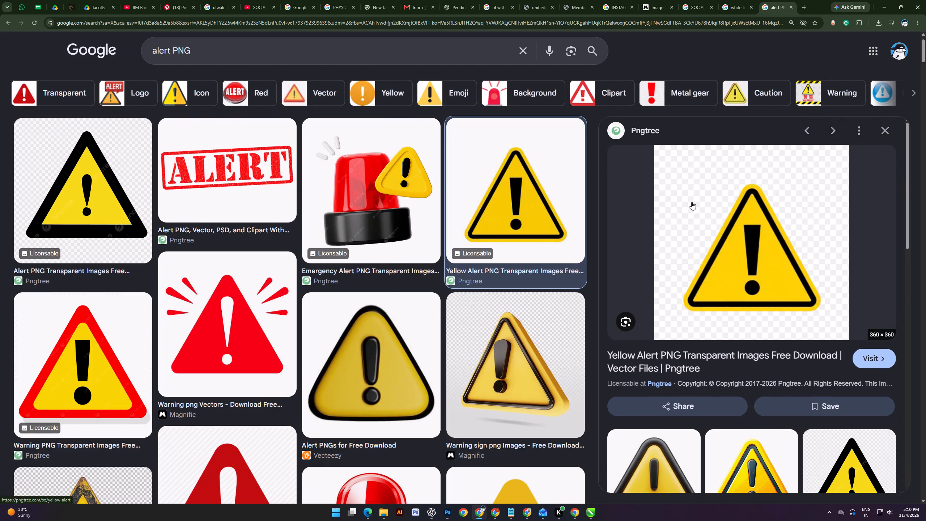
left_click(690, 198)
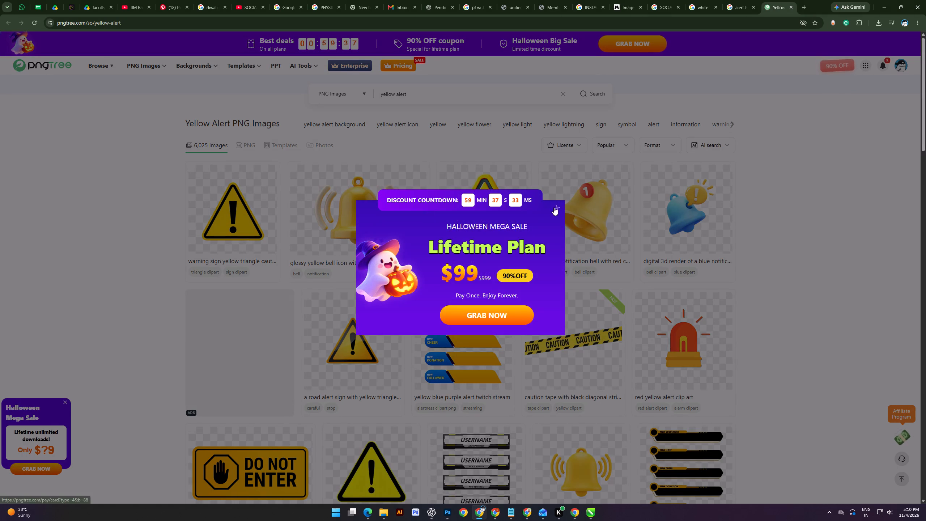
left_click(554, 207)
left_click(461, 331)
left_click(462, 326)
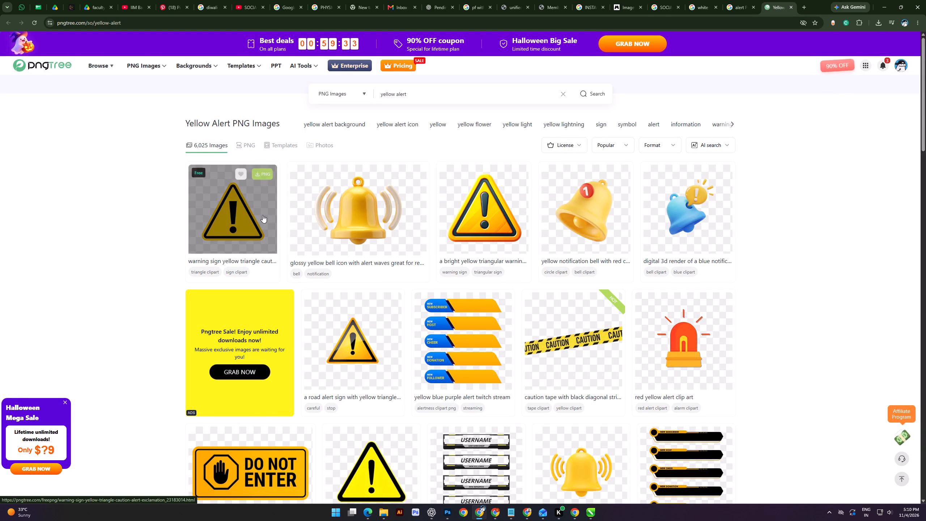
left_click(515, 179)
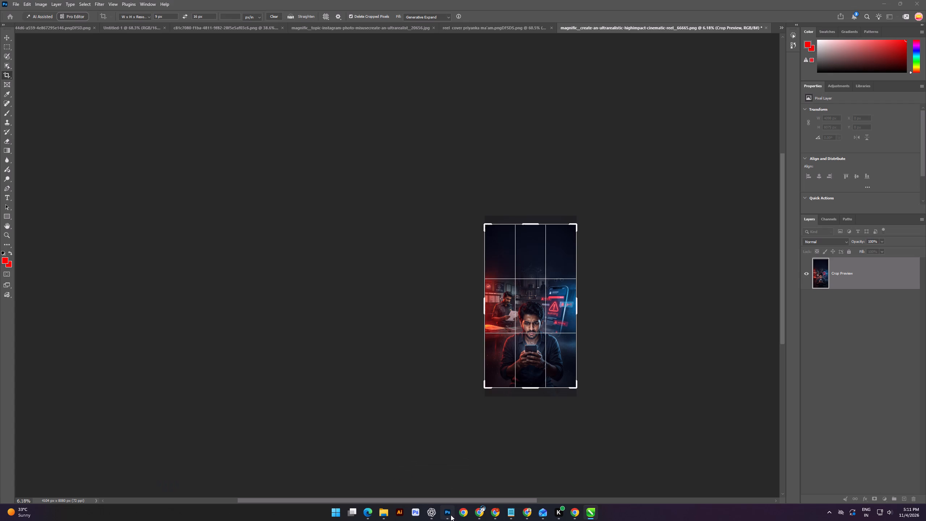
left_click(12, 16)
left_click(7, 37)
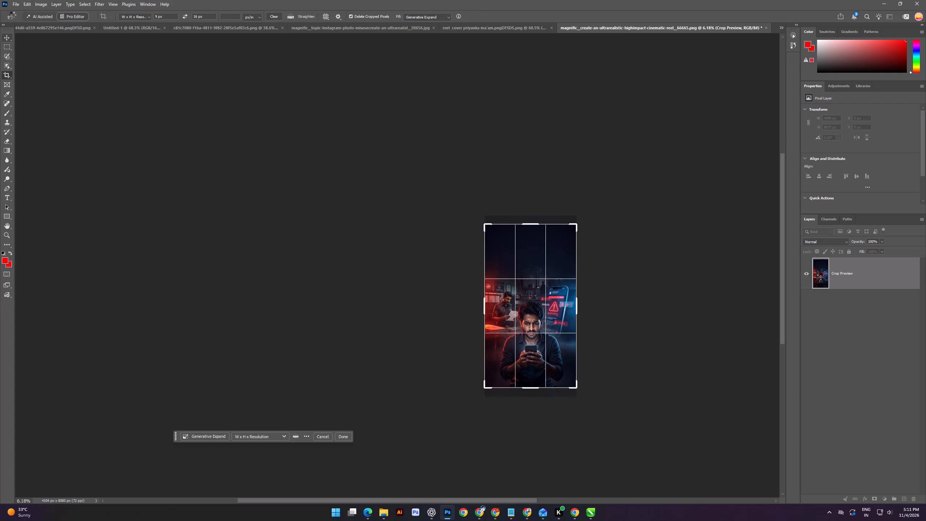
left_click(12, 15)
left_click(25, 61)
left_click(25, 68)
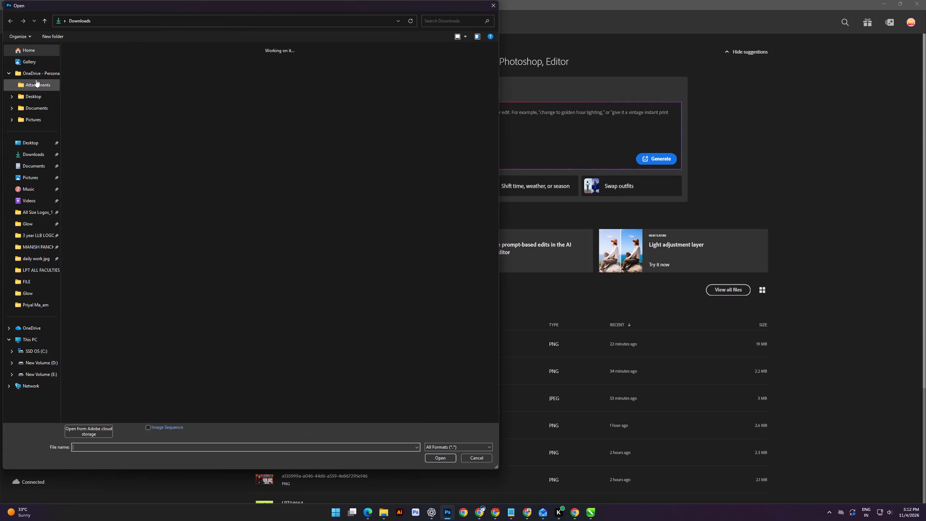
left_click(330, 123)
left_click(328, 123)
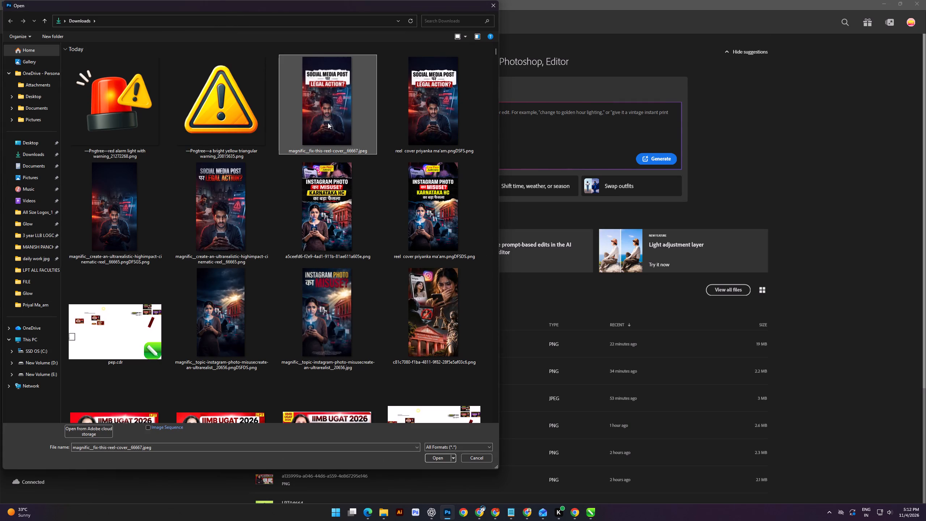
double_click(327, 122)
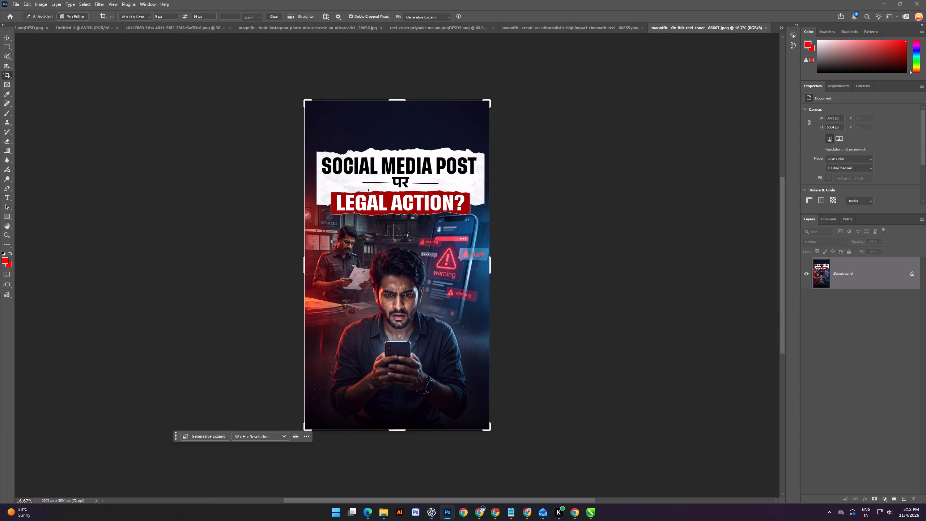
Convert the cover's Background layer to a Smart Object.
right_click(855, 280)
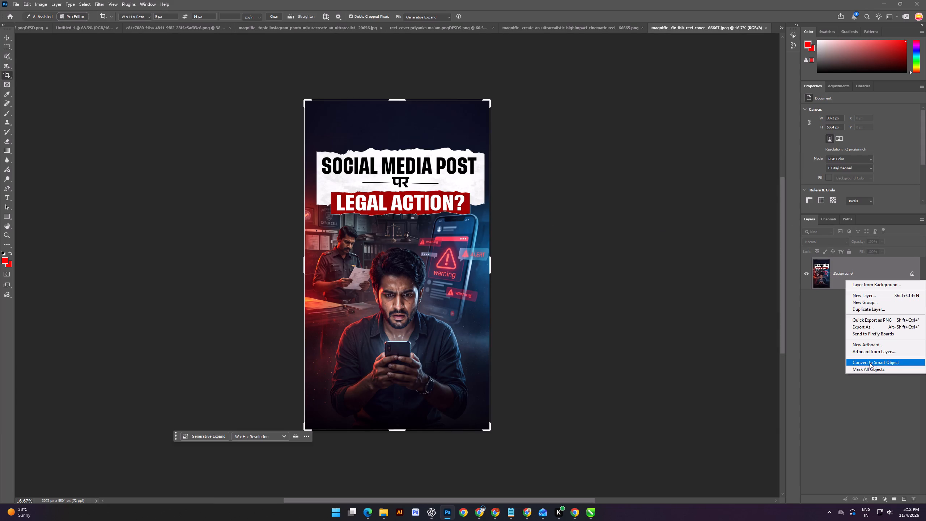
left_click(870, 363)
Open the Camera Raw Filter on the cover and set Texture to +50, Clarity to +23 and Dehaze to +21.
key("ctrl+shift+a")
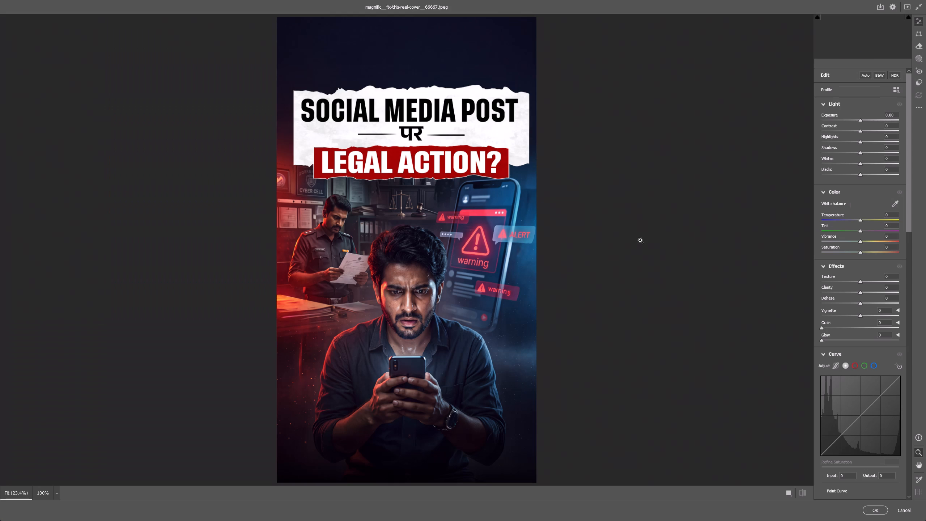
left_click_drag(862, 282, 882, 283)
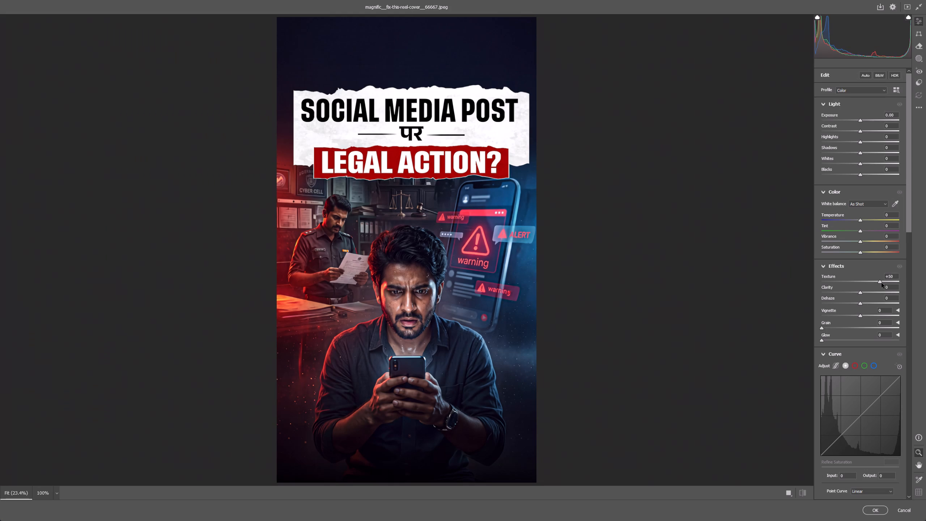
left_click_drag(882, 283, 882, 283)
left_click_drag(859, 292, 874, 292)
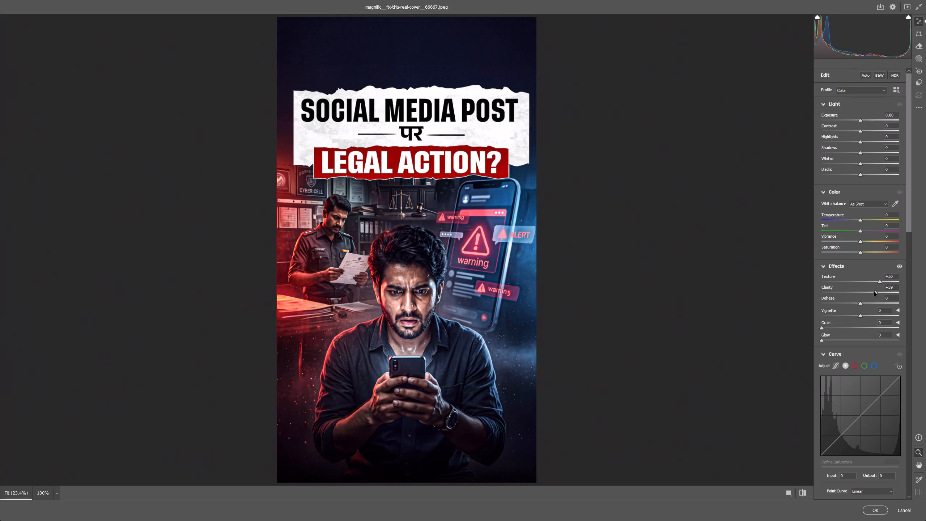
left_click_drag(874, 292, 868, 292)
left_click_drag(863, 304, 869, 304)
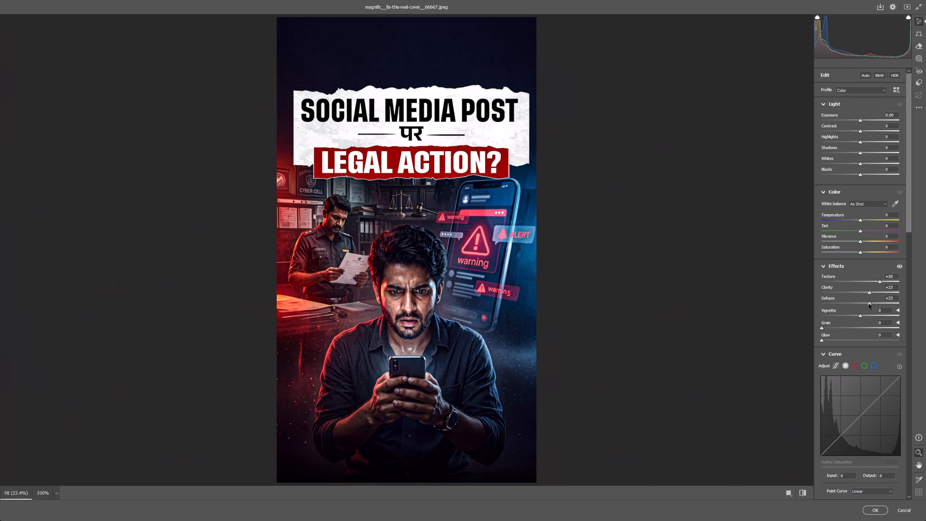
left_click_drag(869, 304, 868, 304)
Set Vibrance to +14, Whites to +27 and Exposure to +0.05, and raise the Blacks slightly.
left_click_drag(862, 242, 867, 242)
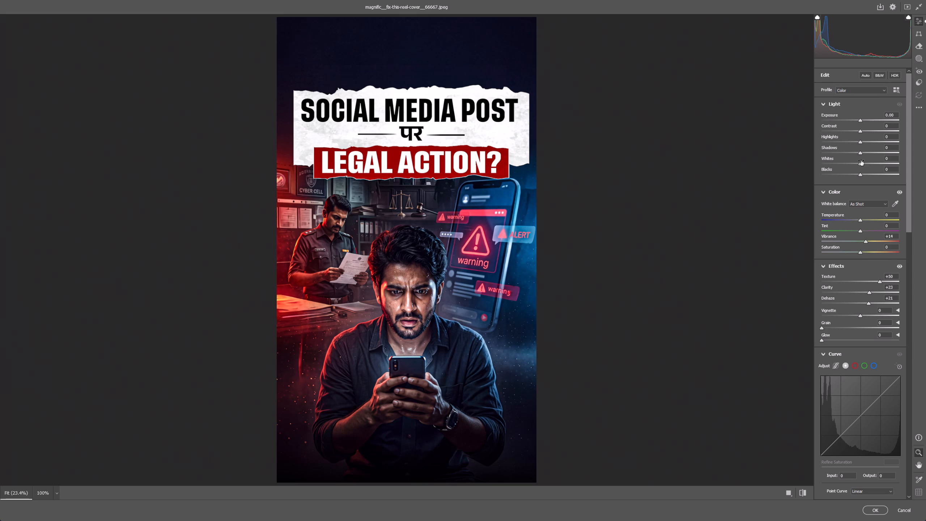
left_click_drag(860, 164, 870, 167)
left_click(861, 119)
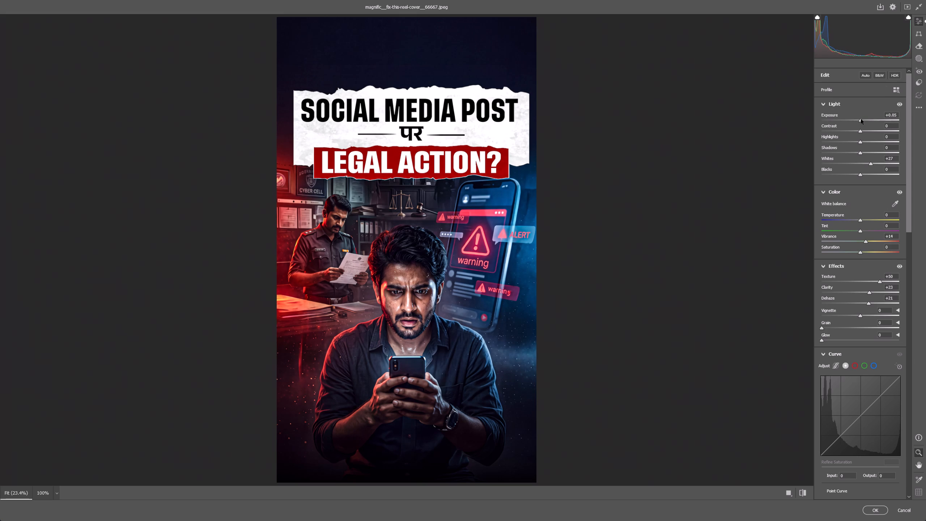
left_click_drag(861, 173, 868, 175)
Add Grain of 7 and Glow of 20 to the cover image.
left_click_drag(827, 326, 832, 327)
left_click_drag(823, 341, 838, 341)
left_click_drag(832, 329, 827, 329)
Set Sharpening to 20, add slight Noise Reduction, and apply the Camera Raw adjustments to the cover.
scroll(827, 335, "down", 3)
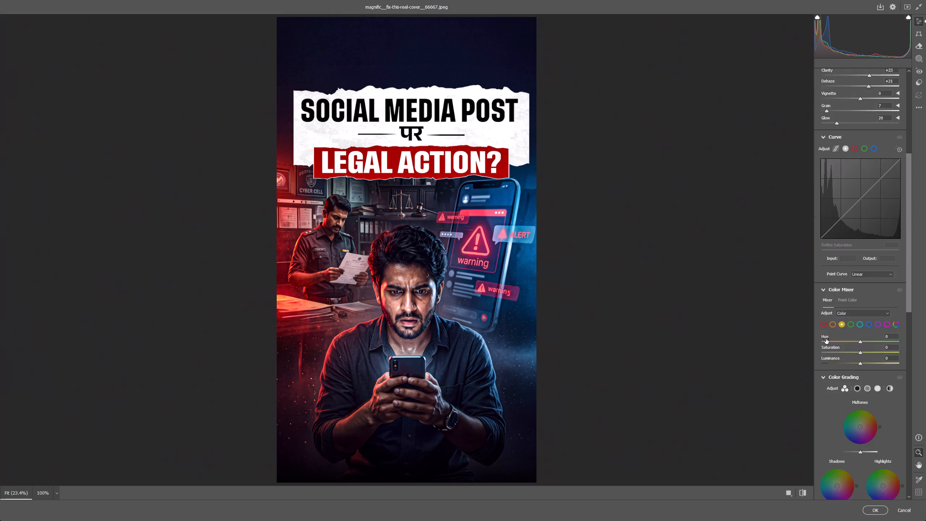
scroll(826, 339, "down", 9)
left_click(829, 270)
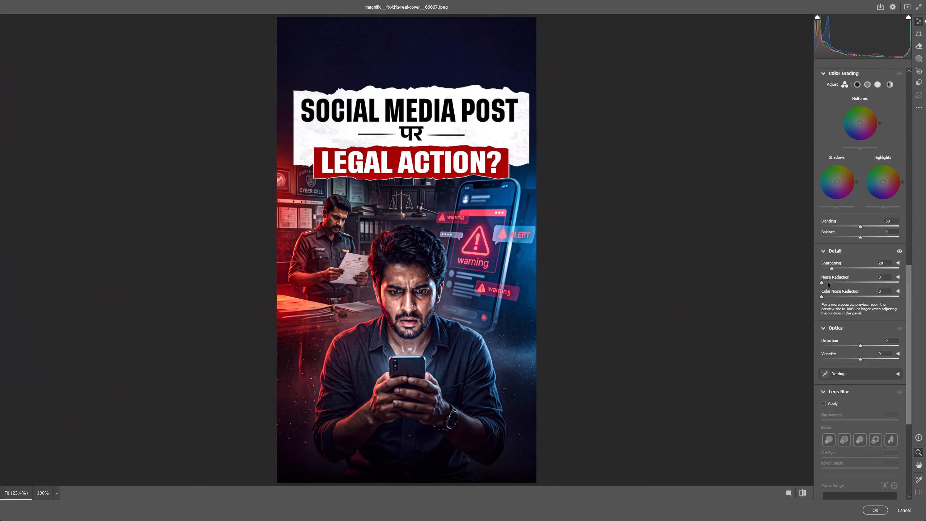
left_click_drag(828, 283, 831, 283)
left_click(881, 513)
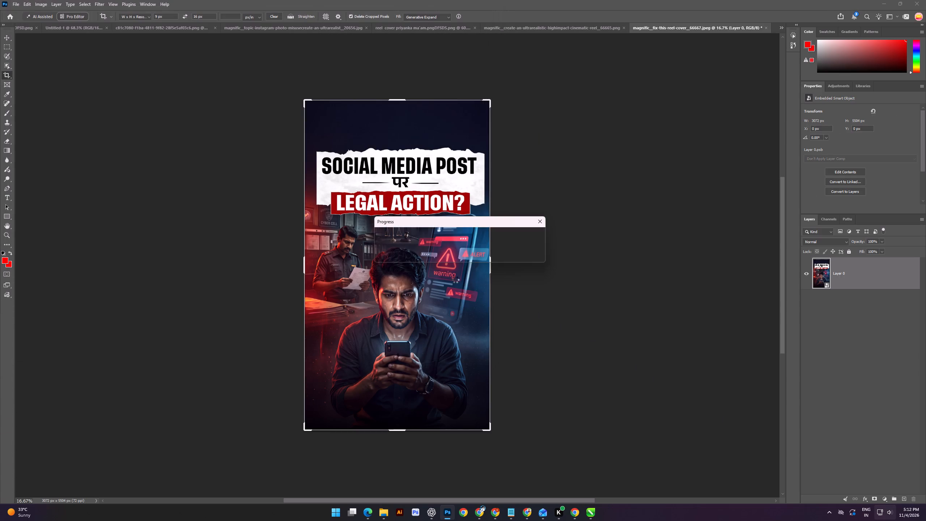
Place the Judiciary REEL logo from the All Size Logos_1 folder as an embedded object and scale it to fill the cover.
scroll(422, 246, "up", 2)
scroll(421, 224, "down", 2)
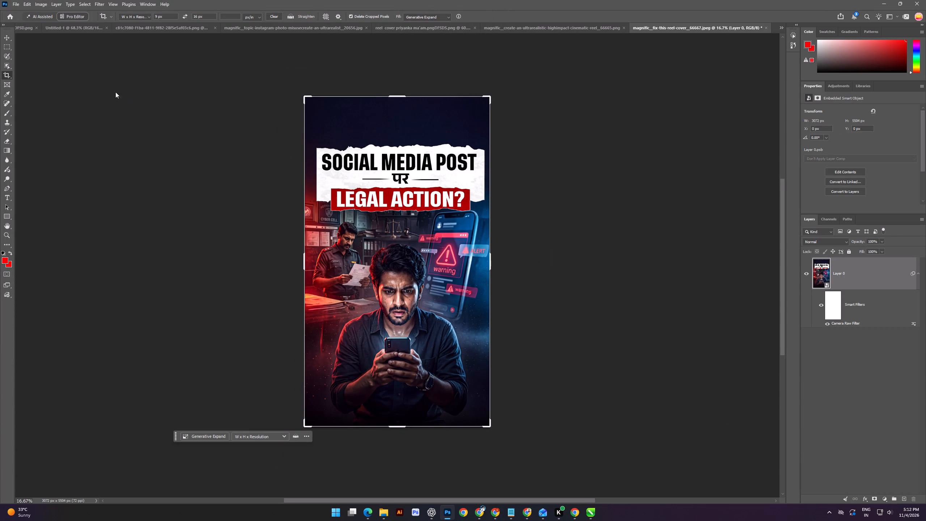
left_click(16, 1)
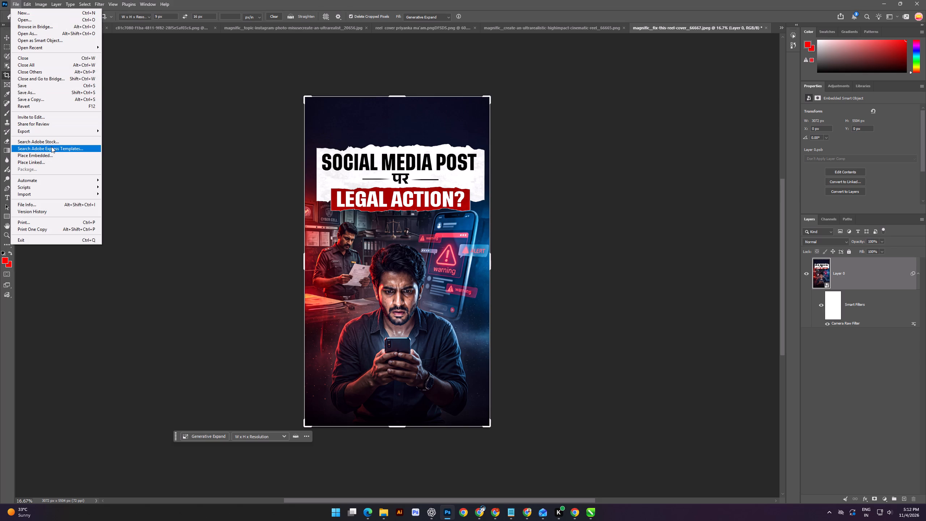
left_click(48, 157)
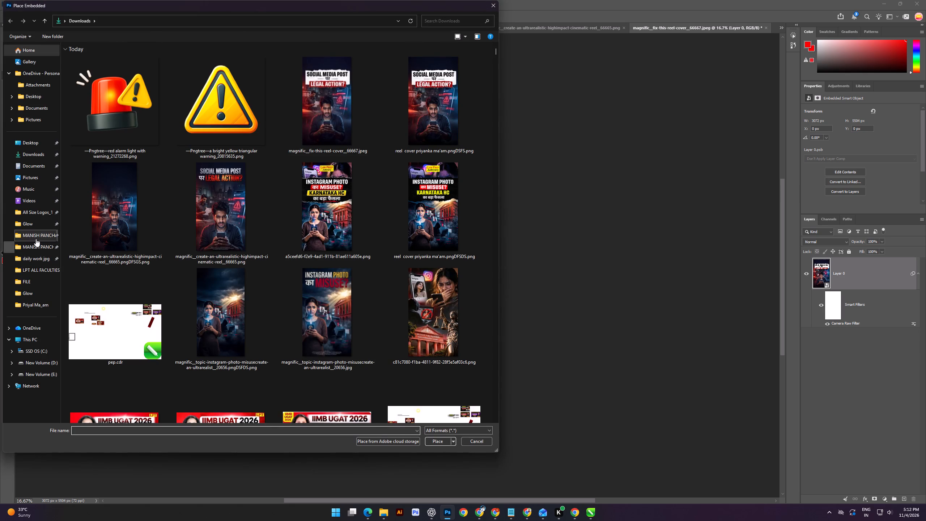
left_click(36, 218)
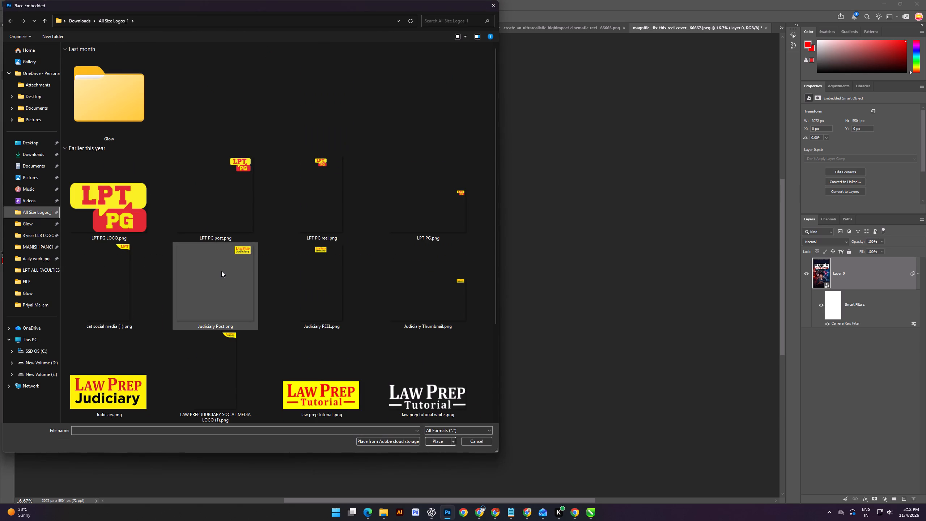
double_click(323, 272)
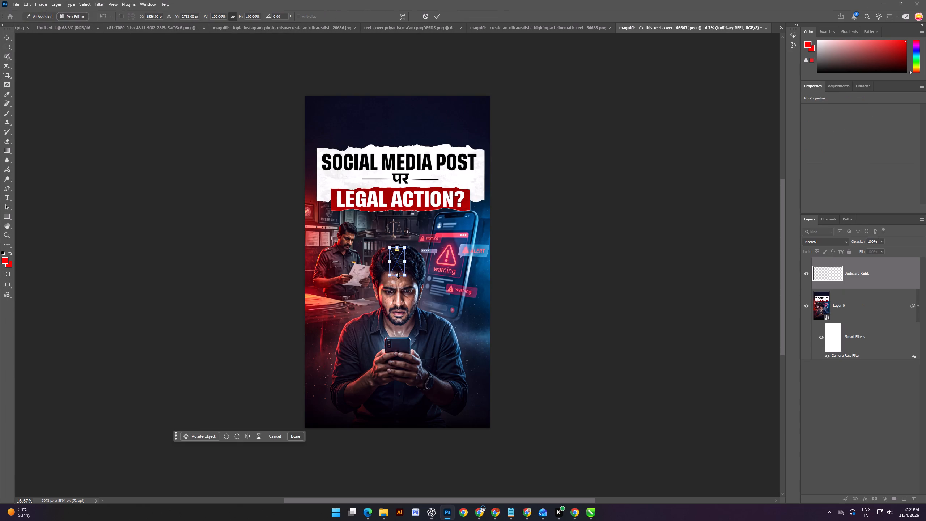
left_click_drag(398, 275, 426, 427, "alt")
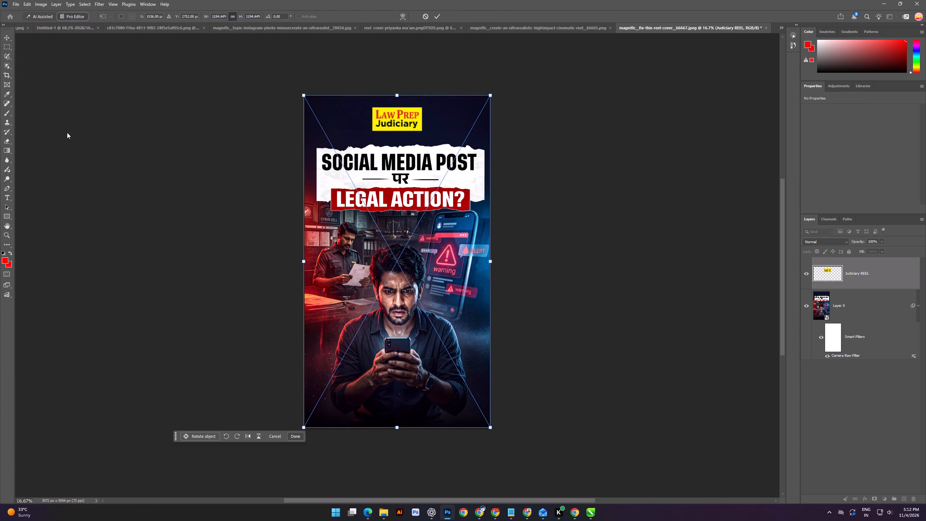
left_click(8, 36)
left_click(154, 182)
scroll(323, 97, "up", 3)
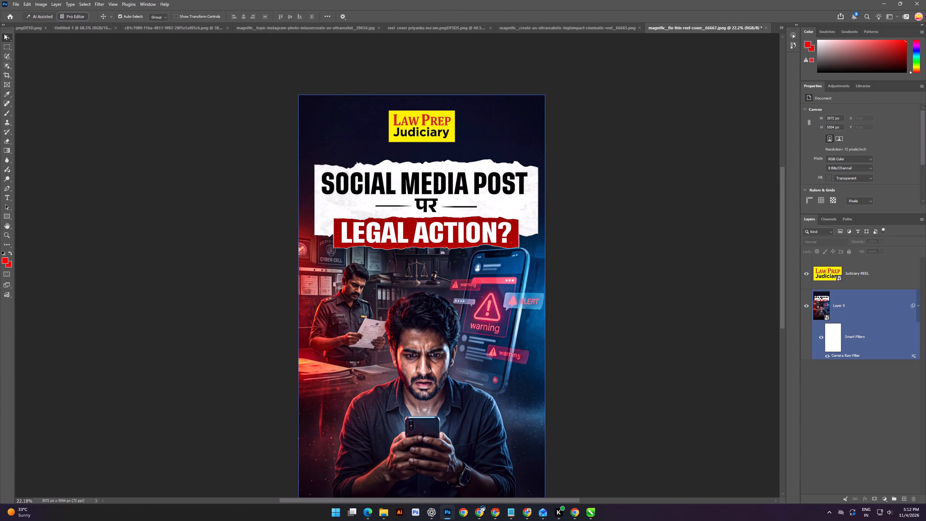
Place the red alarm light and yellow triangular warning PNGs from Downloads, moving the alarm light toward the cover's lower right corner.
left_click(18, 4)
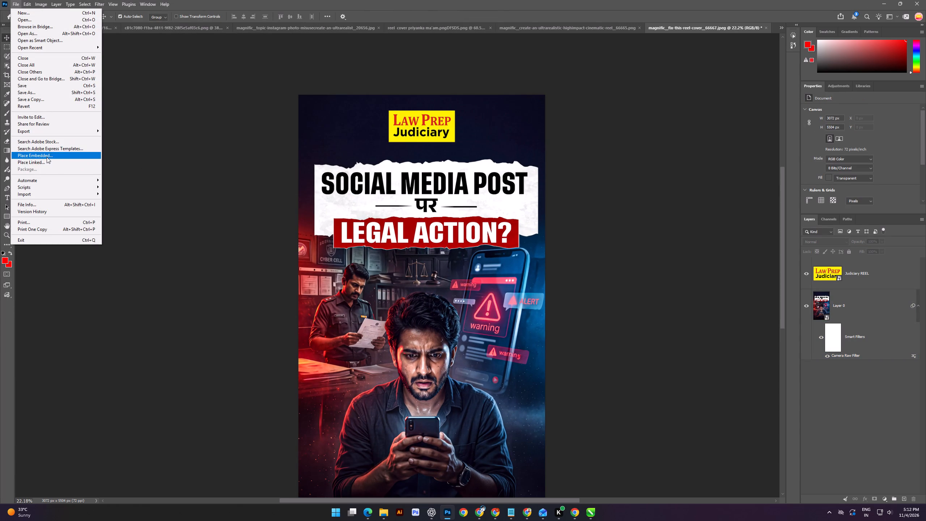
left_click(47, 157)
left_click(31, 167)
left_click(31, 160)
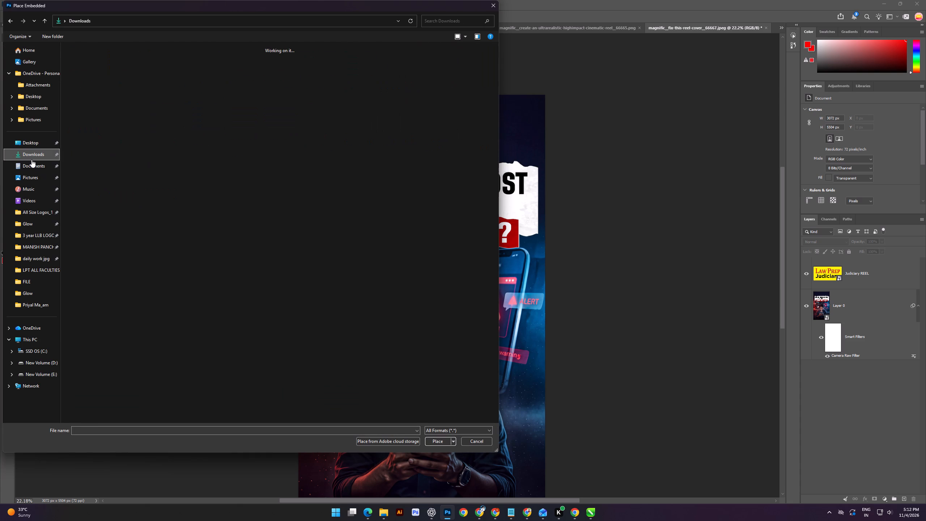
left_click(218, 105)
left_click(99, 127, "ctrl")
key("Return")
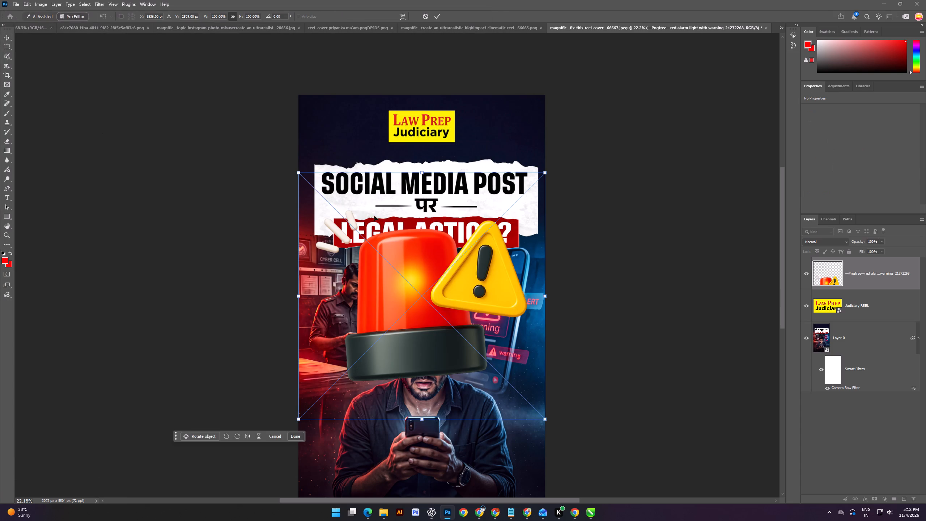
scroll(426, 289, "down", 5)
left_click(3, 37)
left_click(92, 194)
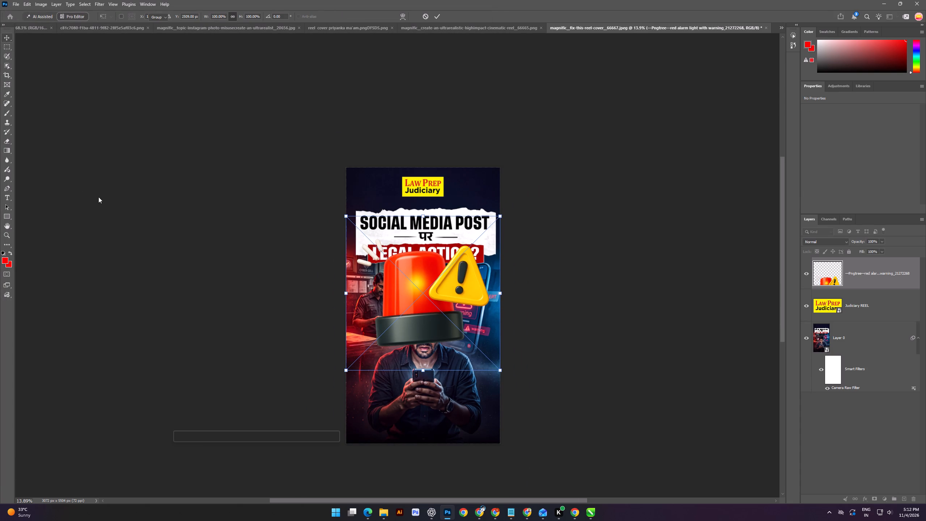
left_click(381, 310)
left_click_drag(441, 322, 424, 279)
left_click_drag(422, 322, 481, 405)
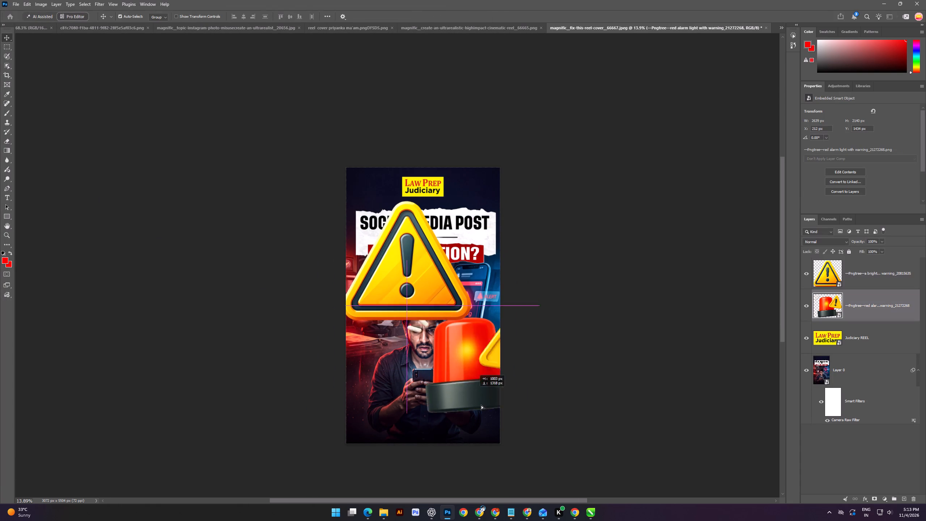
left_click_drag(481, 405, 498, 411)
Shrink the yellow warning triangle to about 11.4% and rotate it about 19° beside the end of LEGAL ACTION?.
left_click_drag(426, 295, 396, 270)
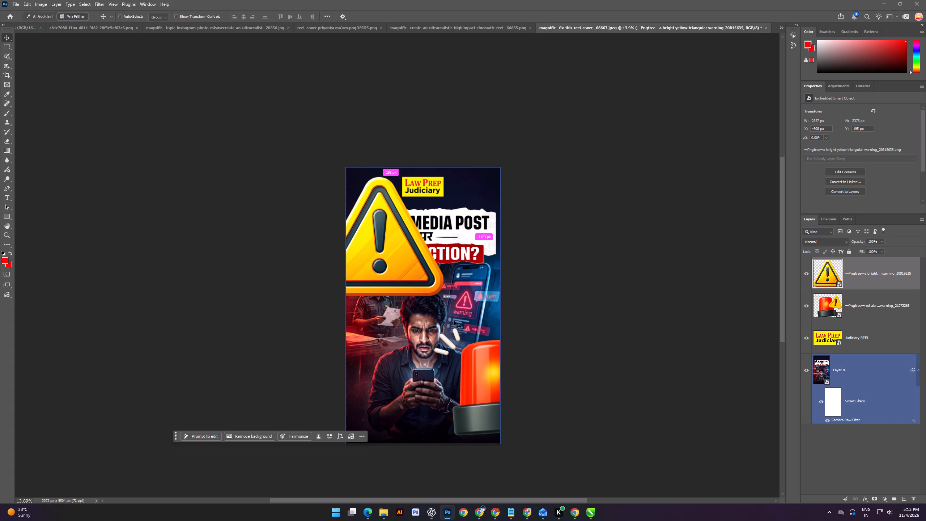
key("ctrl+t")
left_click_drag(456, 317, 382, 271)
left_click_drag(363, 227, 396, 242)
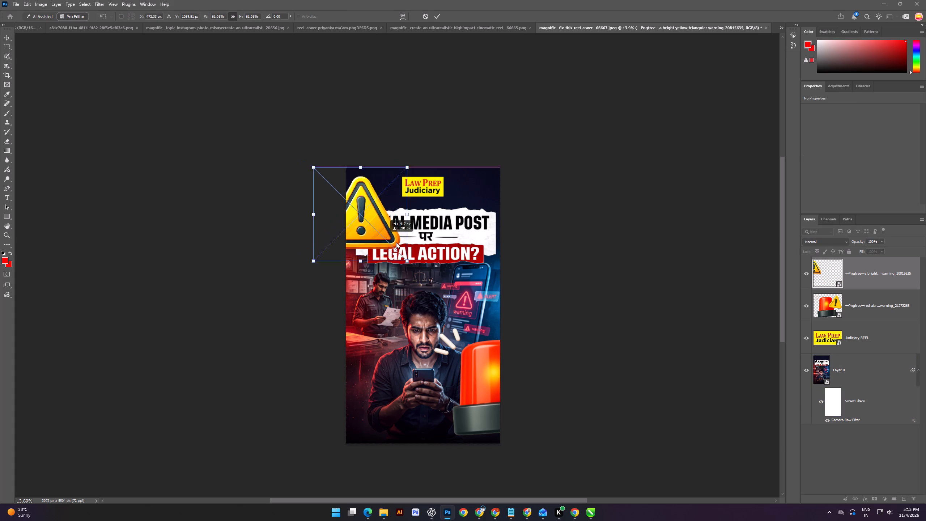
left_click_drag(396, 242, 419, 255)
left_click_drag(450, 282, 366, 238)
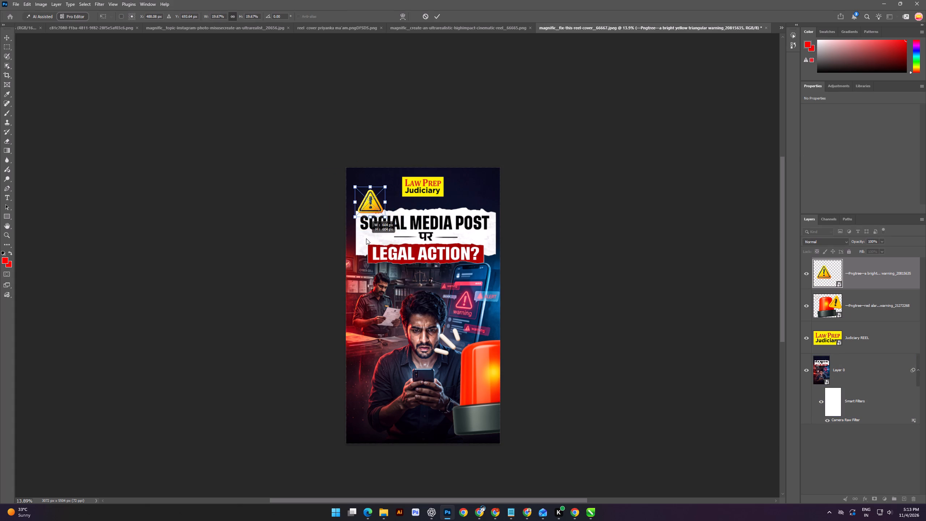
left_click_drag(366, 238, 365, 236)
scroll(361, 204, "up", 5)
left_click_drag(391, 211, 579, 318)
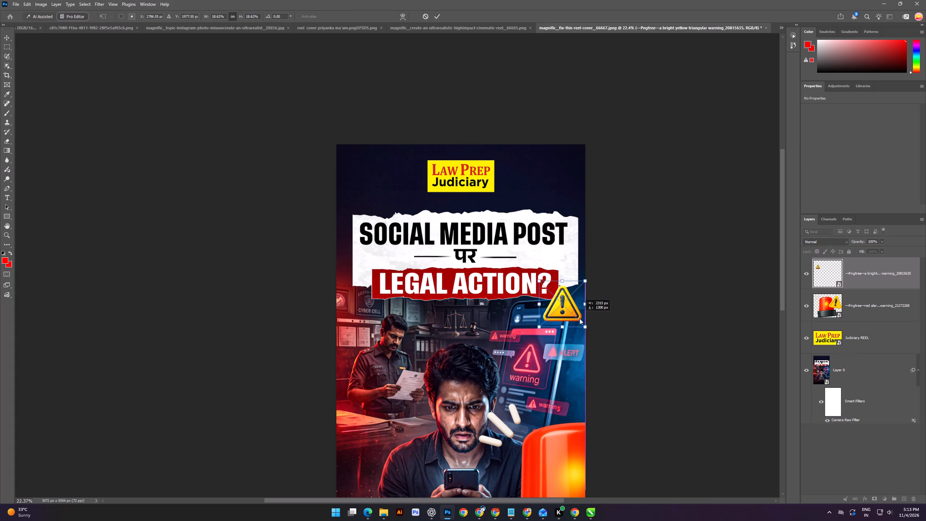
left_click_drag(579, 318, 579, 319)
left_click_drag(587, 333, 557, 328)
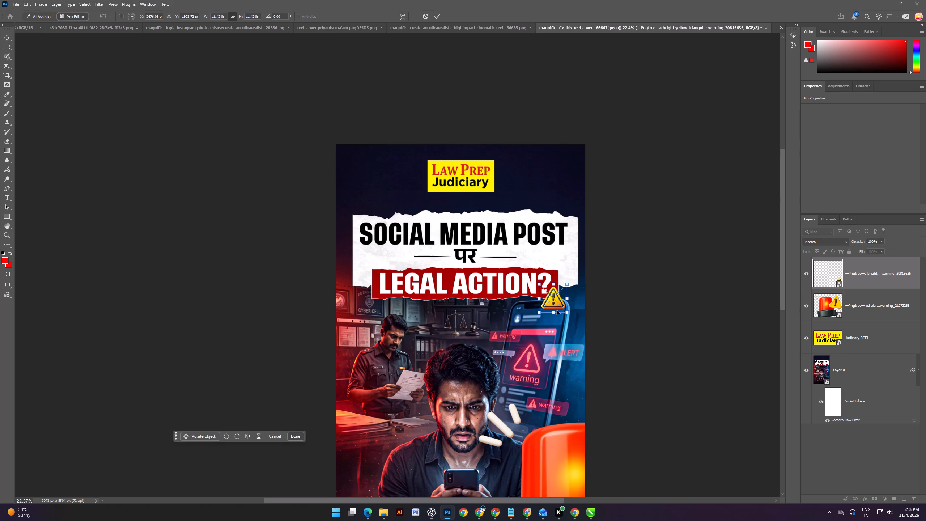
left_click_drag(573, 315, 565, 318)
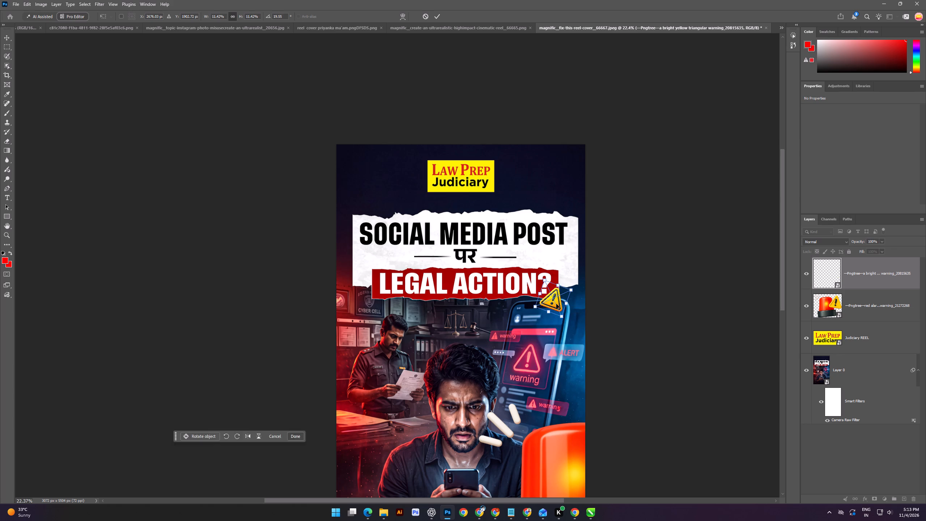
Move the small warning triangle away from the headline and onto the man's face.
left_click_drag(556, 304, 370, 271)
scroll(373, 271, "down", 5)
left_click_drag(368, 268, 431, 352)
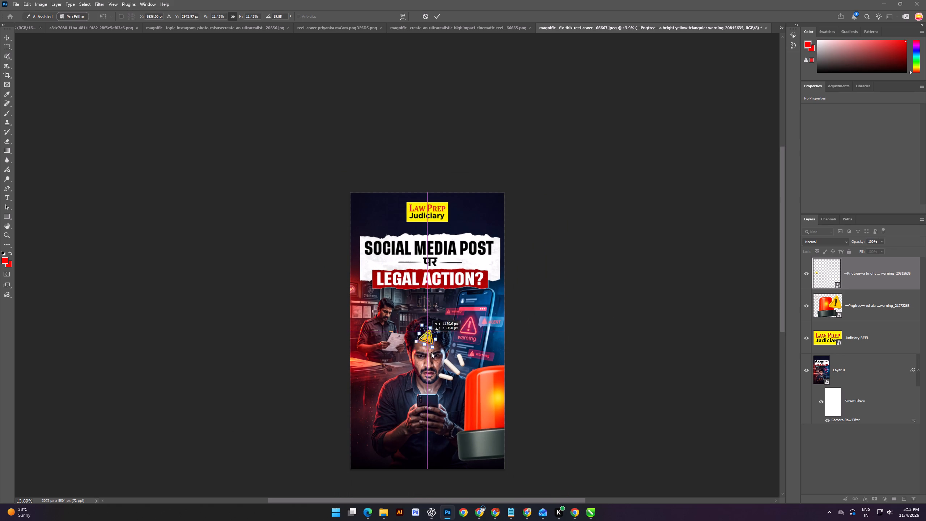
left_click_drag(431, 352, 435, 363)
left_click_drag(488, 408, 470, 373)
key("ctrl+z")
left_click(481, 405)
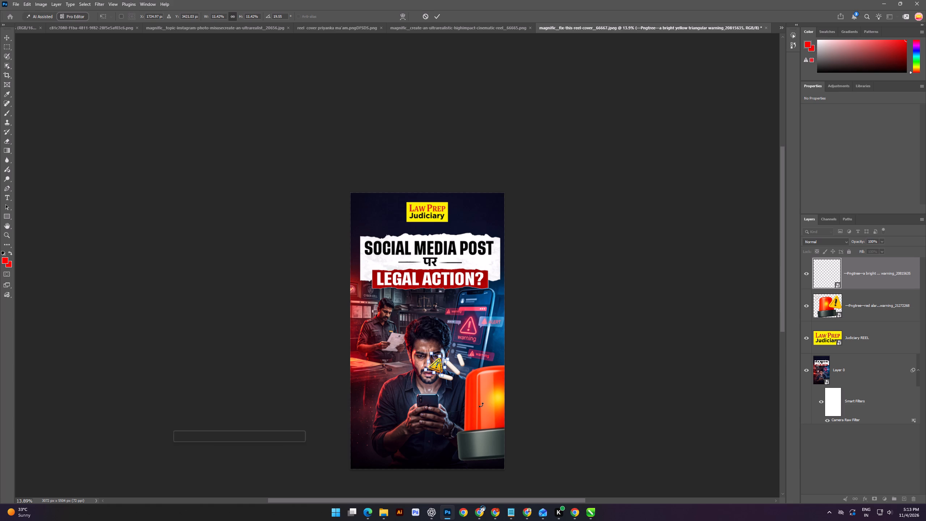
Scale the red alarm light to about 12.2%, rotate it about 14° and position it on the torn paper above LEGAL ACTION?'s first letter.
left_click(812, 309)
left_click_drag(488, 402, 437, 321)
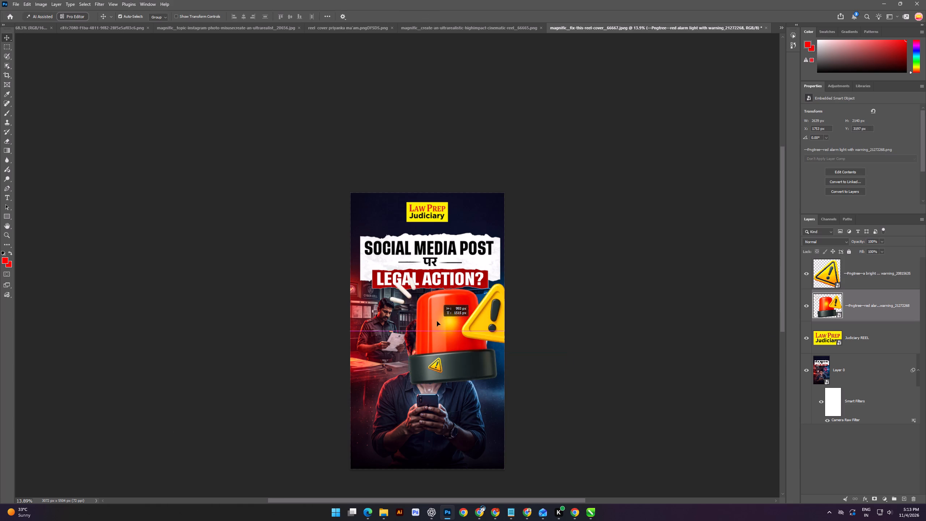
left_click_drag(437, 321, 421, 314)
key("ctrl+t")
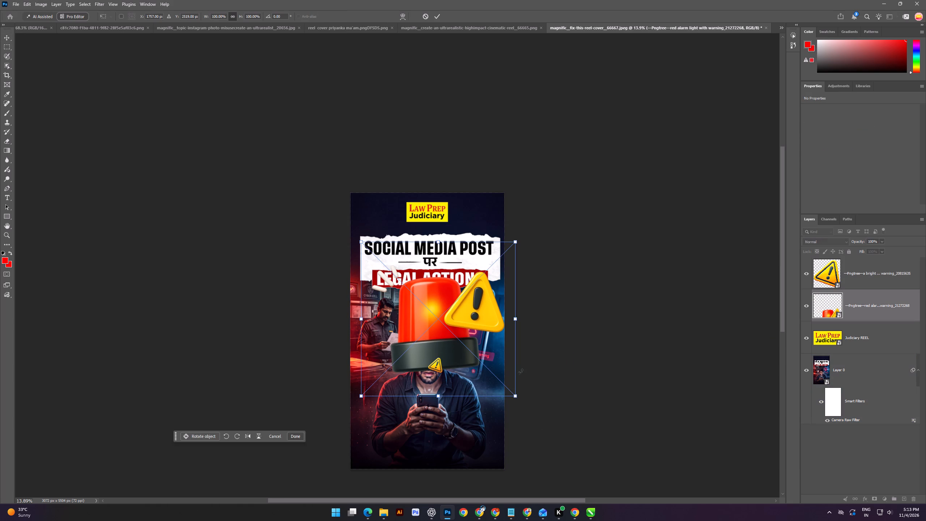
left_click_drag(518, 398, 374, 268)
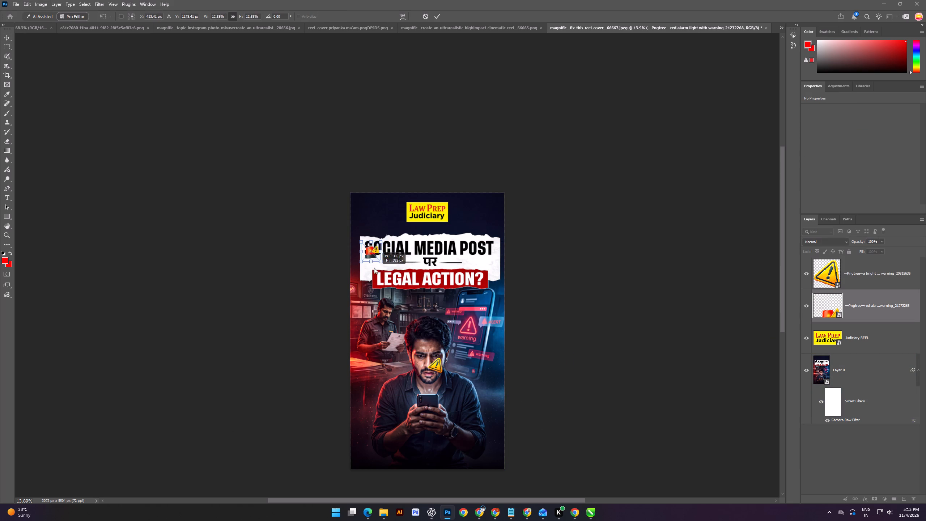
left_click_drag(374, 268, 373, 267)
scroll(367, 240, "up", 11)
left_click_drag(362, 244, 365, 293)
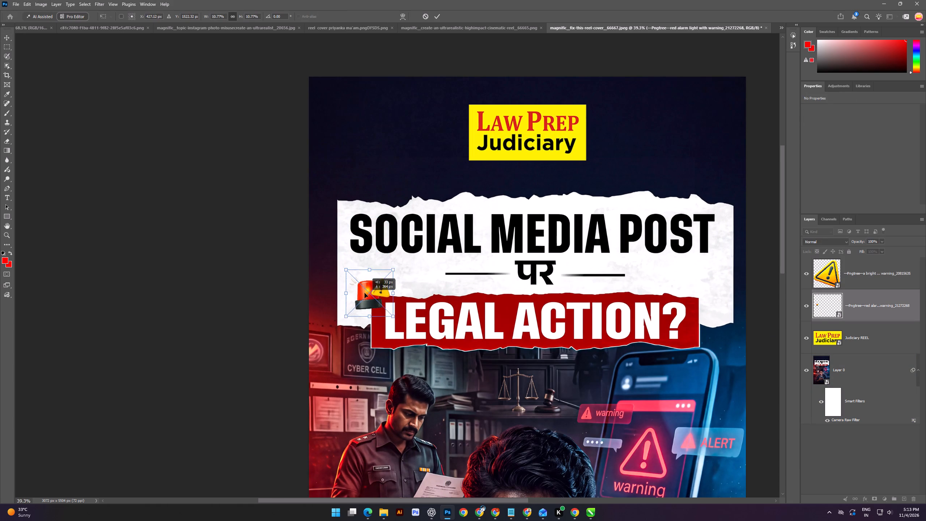
left_click_drag(365, 293, 364, 290)
left_click_drag(392, 315, 377, 322)
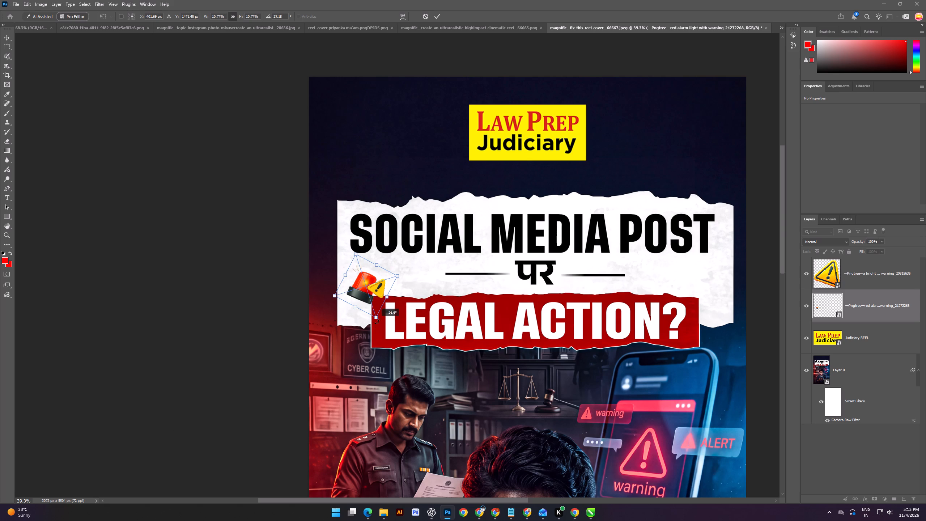
left_click_drag(377, 322, 385, 322)
left_click_drag(385, 316, 389, 324)
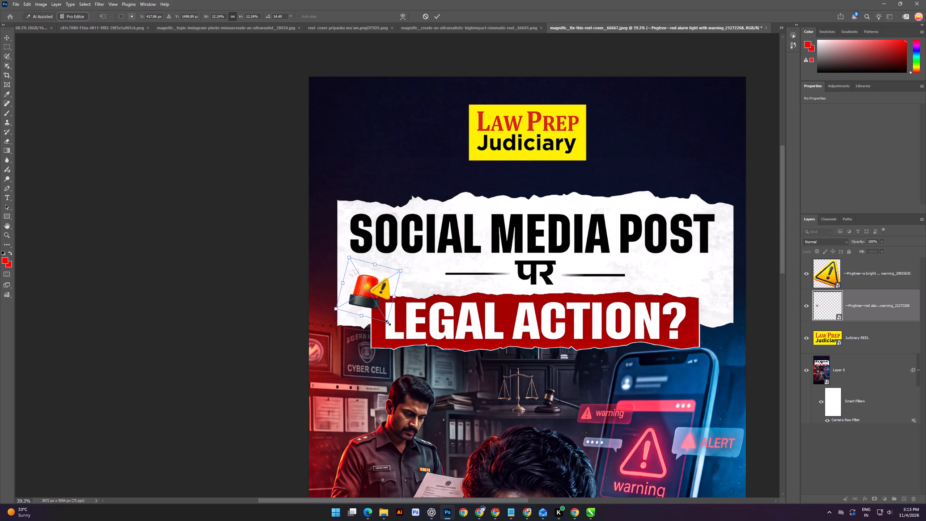
left_click(377, 298)
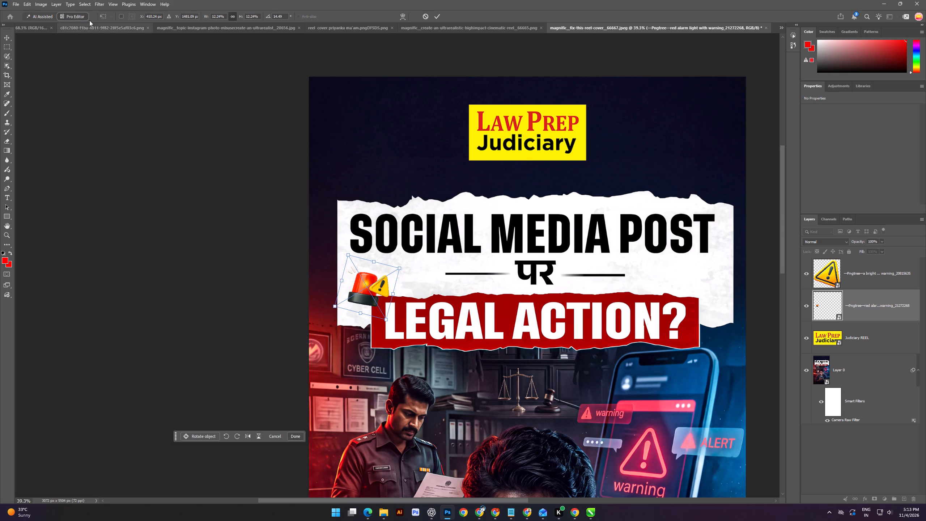
Apply a Motion Blur to the alarm light with an angle of 0° and a distance of 47 pixels.
left_click(79, 1)
left_click(88, 74)
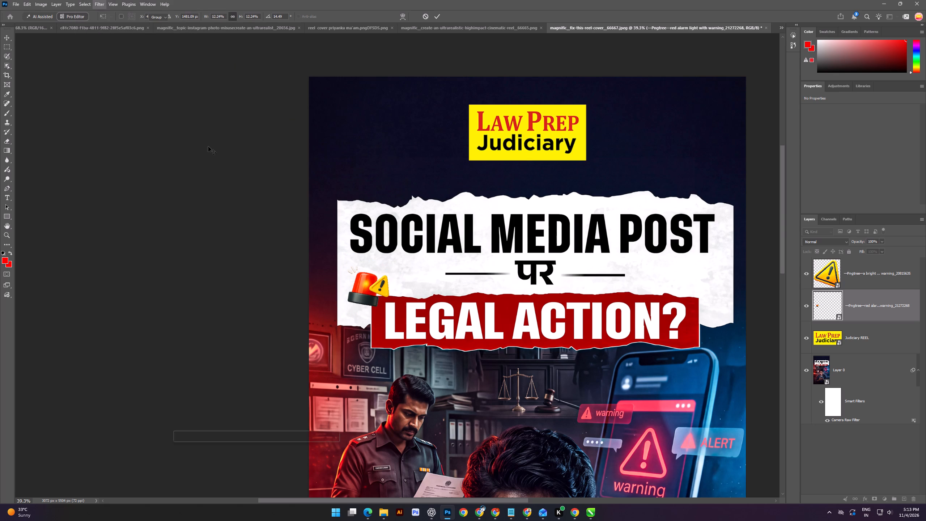
left_click(87, 5)
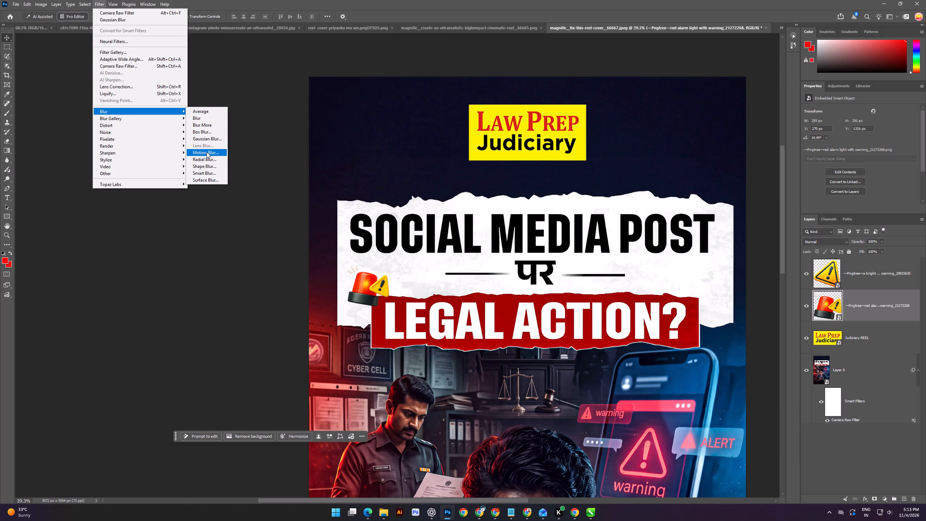
left_click(207, 152)
left_click(178, 291)
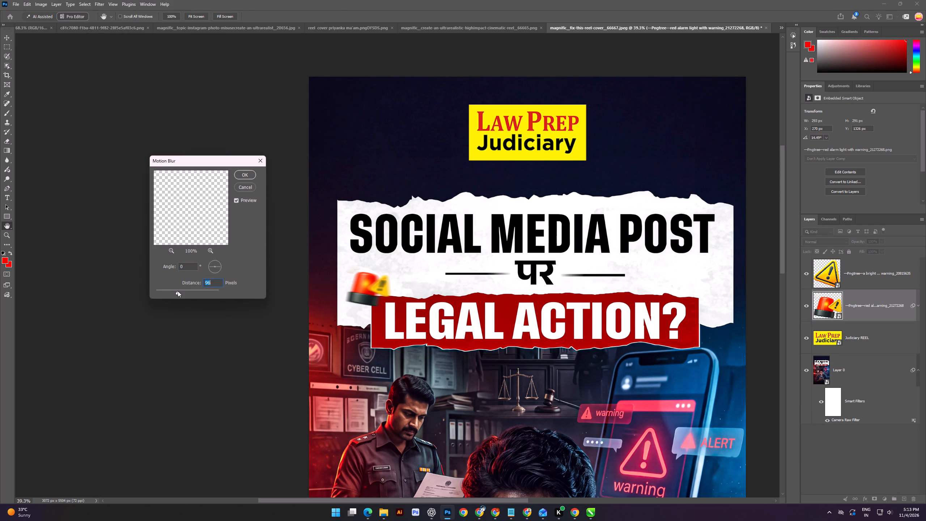
left_click(172, 291)
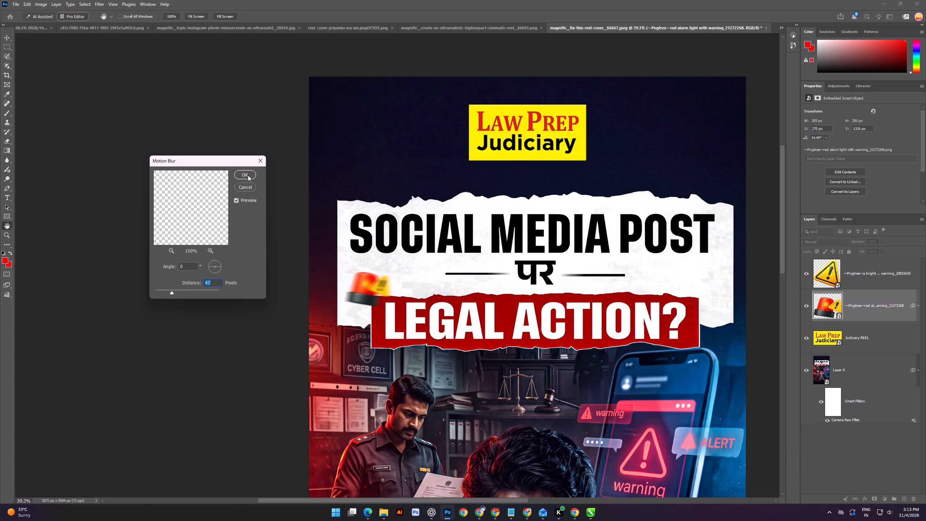
left_click(245, 175)
Move the yellow warning triangle to the lower right corner of the LEGAL ACTION? banner, above the phone graphic.
scroll(318, 228, "down", 5)
left_click(456, 437)
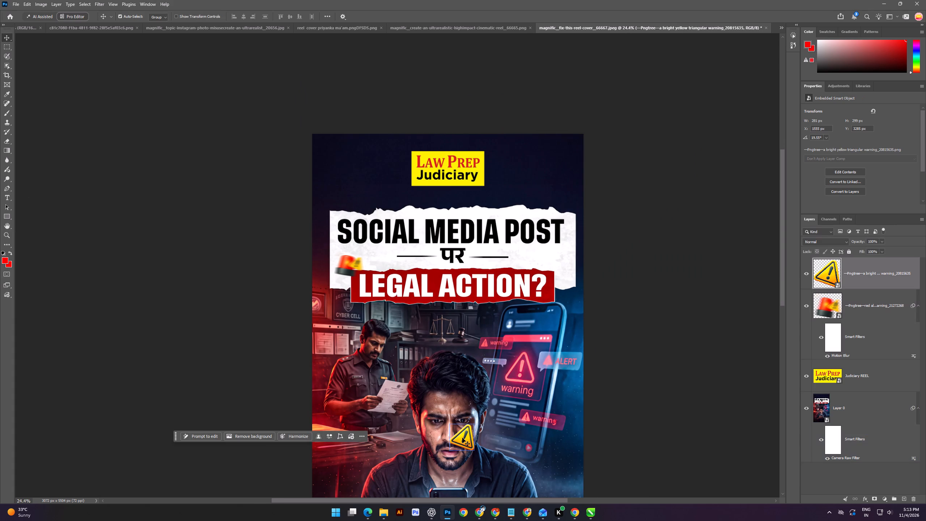
left_click_drag(466, 439, 558, 306)
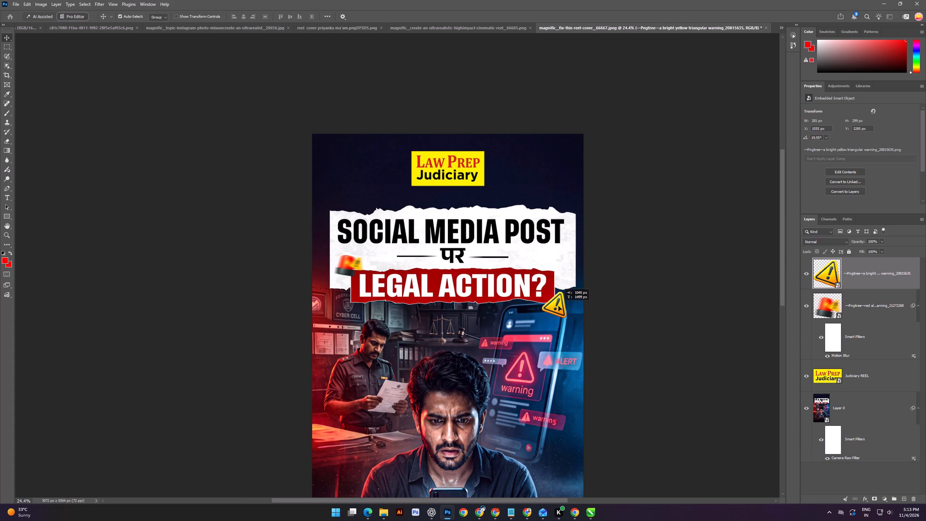
left_click_drag(558, 306, 560, 307)
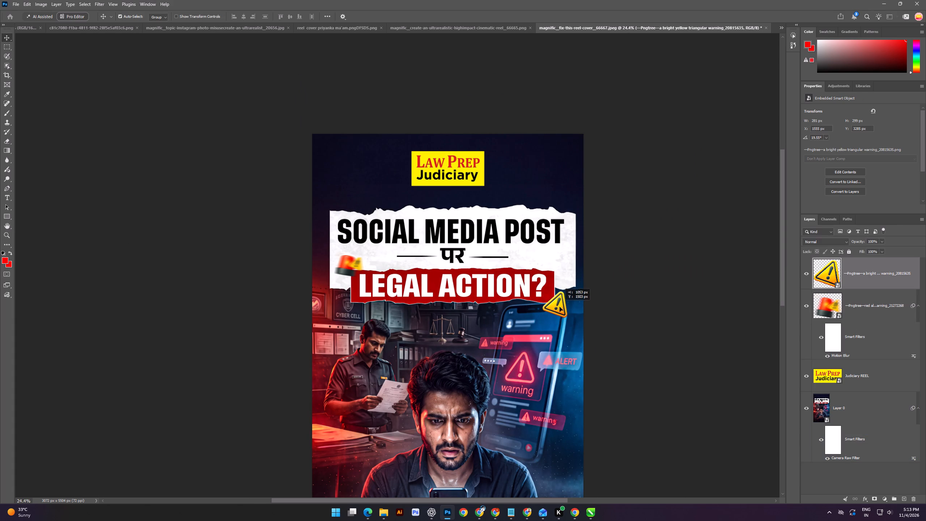
left_click_drag(560, 307, 560, 307)
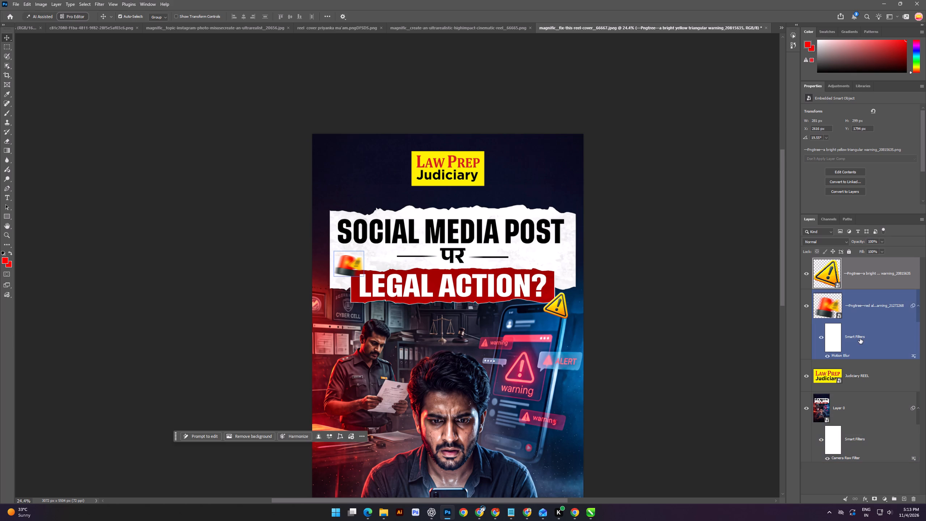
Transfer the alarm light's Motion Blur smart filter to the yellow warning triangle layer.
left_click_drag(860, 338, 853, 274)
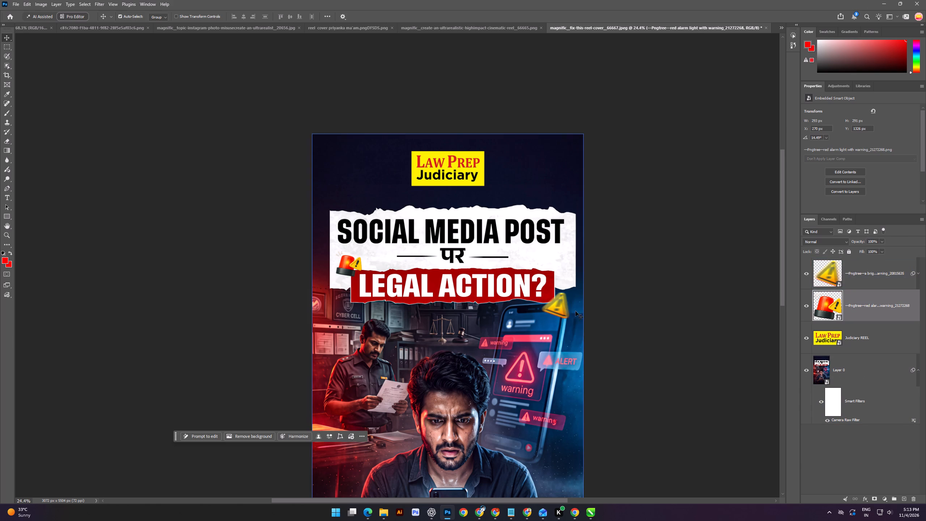
Nudge the yellow warning triangle up about 29 px at the lower corner of the LEGAL ACTION? banner.
left_click(564, 309)
scroll(568, 290, "down", 4)
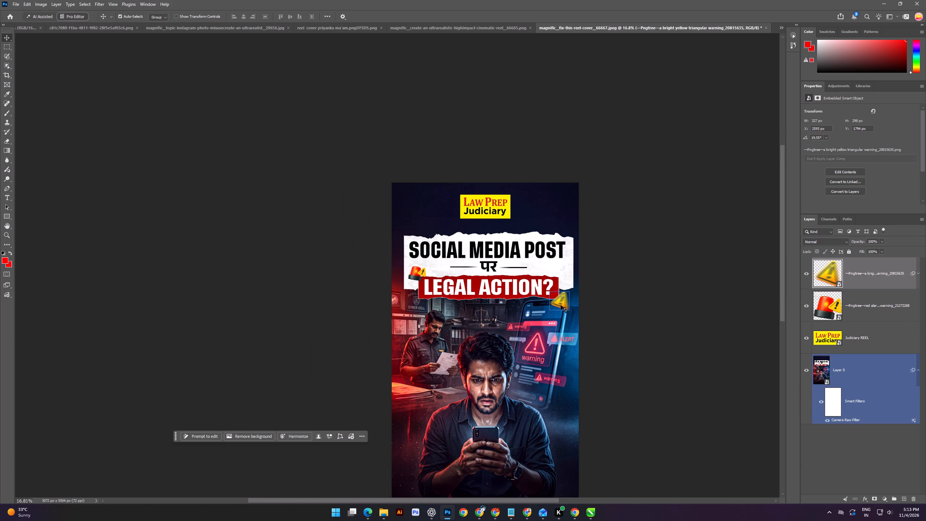
left_click(558, 302)
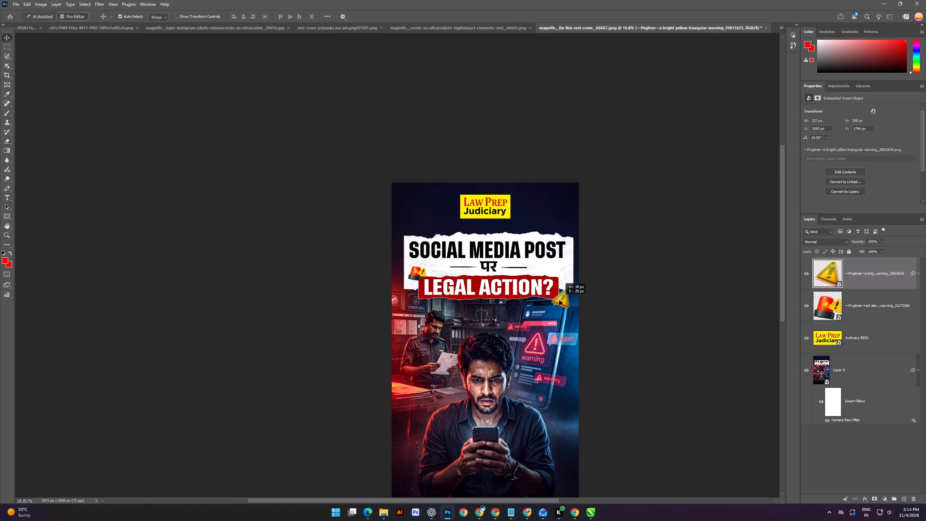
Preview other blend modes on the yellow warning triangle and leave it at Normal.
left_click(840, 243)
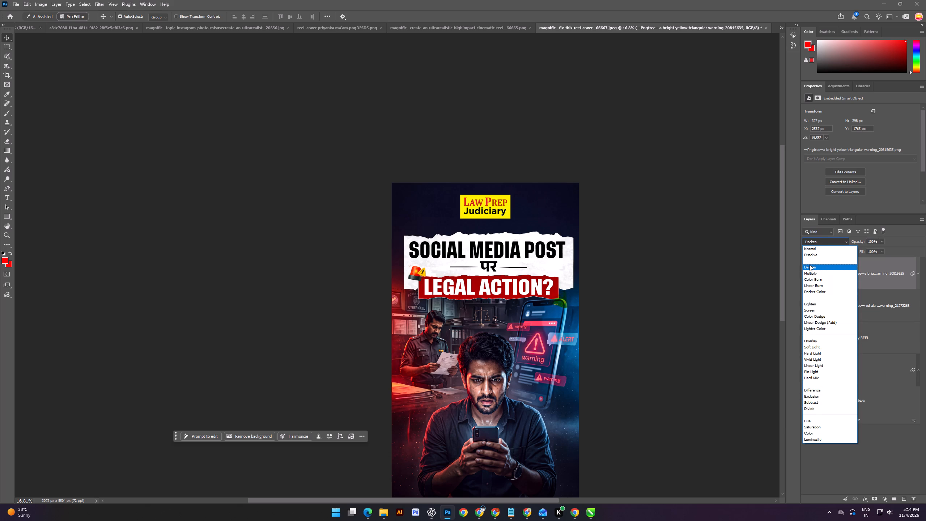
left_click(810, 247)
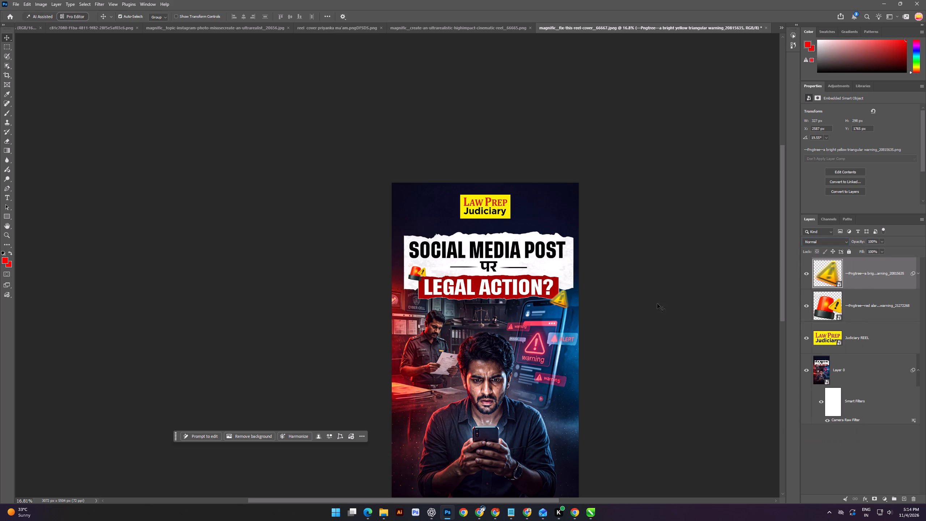
Return the Motion Blur smart filter to the alarm light layer and copy it onto the yellow warning triangle layer.
scroll(442, 303, "up", 2)
left_click(410, 264)
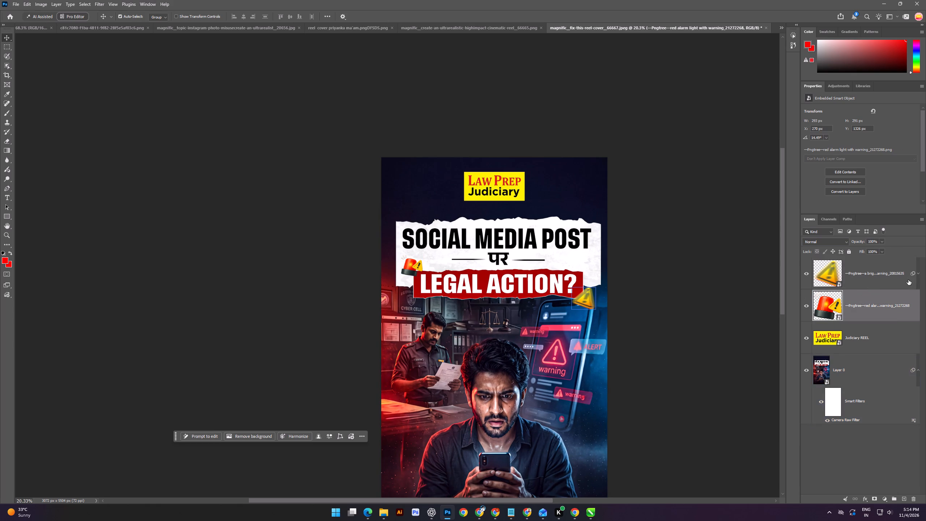
left_click(918, 273)
left_click_drag(859, 312, 858, 346)
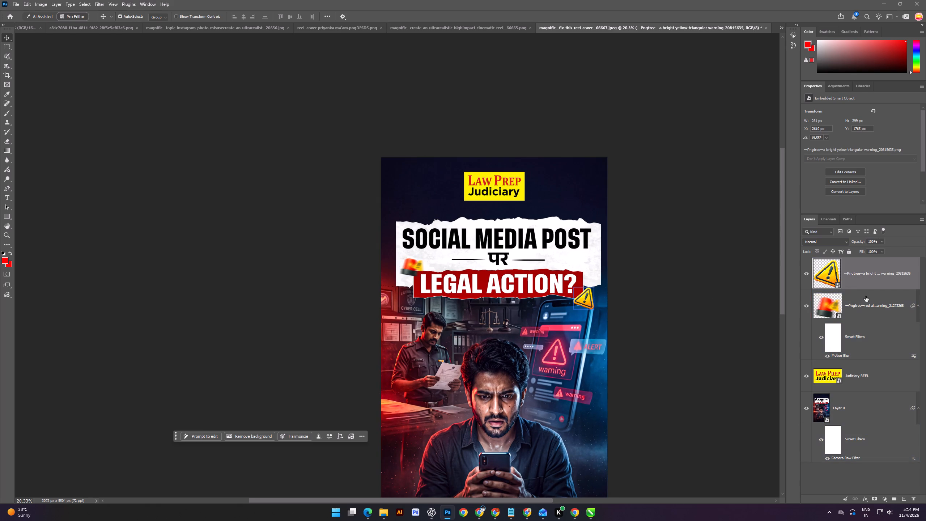
left_click_drag(859, 337, 856, 310, "alt")
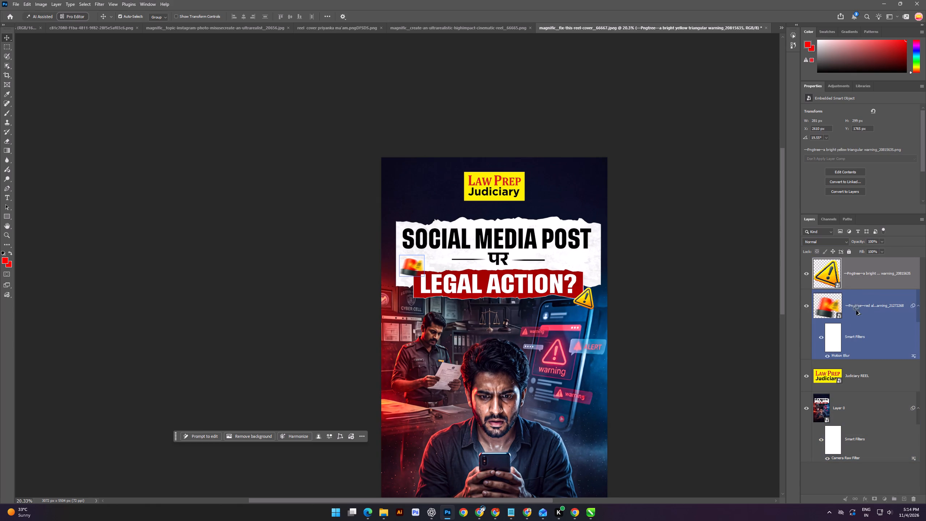
left_click_drag(856, 310, 860, 274, "alt")
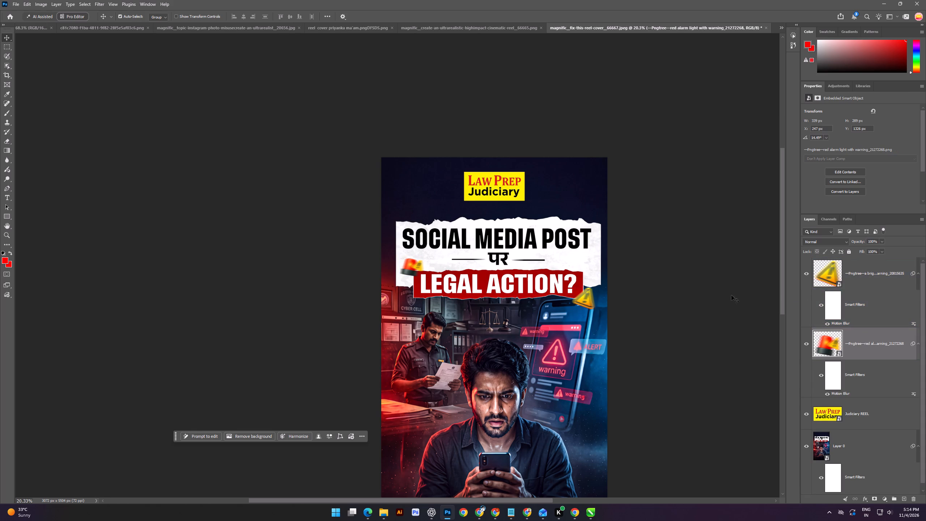
Duplicate the yellow warning triangle and place the copy partly off the cover's upper left corner, enlarged to about 37.3%.
left_click(580, 304)
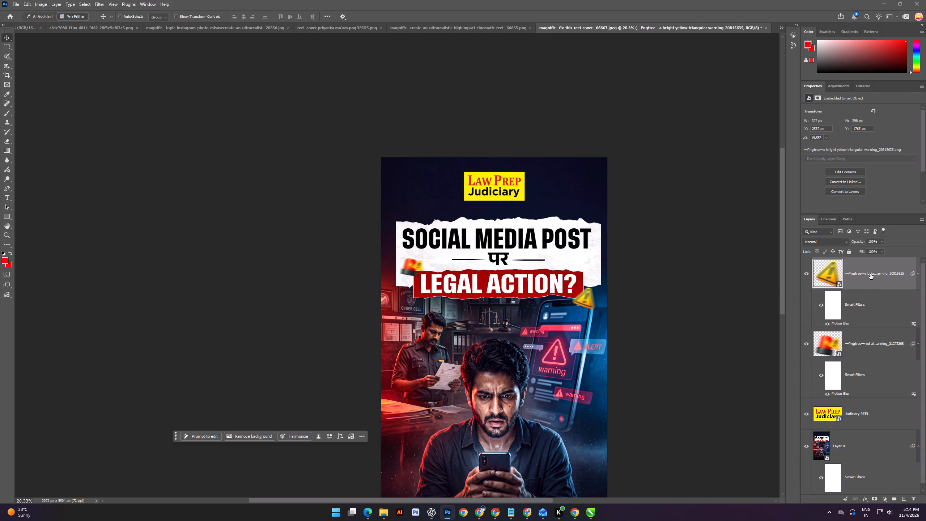
key("ctrl+j")
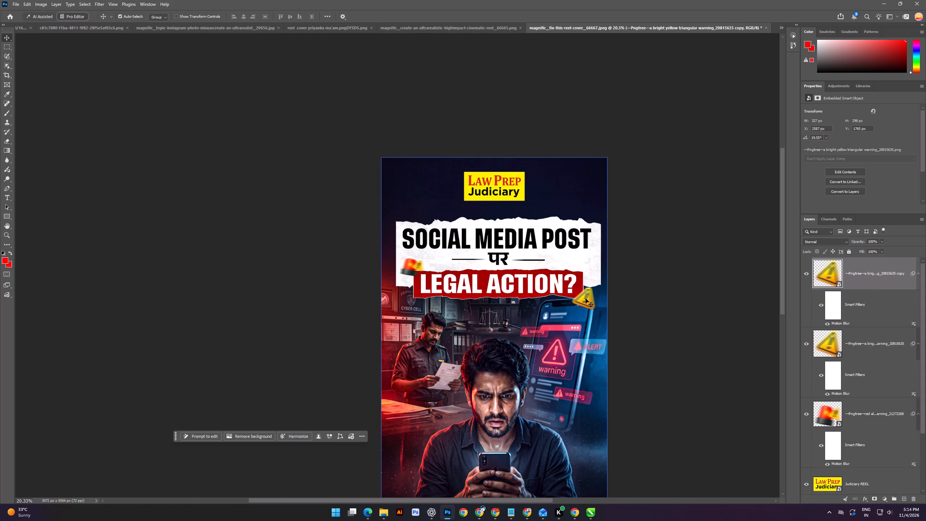
left_click_drag(586, 298, 389, 172)
key("ctrl+t")
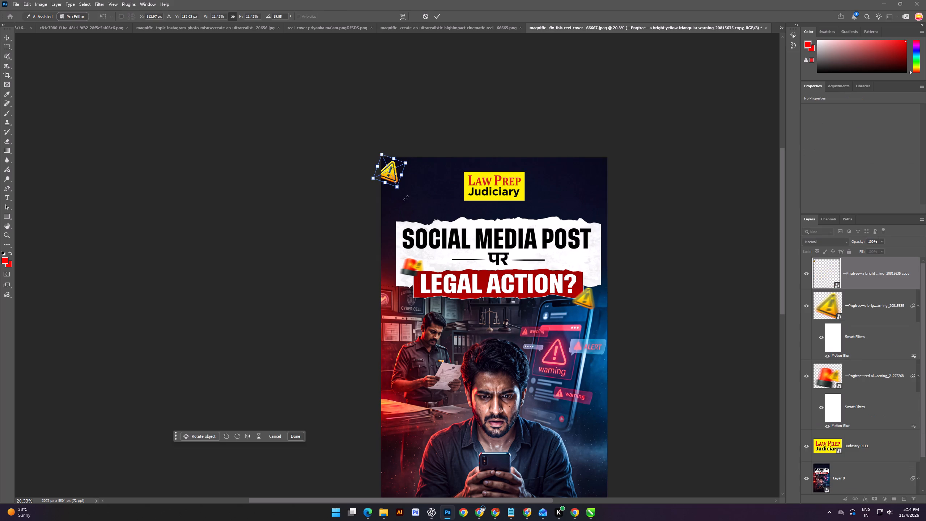
left_click_drag(396, 190, 422, 224, "alt")
left_click_drag(402, 182, 387, 156)
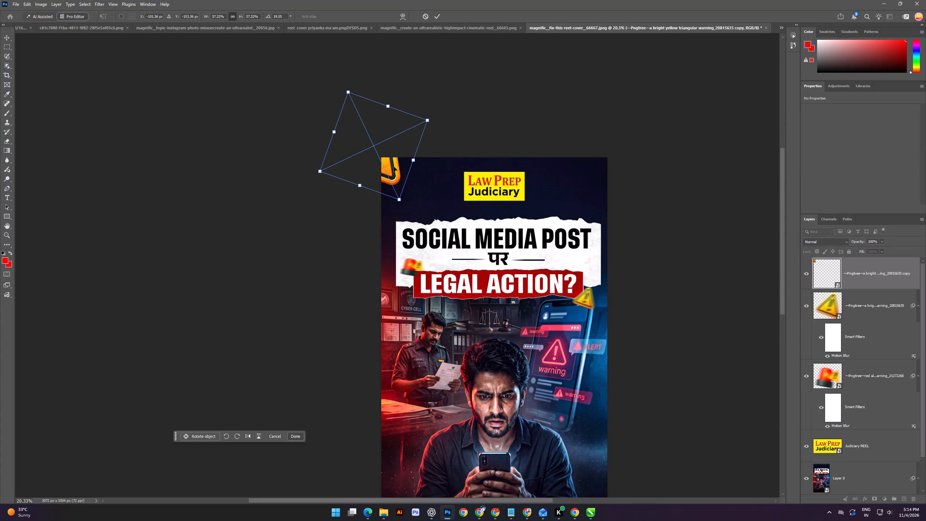
left_click(460, 143)
left_click(451, 171)
left_click(6, 35)
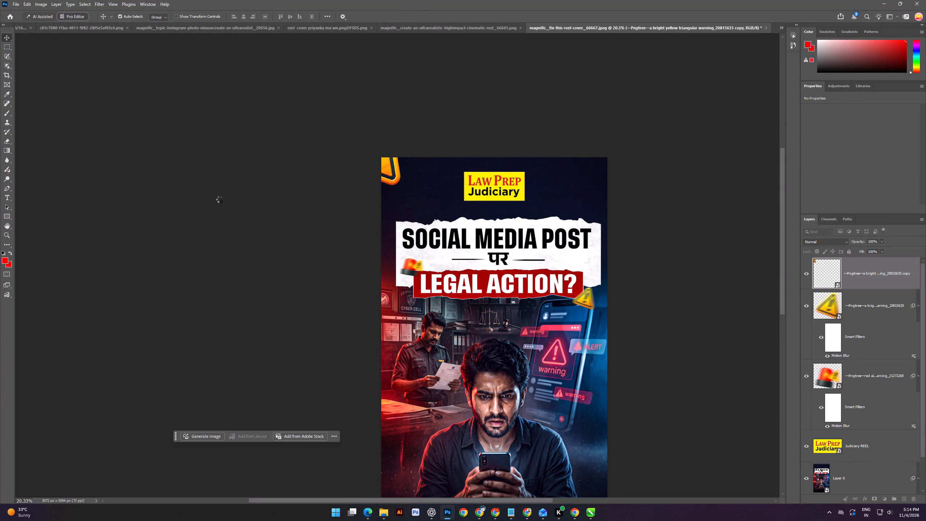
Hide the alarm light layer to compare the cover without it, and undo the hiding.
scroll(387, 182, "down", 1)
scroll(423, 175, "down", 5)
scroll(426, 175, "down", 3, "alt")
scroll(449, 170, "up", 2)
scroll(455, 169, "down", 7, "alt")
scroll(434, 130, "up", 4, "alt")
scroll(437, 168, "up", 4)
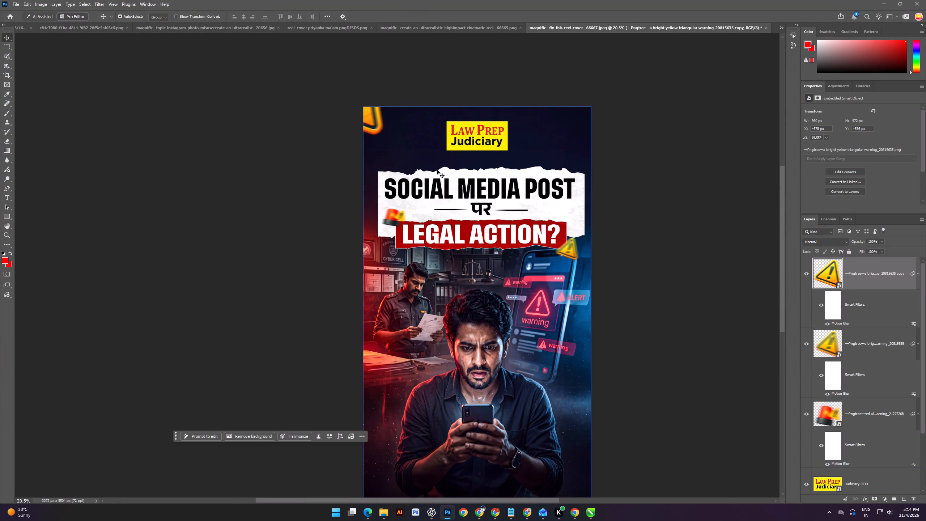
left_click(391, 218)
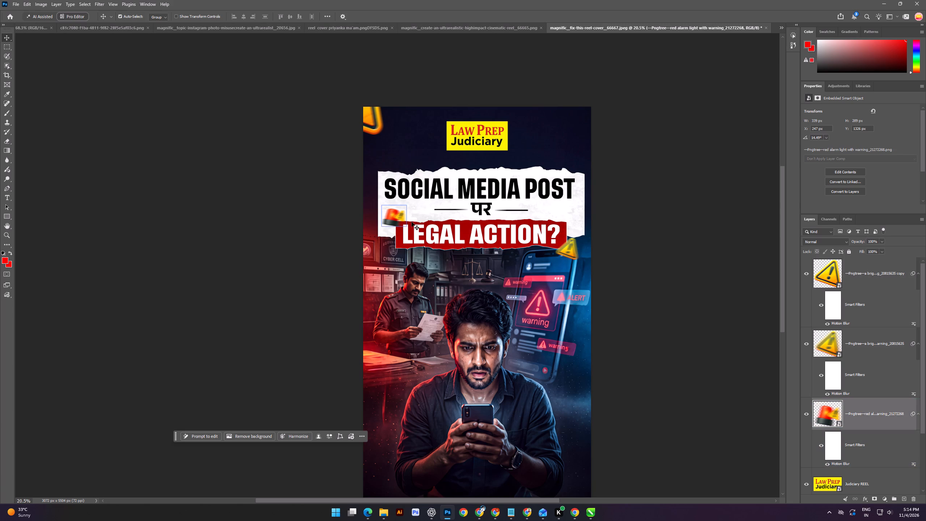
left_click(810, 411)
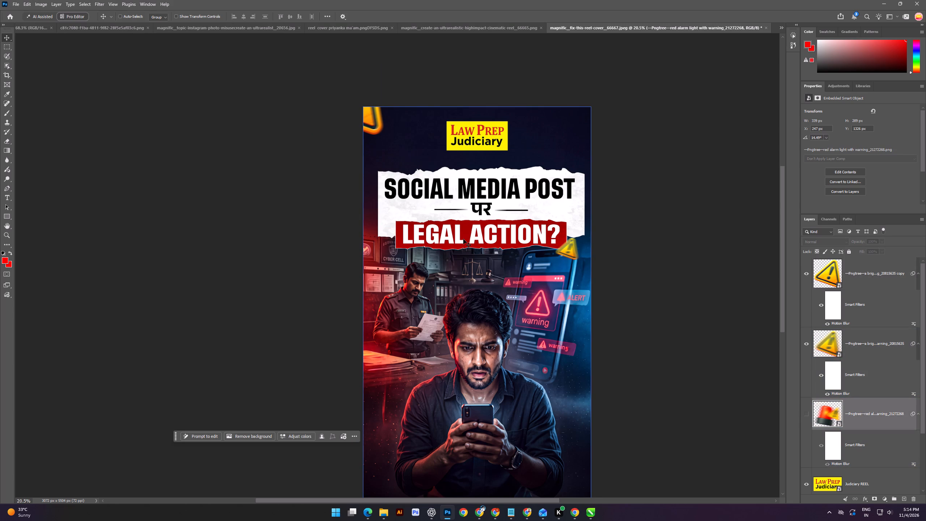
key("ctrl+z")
Nudge the alarm light about 7 px right and 21 px up on the torn paper.
scroll(370, 215, "up", 7)
left_click(405, 224)
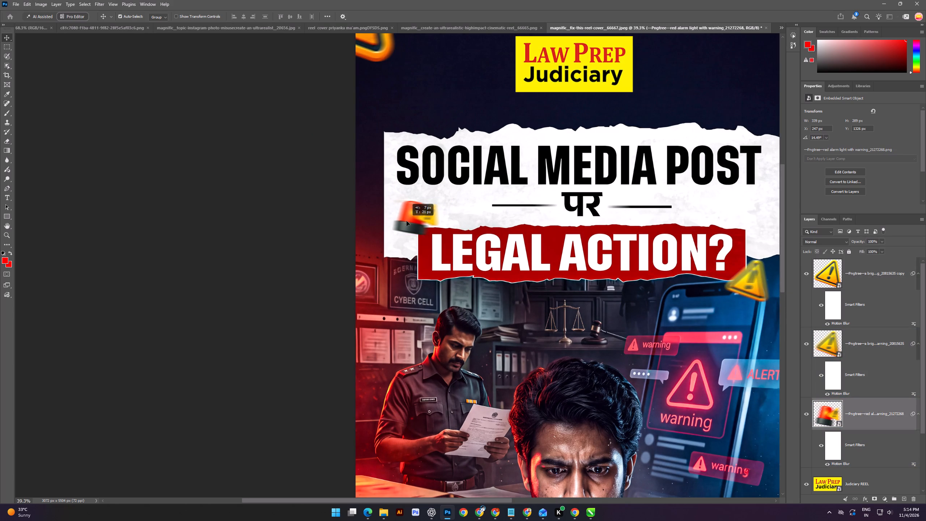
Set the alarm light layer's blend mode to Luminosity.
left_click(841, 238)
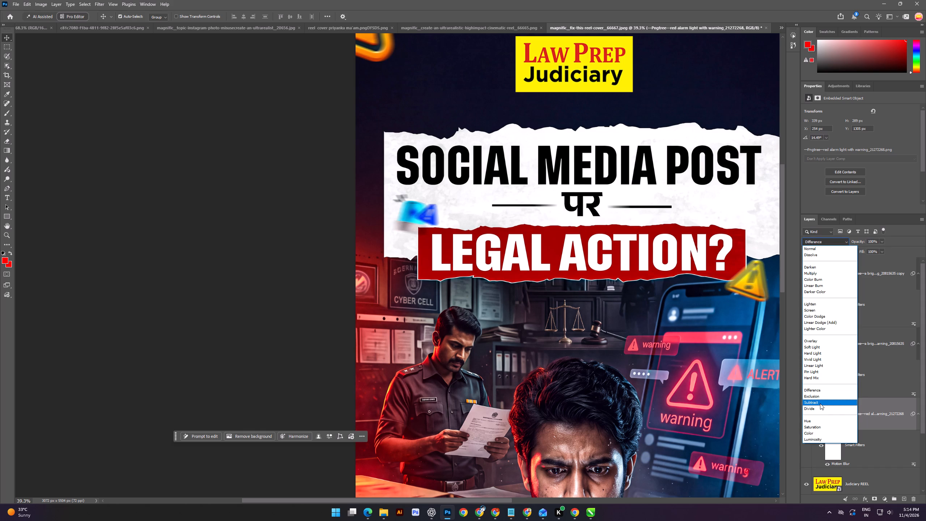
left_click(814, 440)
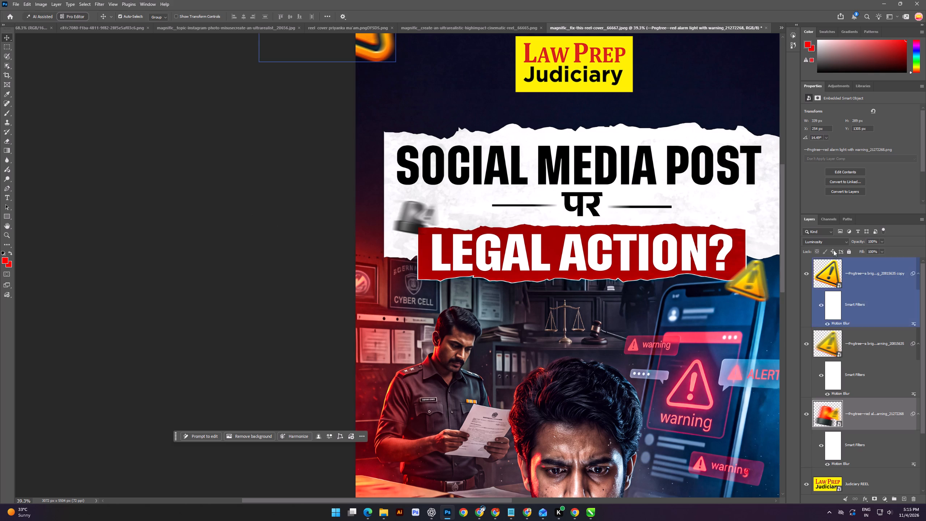
Set the alarm light layer's blend mode to Dissolve.
left_click(829, 242)
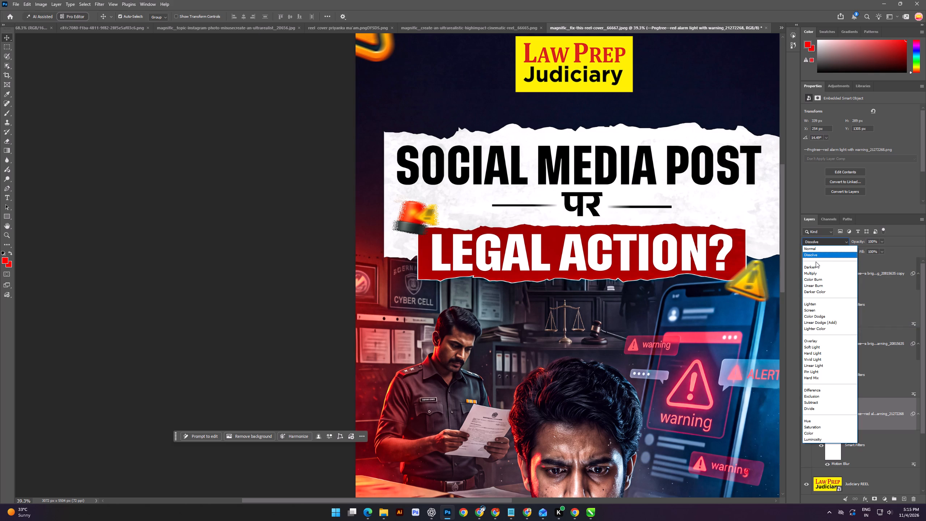
left_click(816, 255)
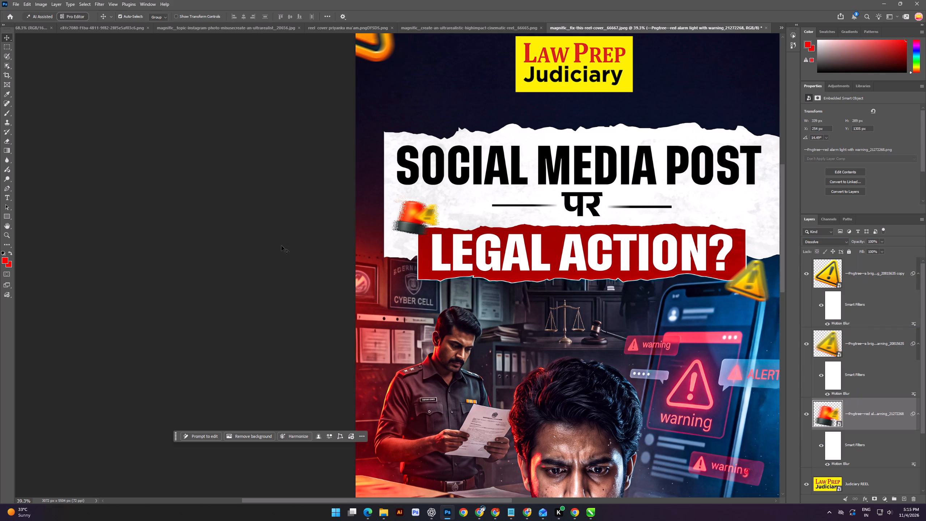
Deselect the layers and examine how the alert graphics look across the whole cover.
left_click(285, 242)
scroll(388, 202, "down", 7)
left_click(344, 200)
scroll(446, 217, "up", 1)
scroll(446, 217, "down", 3)
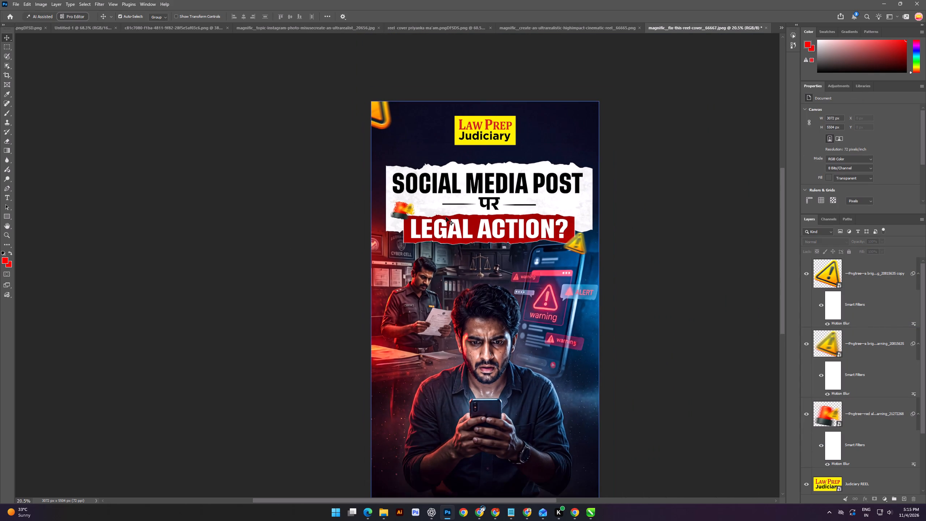
scroll(446, 217, "down", 2)
scroll(473, 211, "up", 2)
scroll(404, 216, "up", 1)
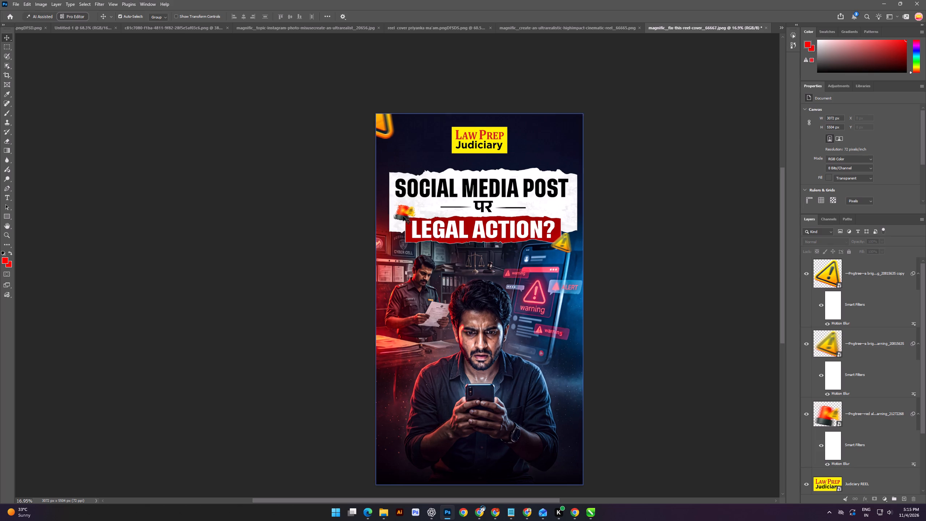
Hide the red alarm light layer above the LEGAL ACTION? banner and deselect it.
left_click(402, 215)
left_click(804, 413)
left_click(283, 224)
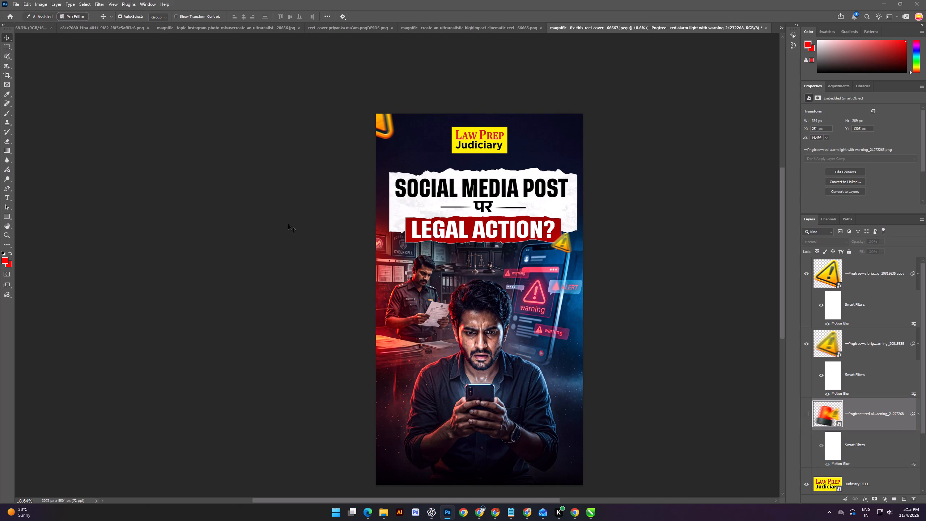
scroll(358, 179, "down", 2)
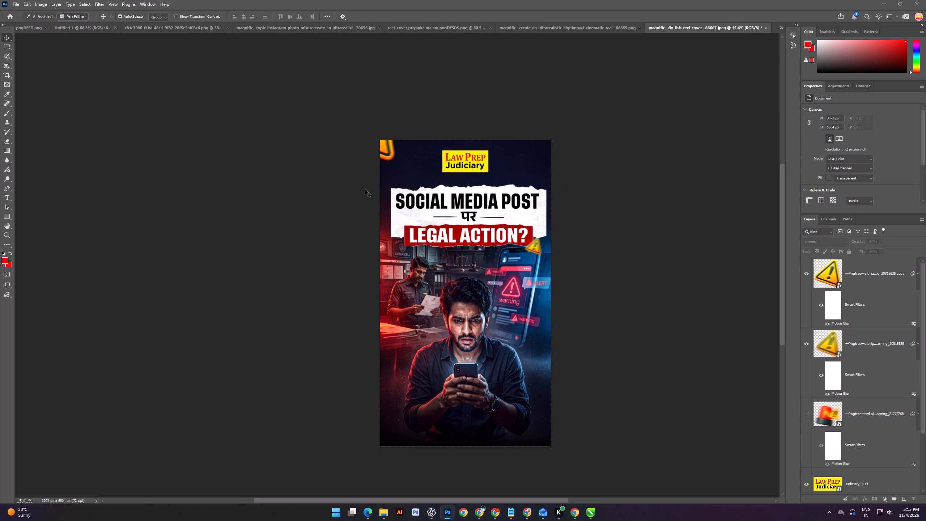
Resize the image using a width of 1080 pixels followed by a resolution of 118 pixels/inch with resampling on.
left_click(37, 0)
left_click(64, 58)
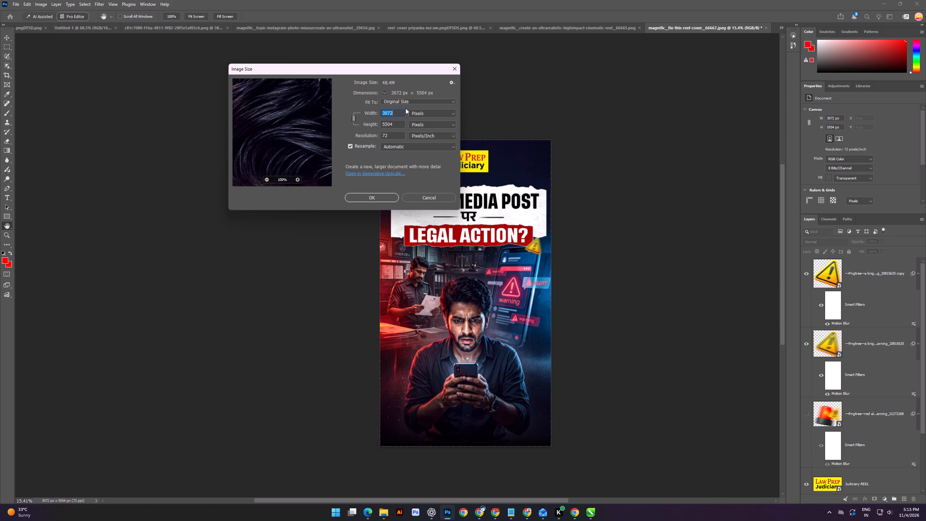
type("1080")
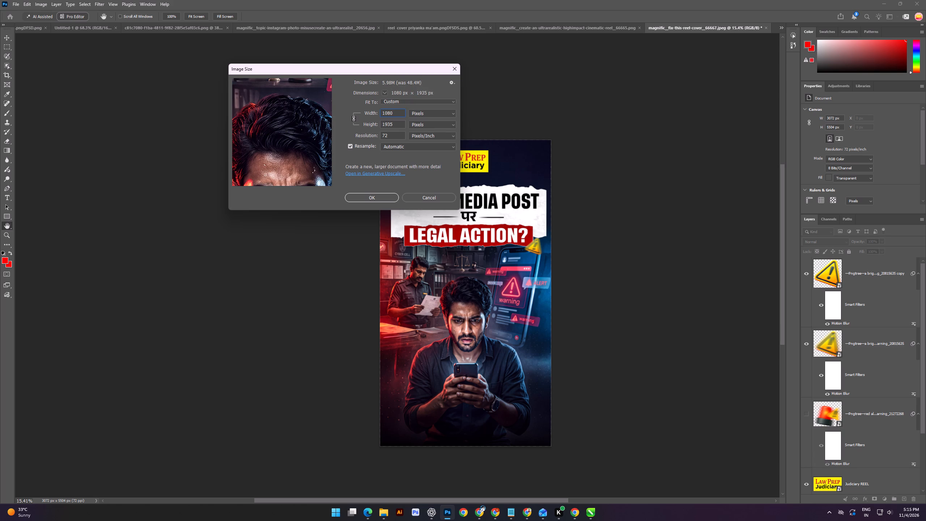
left_click_drag(390, 138, 363, 141)
type("118")
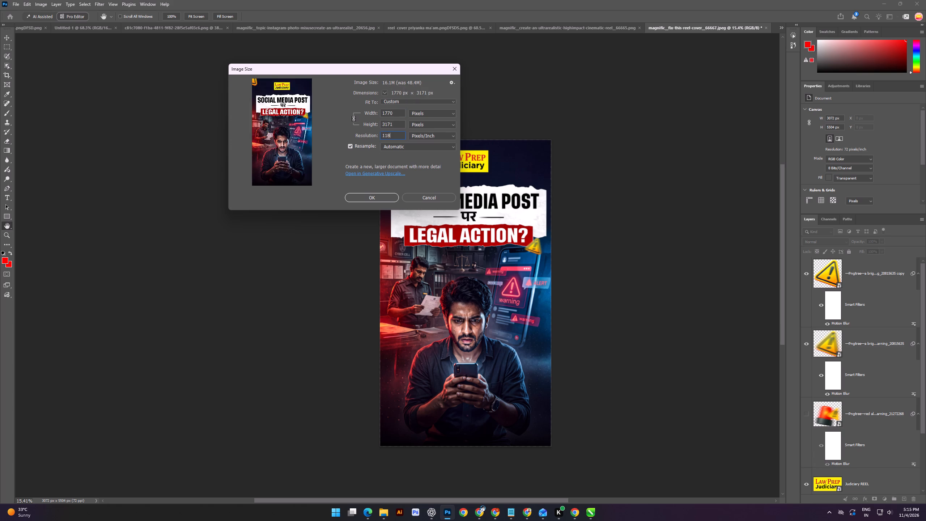
key("Return")
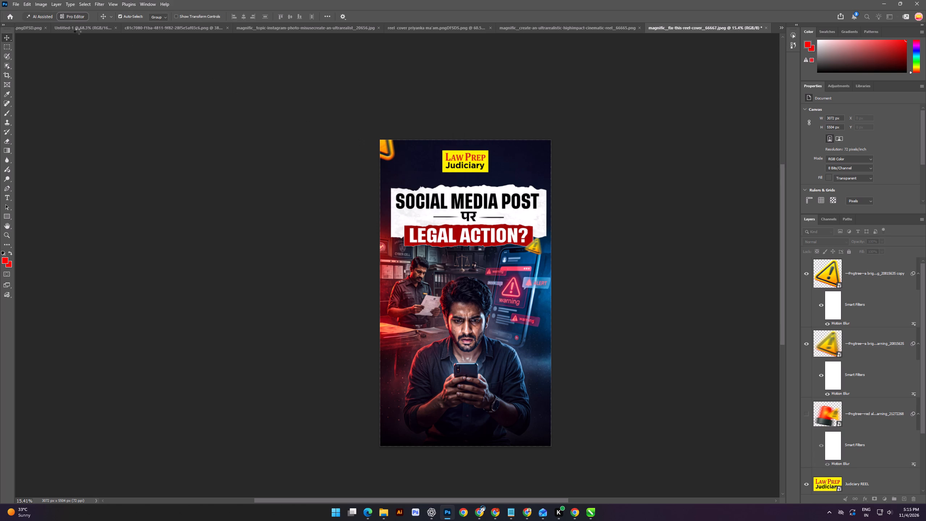
Lower the image resolution to 116 pixels/inch with resampling on.
left_click(43, 2)
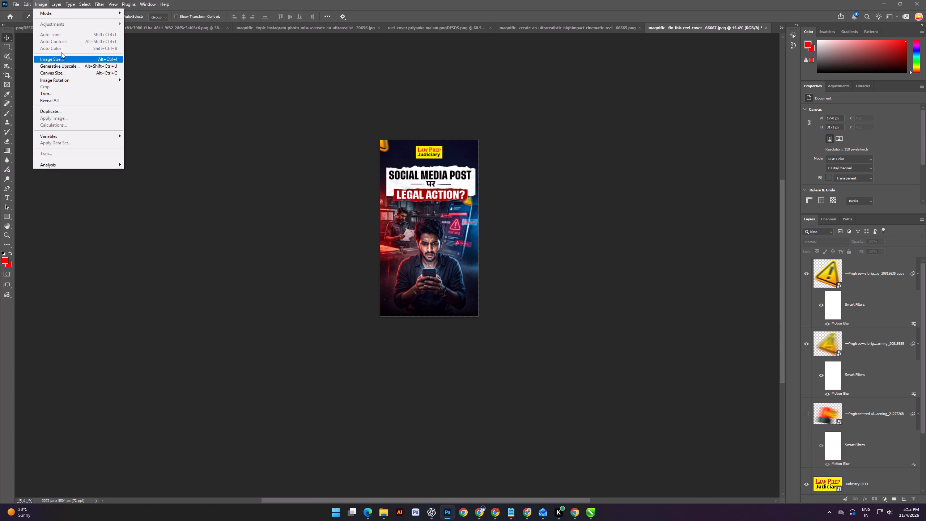
left_click(66, 61)
left_click_drag(392, 134, 369, 143)
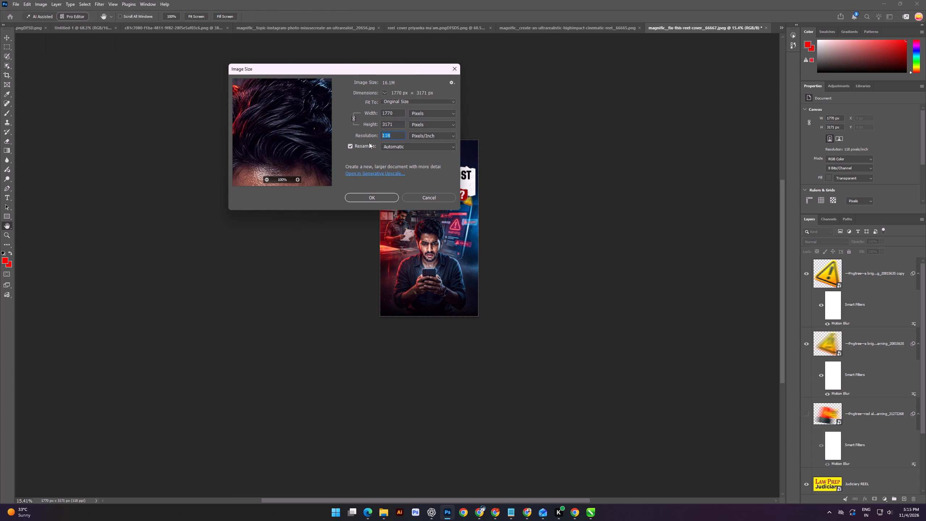
type("116")
key("Return")
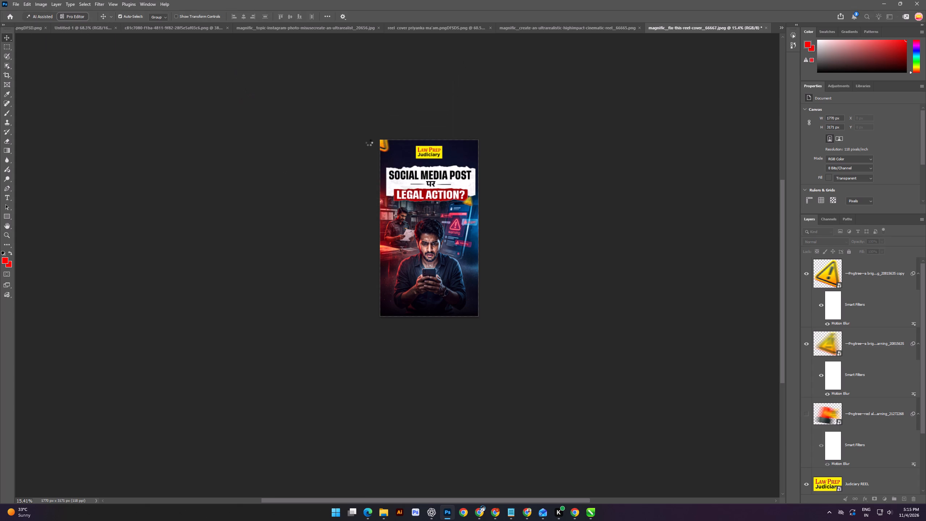
Quick-export the cover as a PNG over the existing SOCIAL MEDIA POST पर LEGAL ACTION? reel cover file in Downloads.
left_click(19, 2)
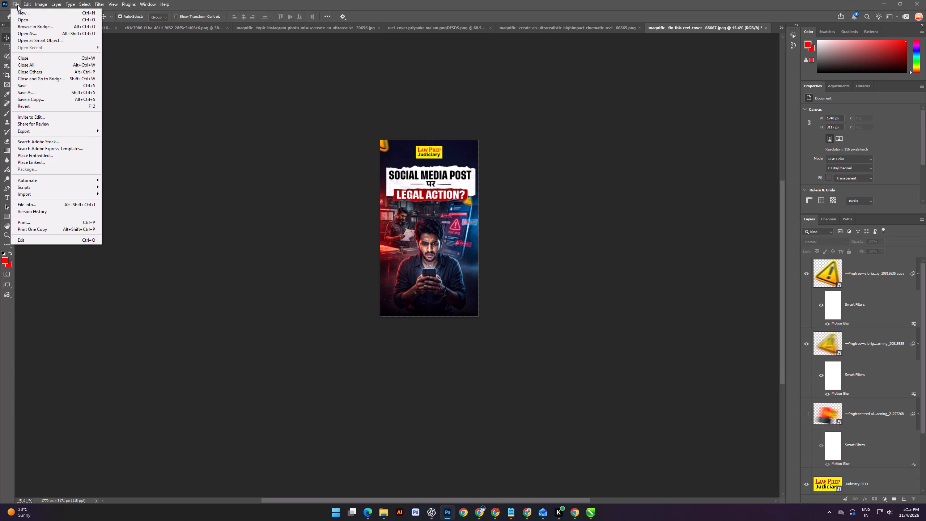
left_click(61, 129)
left_click(133, 131)
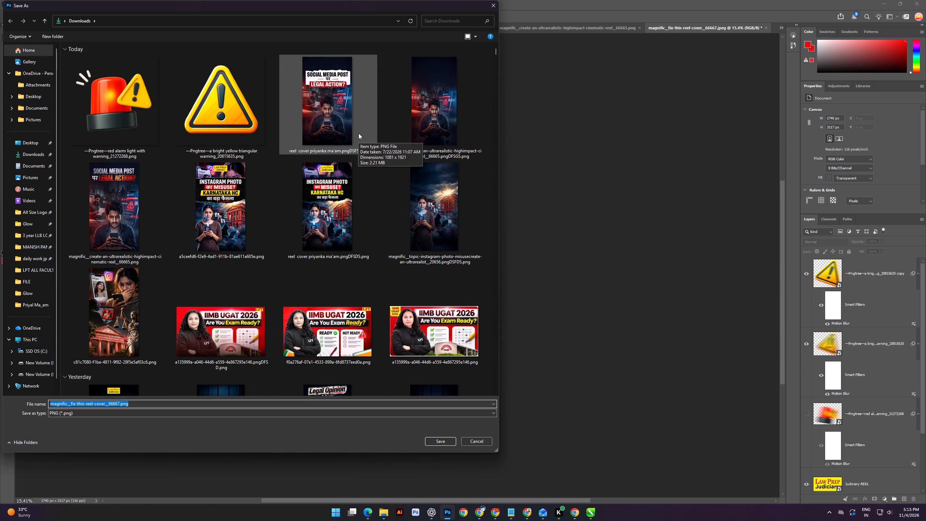
double_click(345, 112)
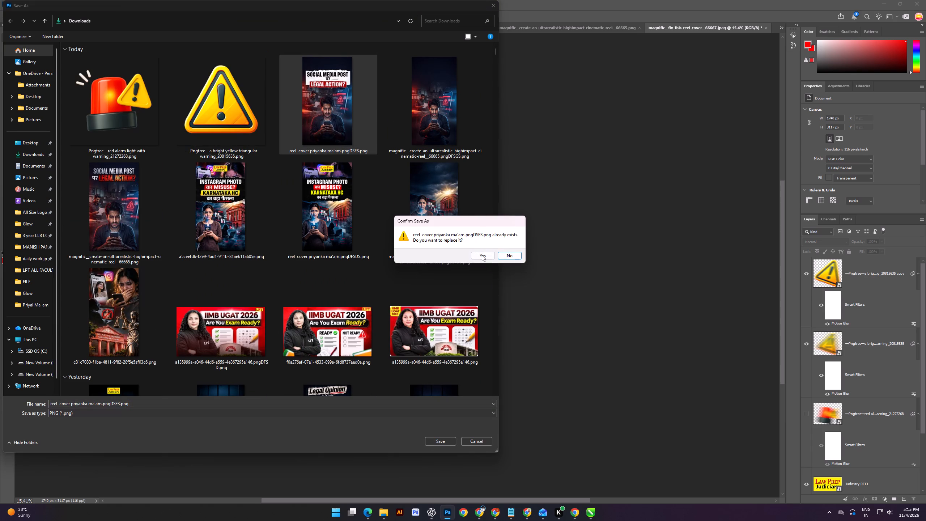